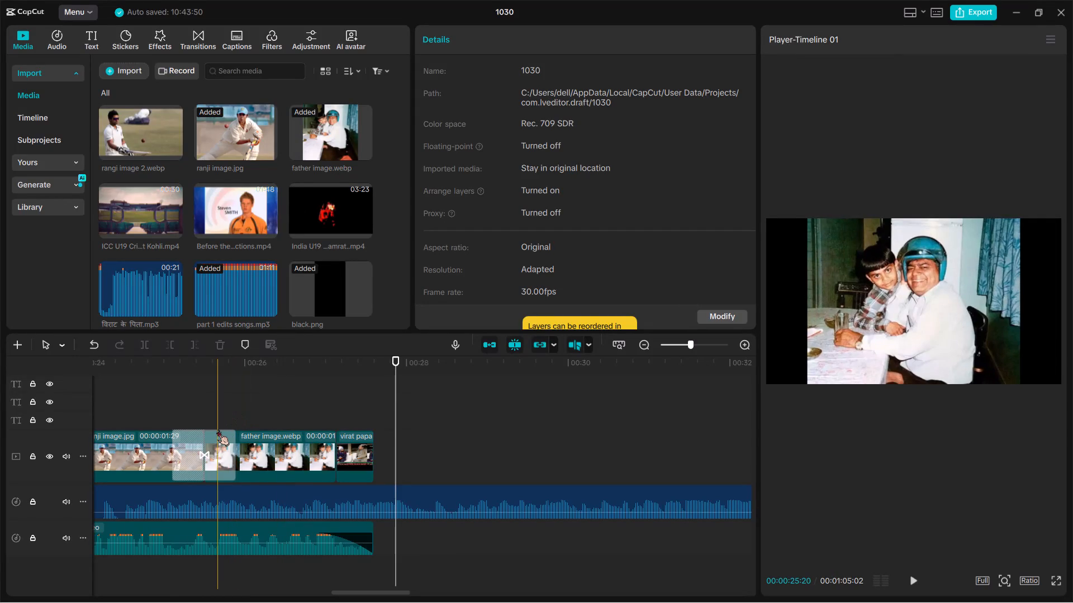
Play back the end of the edit, from the father image through the last virat papa video clip.
{"action": "key", "text": "space"}
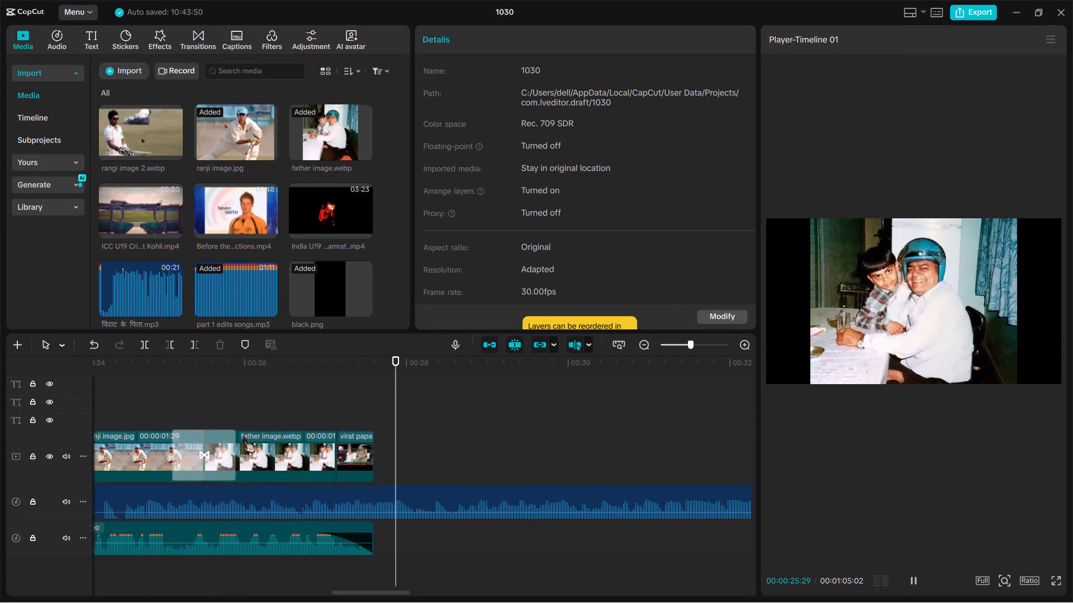
{"action": "key", "text": "space"}
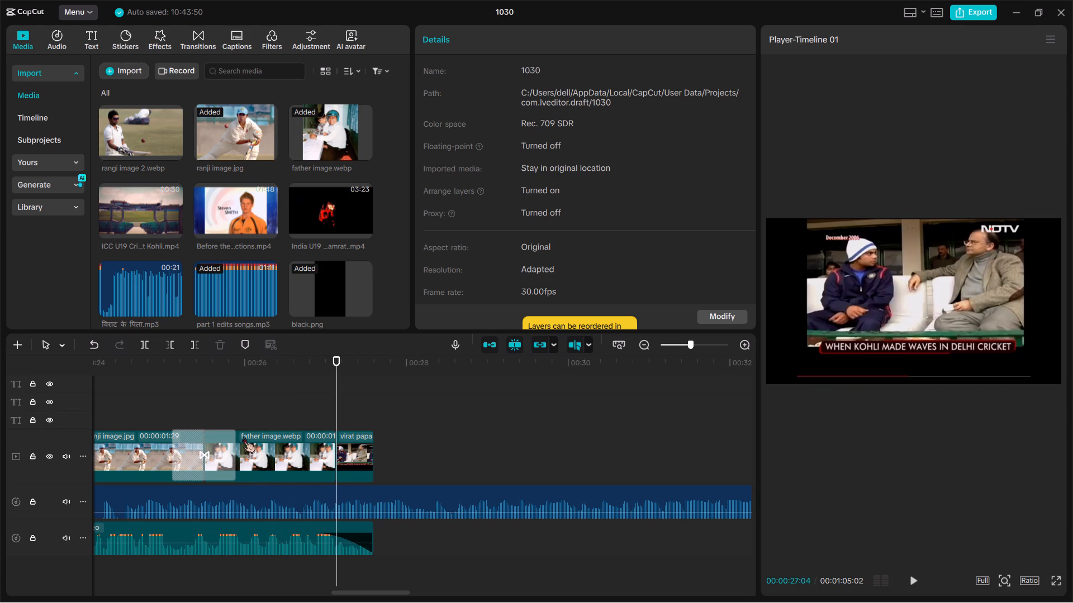
{"action": "key", "text": "space"}
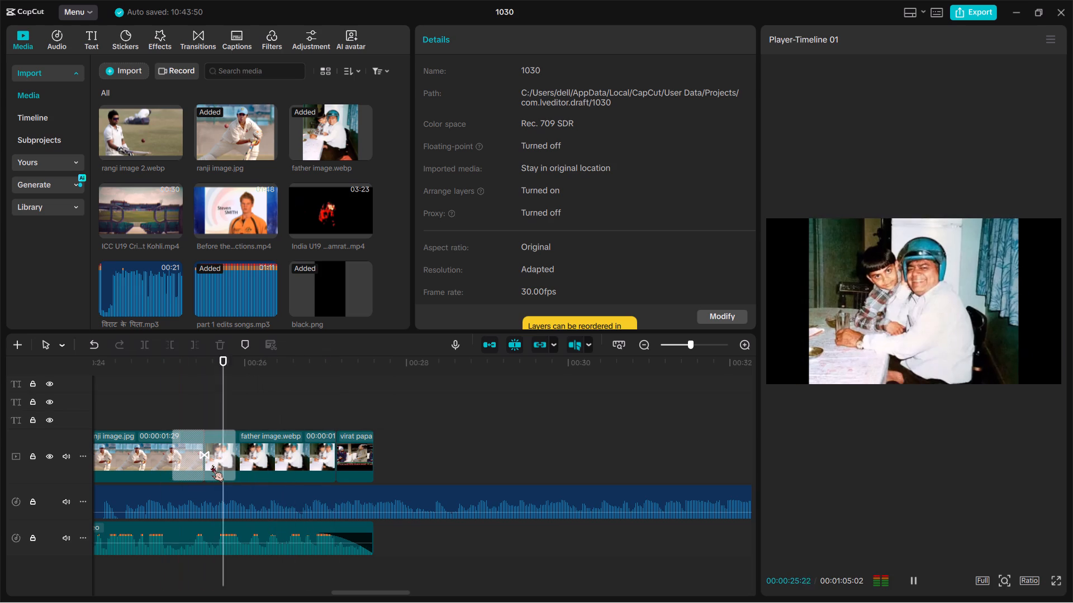
{"action": "key", "text": "space"}
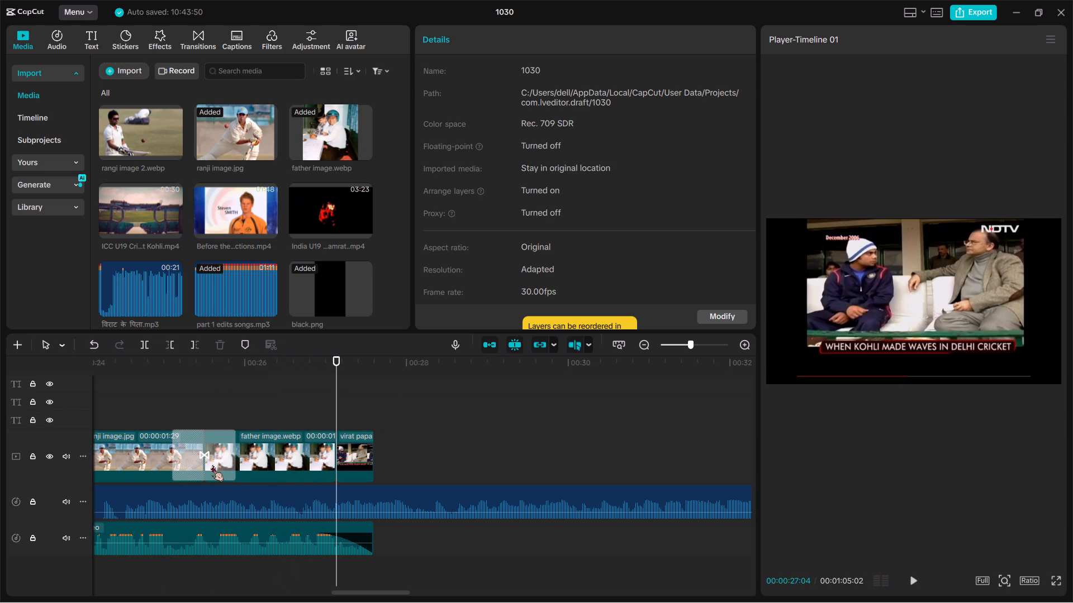
{"action": "key", "text": "space"}
{"action": "key", "text": "space"}
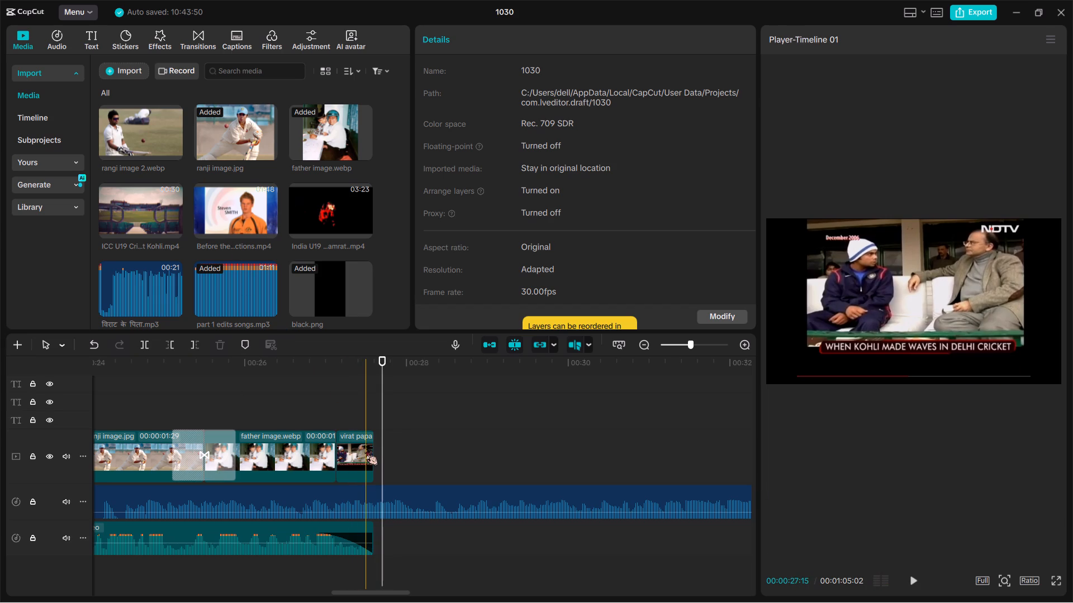
Add a default text clip to the timeline, starting right where the last virat papa video clip ends.
{"action": "left_click", "coordinate": [122, 68]}
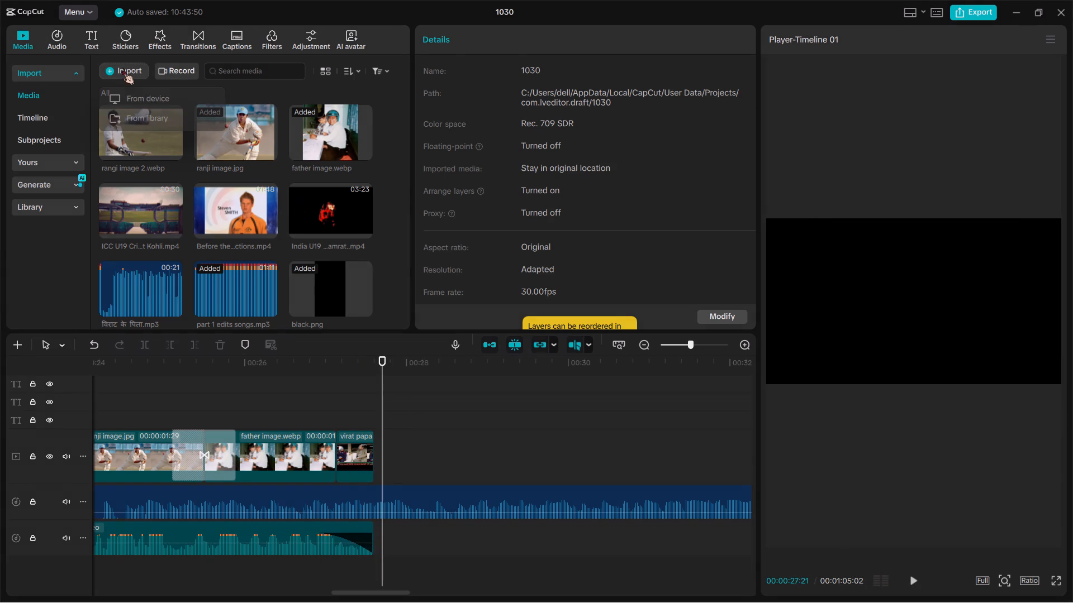
{"action": "left_click", "coordinate": [60, 40]}
{"action": "left_click", "coordinate": [87, 38]}
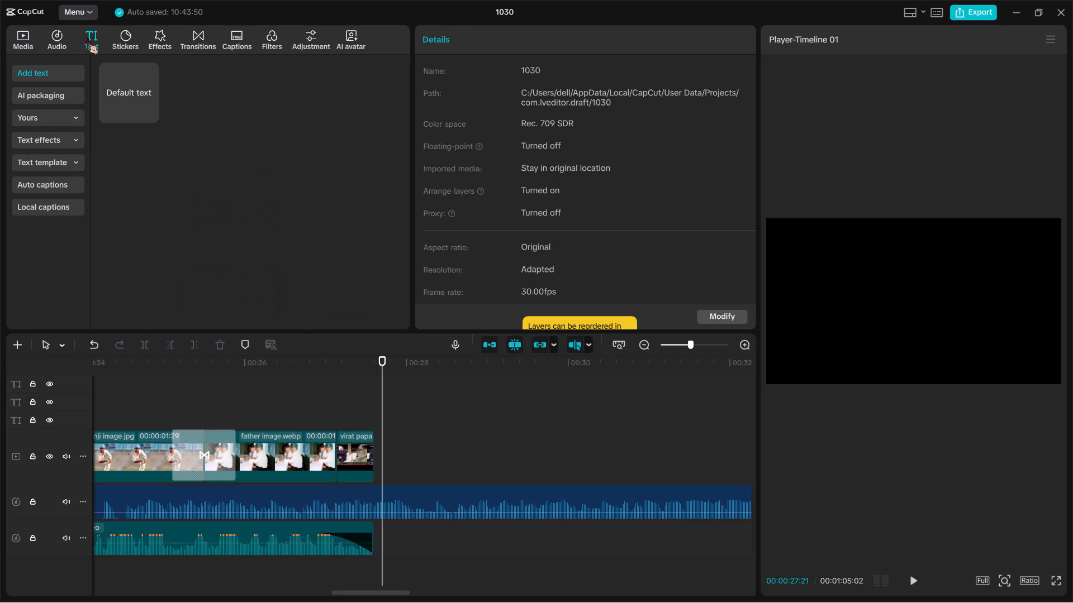
{"action": "left_click_drag", "start_coordinate": [120, 79], "coordinate": [371, 475]}
{"action": "key", "text": "space"}
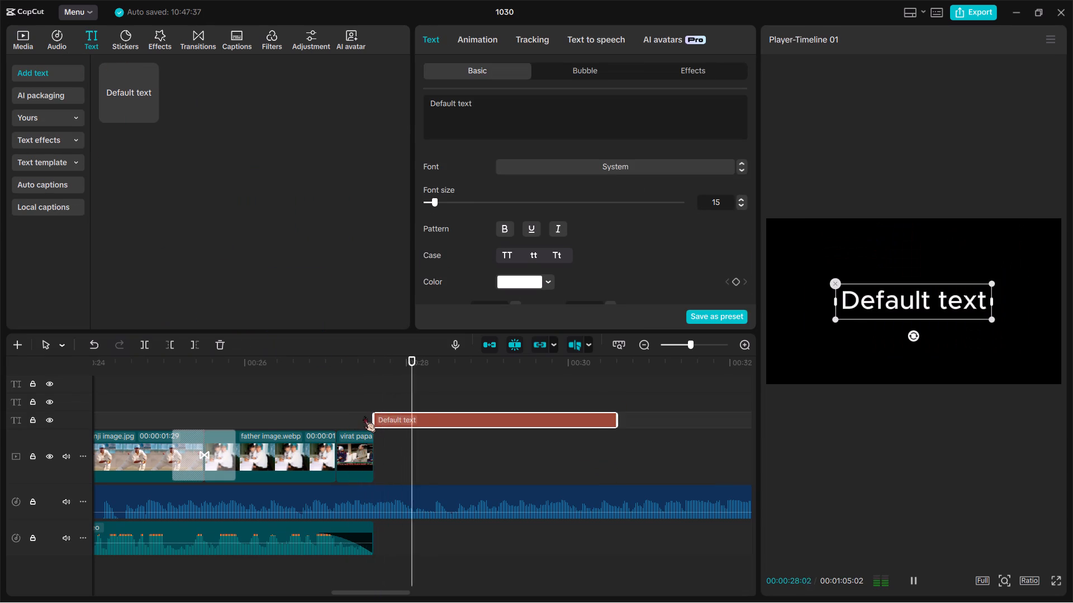
{"action": "key", "text": "space"}
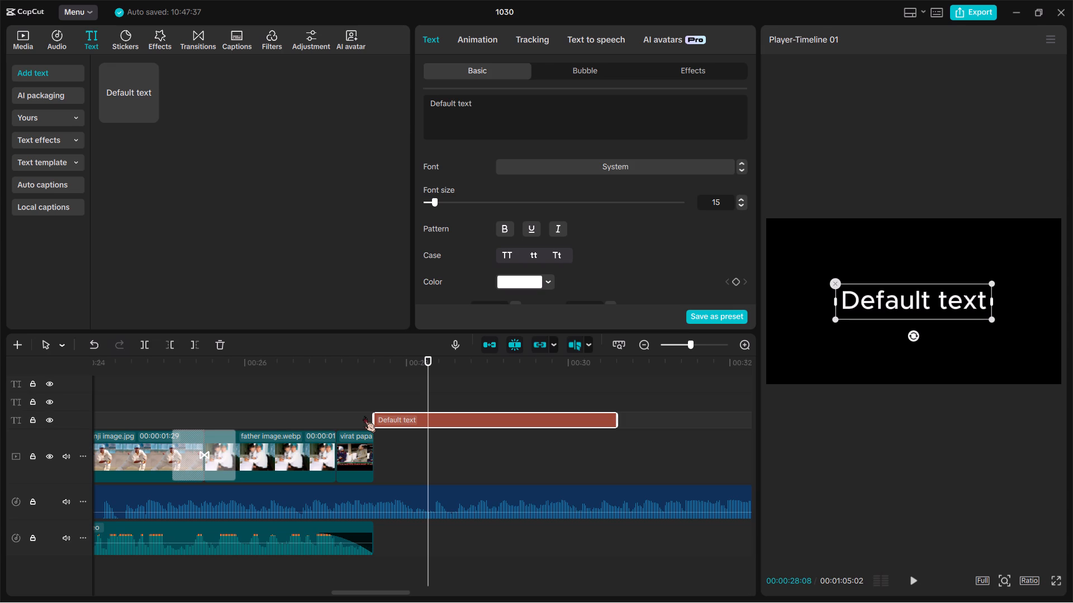
Copy the black.png clip from under the opening titles and place it on the main track directly after the last video clip.
{"action": "scroll", "coordinate": [364, 416], "scroll_direction": "down", "scroll_amount": 7, "text": "ctrl"}
{"action": "scroll", "coordinate": [364, 416], "scroll_direction": "right", "scroll_amount": 1}
{"action": "scroll", "coordinate": [364, 416], "scroll_direction": "down", "scroll_amount": 5, "text": "ctrl"}
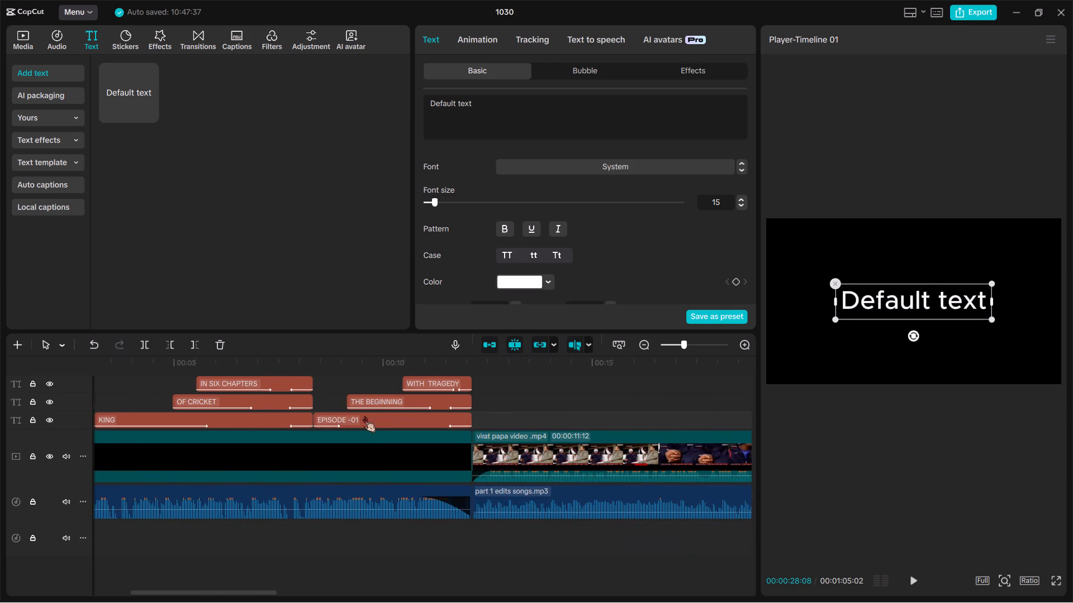
{"action": "left_click", "coordinate": [306, 449]}
{"action": "key", "text": "ctrl+c"}
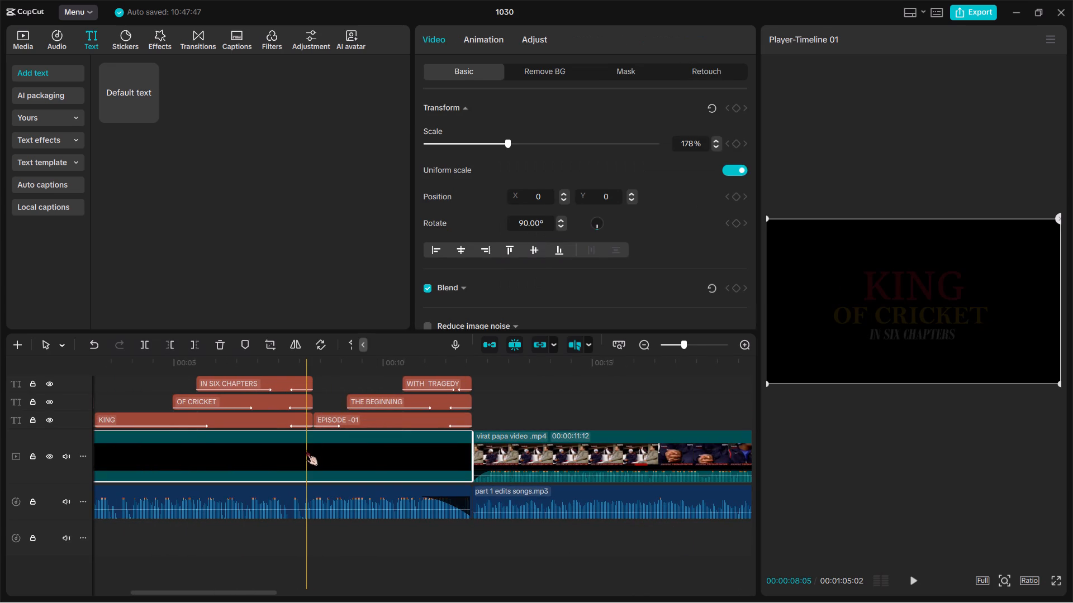
{"action": "scroll", "coordinate": [306, 449], "scroll_direction": "left", "scroll_amount": 4}
{"action": "scroll", "coordinate": [160, 449], "scroll_direction": "right", "scroll_amount": 1}
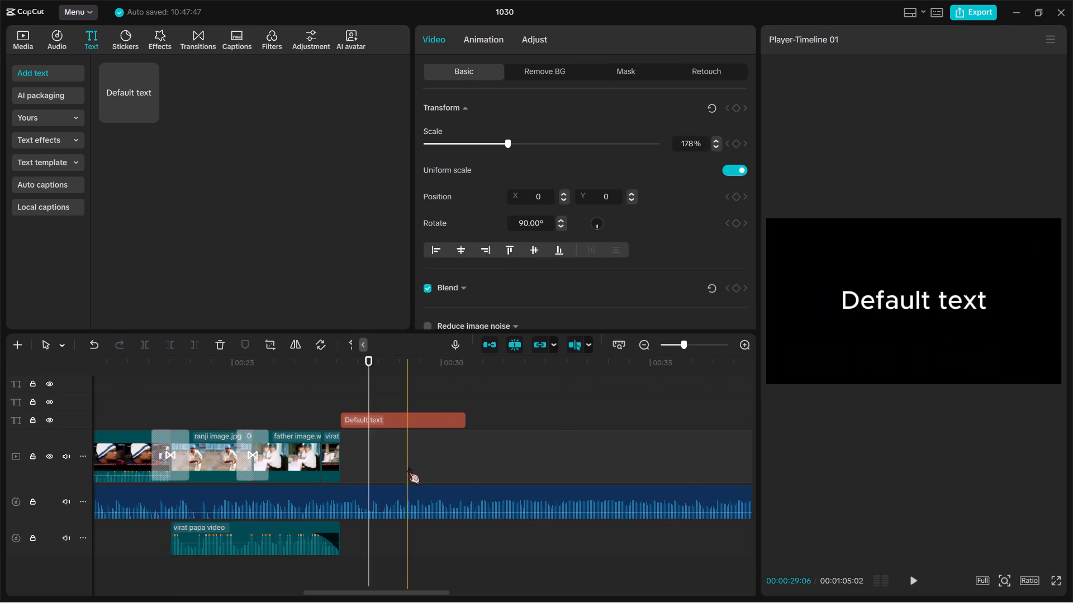
{"action": "left_click", "coordinate": [408, 467]}
{"action": "key", "text": "ctrl+v"}
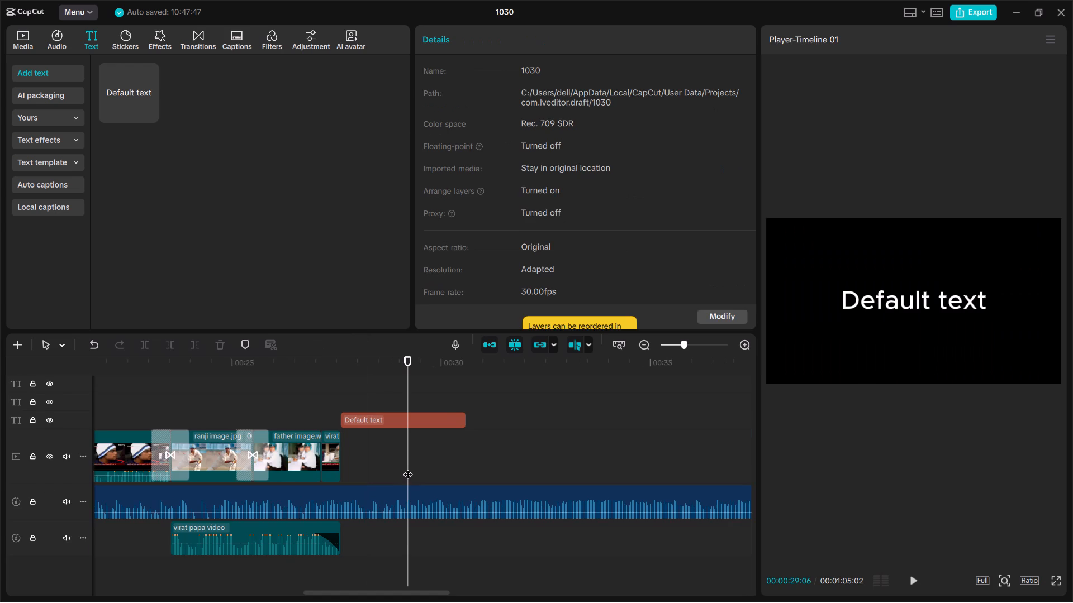
{"action": "left_click", "coordinate": [505, 472]}
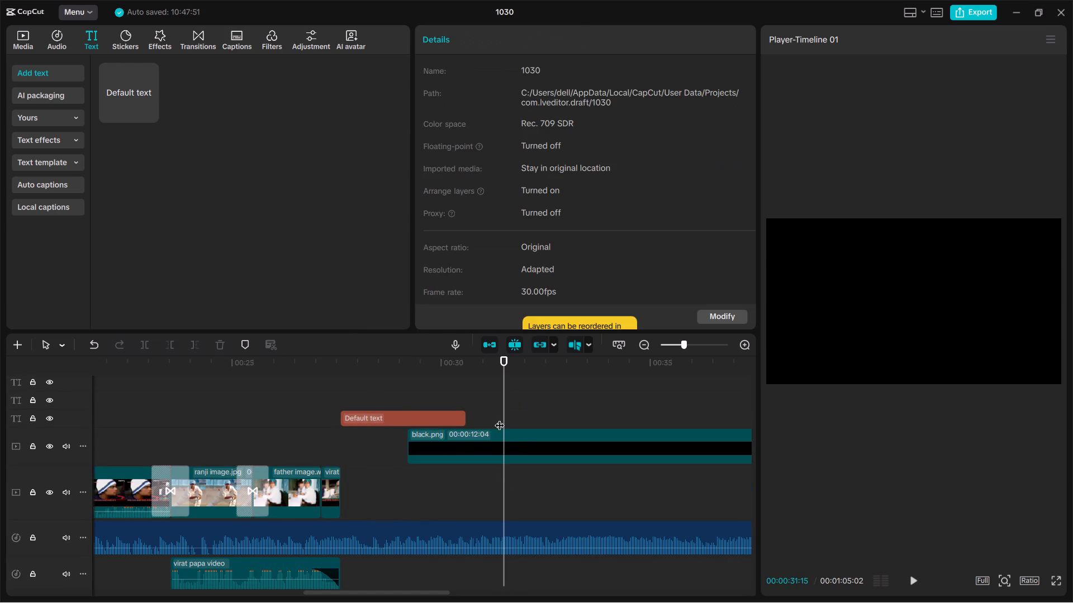
{"action": "double_click", "coordinate": [494, 457]}
{"action": "left_click_drag", "start_coordinate": [493, 448], "coordinate": [448, 516]}
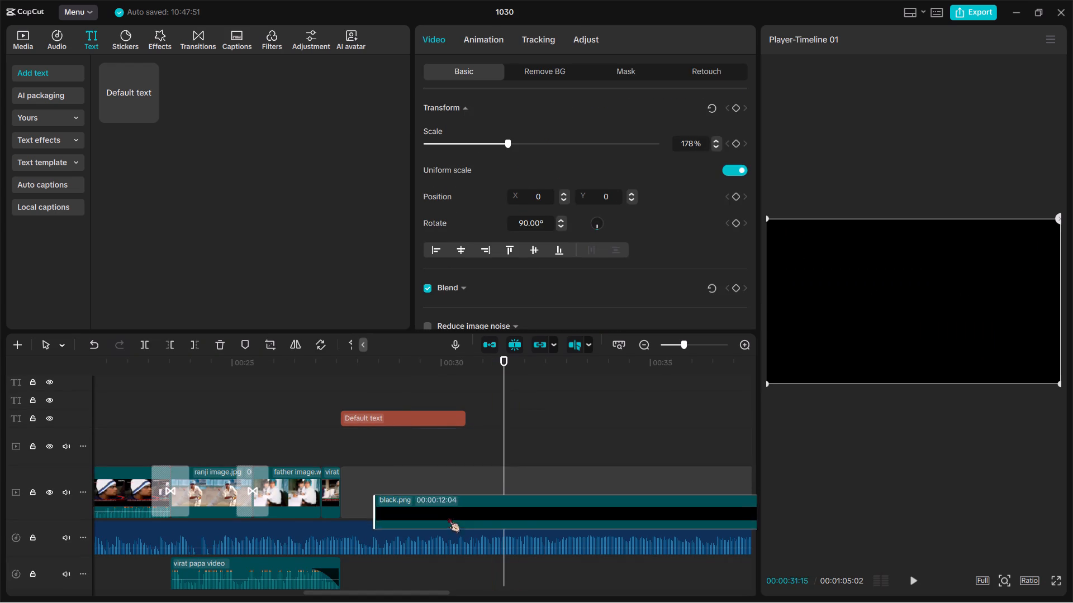
{"action": "left_click_drag", "start_coordinate": [448, 516], "coordinate": [428, 502]}
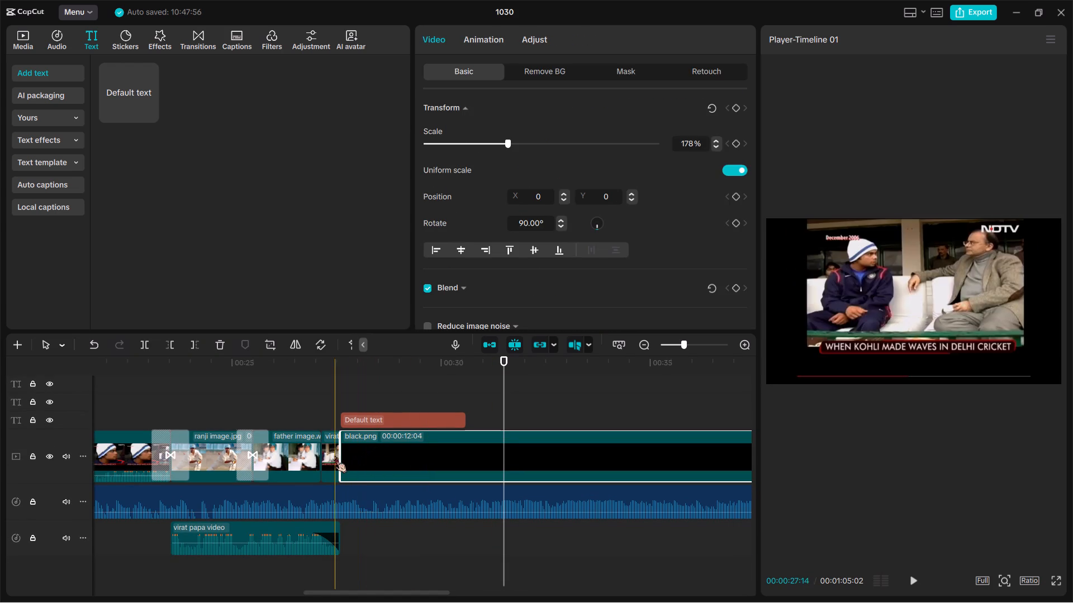
{"action": "key", "text": "space"}
{"action": "key", "text": "space"}
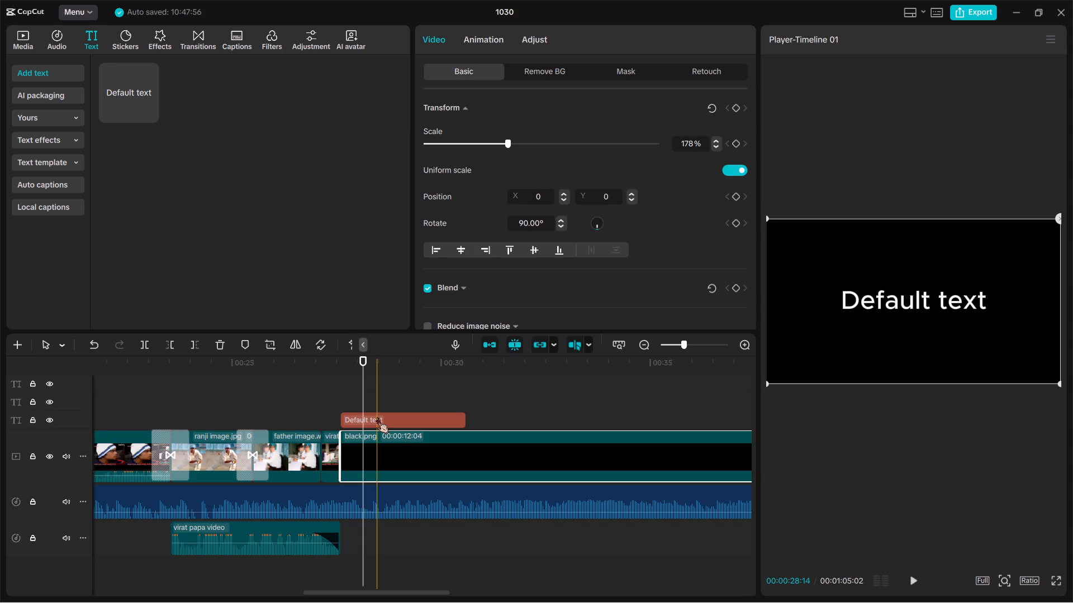
Replace the default text in the new text clip with "and then".
{"action": "double_click", "coordinate": [377, 417]}
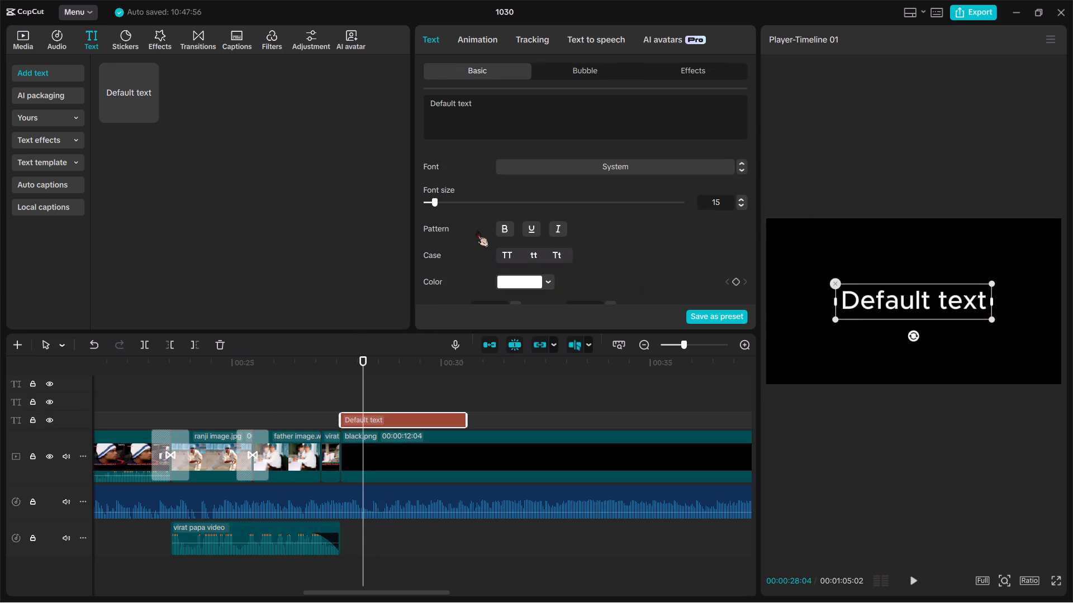
{"action": "left_click_drag", "start_coordinate": [479, 109], "coordinate": [425, 122]}
{"action": "left_click_drag", "start_coordinate": [425, 122], "coordinate": [426, 108]}
{"action": "key", "text": "BackSpace"}
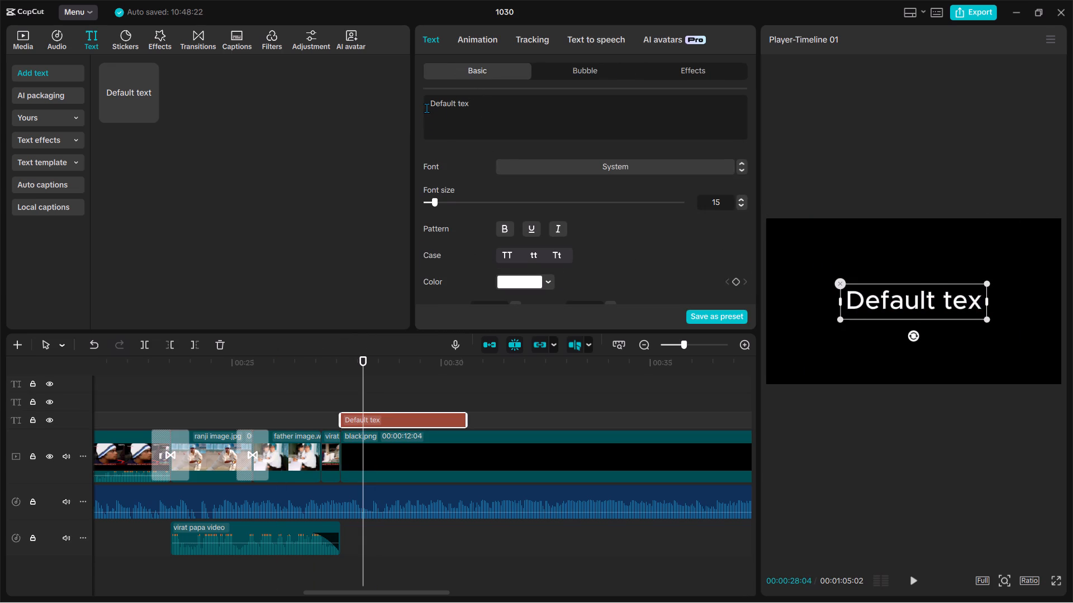
{"action": "type", "text": "the"}
{"action": "key", "text": "space"}
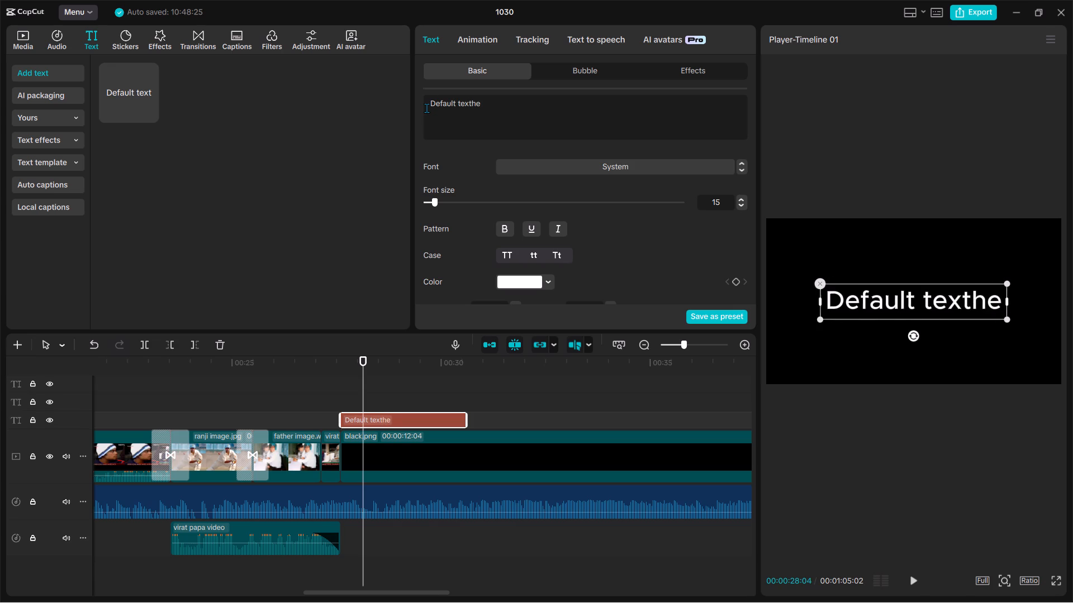
{"action": "key", "text": "BackSpace"}
{"action": "key", "text": "BackSpace"}
{"action": "key", "text": "BackSpace"}
{"action": "key", "text": "BackSpace"}
{"action": "key", "text": "BackSpace"}
{"action": "key", "text": "BackSpace"}
{"action": "key", "text": "BackSpace"}
{"action": "key", "text": "BackSpace"}
{"action": "key", "text": "BackSpace"}
{"action": "key", "text": "BackSpace"}
{"action": "key", "text": "BackSpace"}
{"action": "key", "text": "BackSpace"}
{"action": "key", "text": "BackSpace"}
{"action": "key", "text": "BackSpace"}
{"action": "key", "text": "BackSpace"}
{"action": "key", "text": "BackSpace"}
{"action": "key", "text": "BackSpace"}
{"action": "key", "text": "BackSpace"}
{"action": "key", "text": "BackSpace"}
{"action": "key", "text": "BackSpace"}
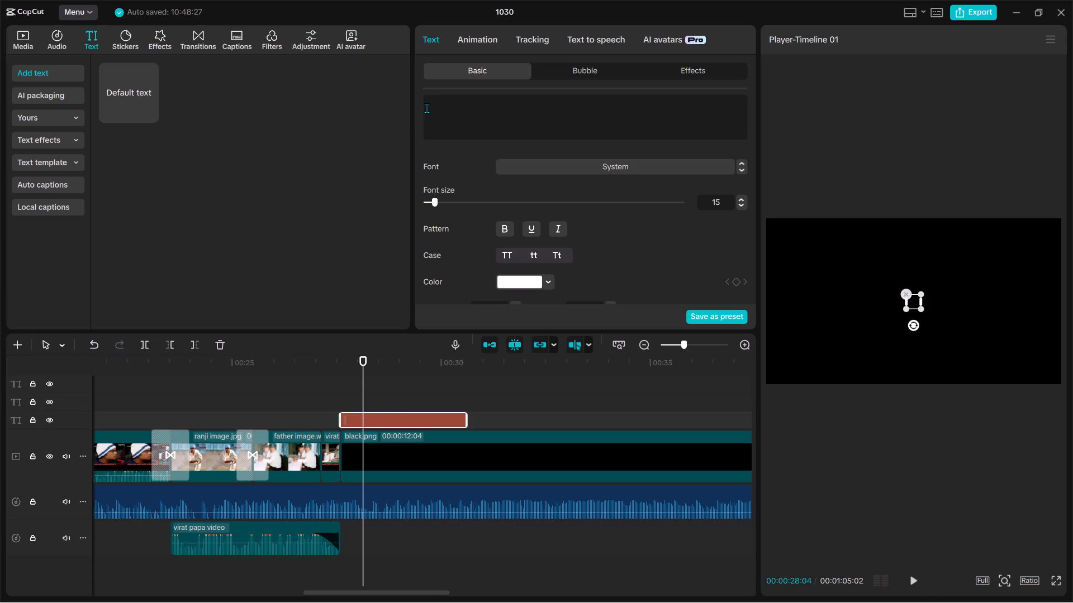
{"action": "type", "text": "and the"}
{"action": "key", "text": "space"}
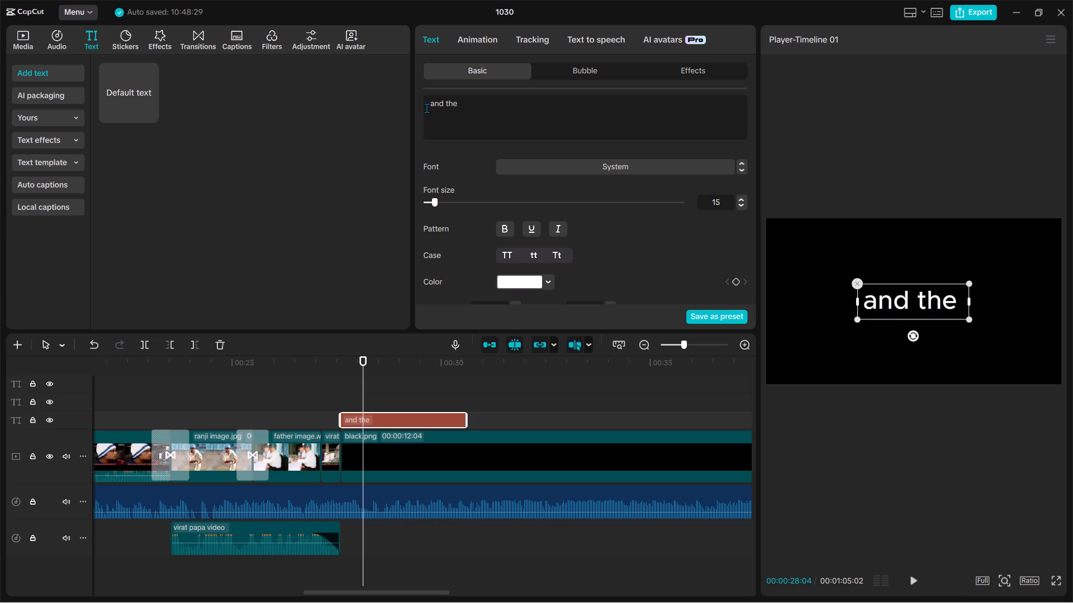
{"action": "key", "text": "BackSpace"}
{"action": "key", "text": "n"}
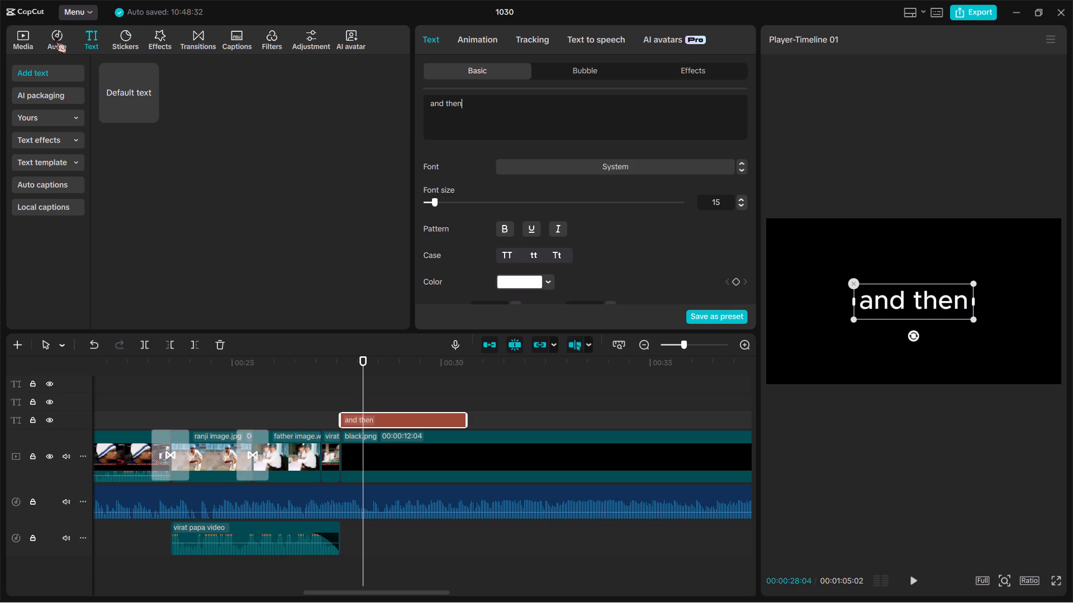
Place the ICC U19 Cricket World Cup video on a new track above the "and then" text, starting at about 00:00:30:07.
{"action": "left_click", "coordinate": [20, 35]}
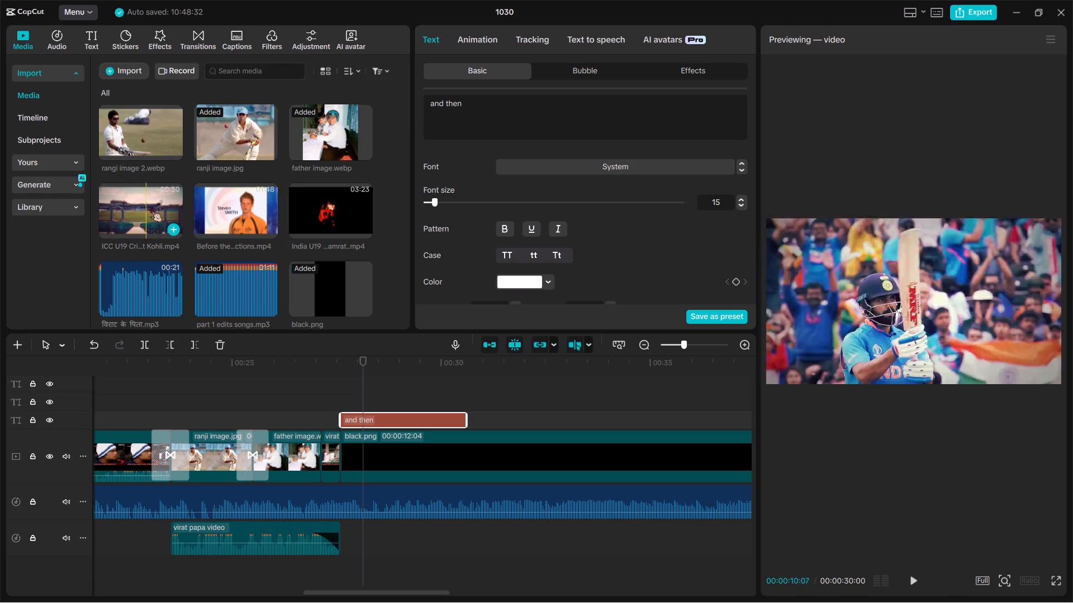
{"action": "left_click_drag", "start_coordinate": [158, 202], "coordinate": [451, 423]}
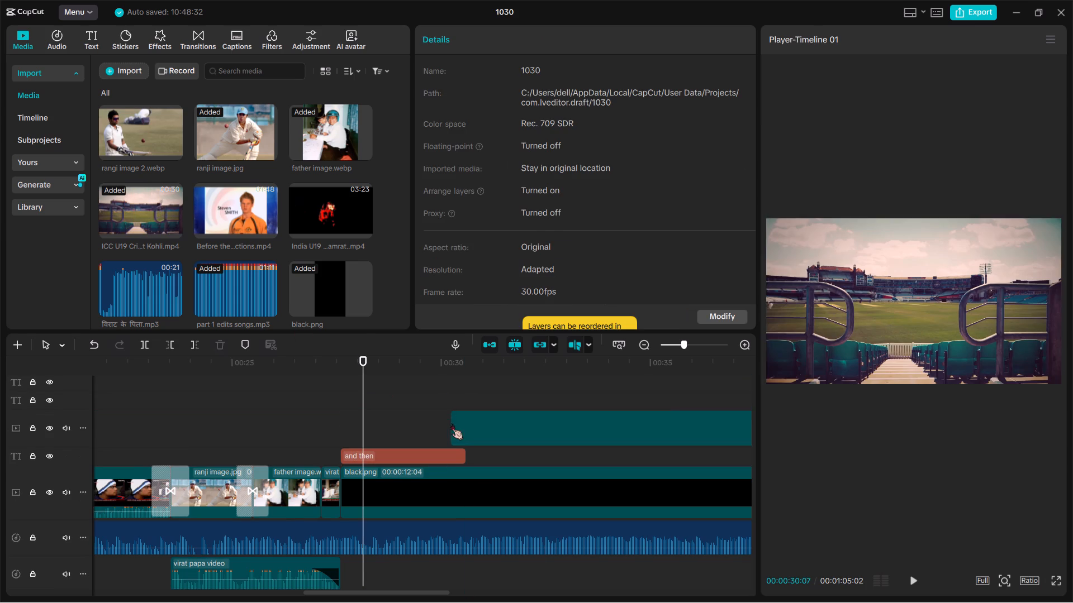
Play the added ICC U19 video and mute its track.
{"action": "key", "text": "space"}
{"action": "scroll", "coordinate": [450, 439], "scroll_direction": "left", "scroll_amount": 1}
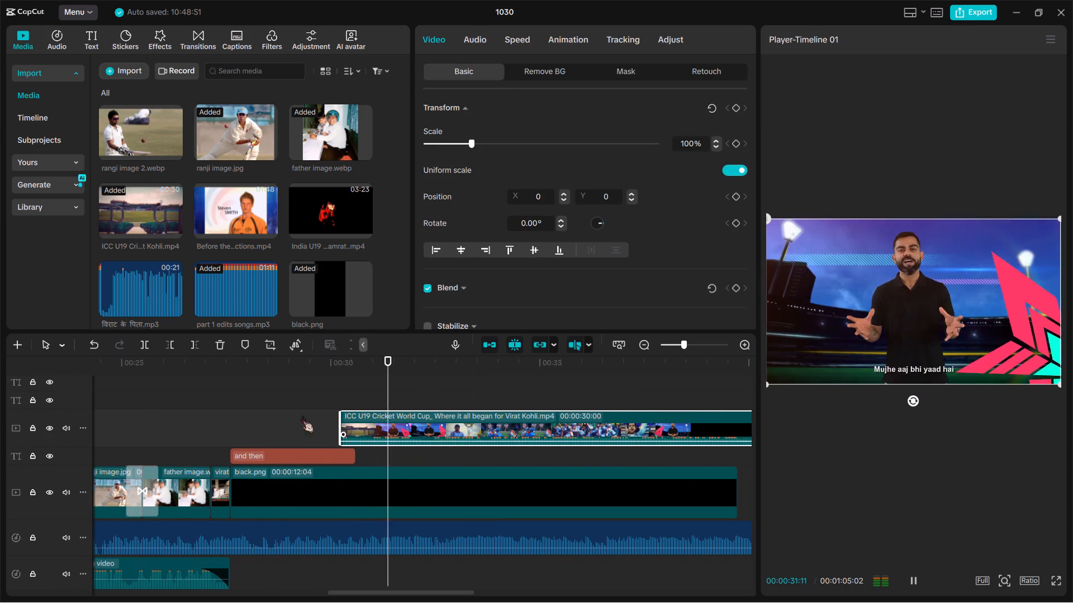
{"action": "left_click", "coordinate": [65, 429]}
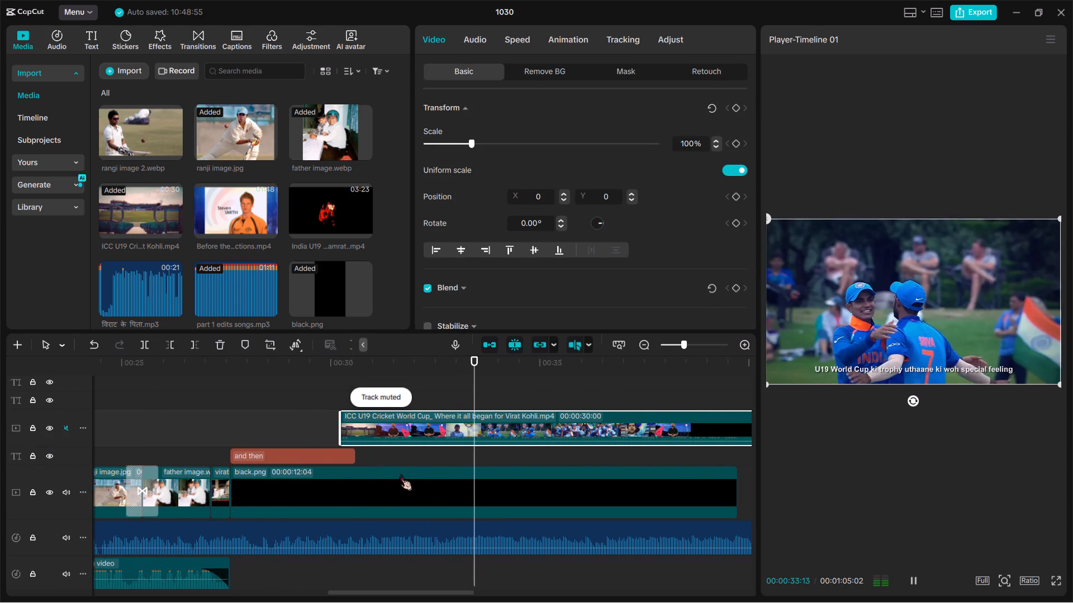
Split the ICC U19 video at about 00:00:34:16, where the hugging players shot changes to the team huddle.
{"action": "scroll", "coordinate": [400, 474], "scroll_direction": "left", "scroll_amount": 1}
{"action": "scroll", "coordinate": [493, 428], "scroll_direction": "left", "scroll_amount": 1}
{"action": "scroll", "coordinate": [493, 428], "scroll_direction": "up", "scroll_amount": 3, "text": "ctrl"}
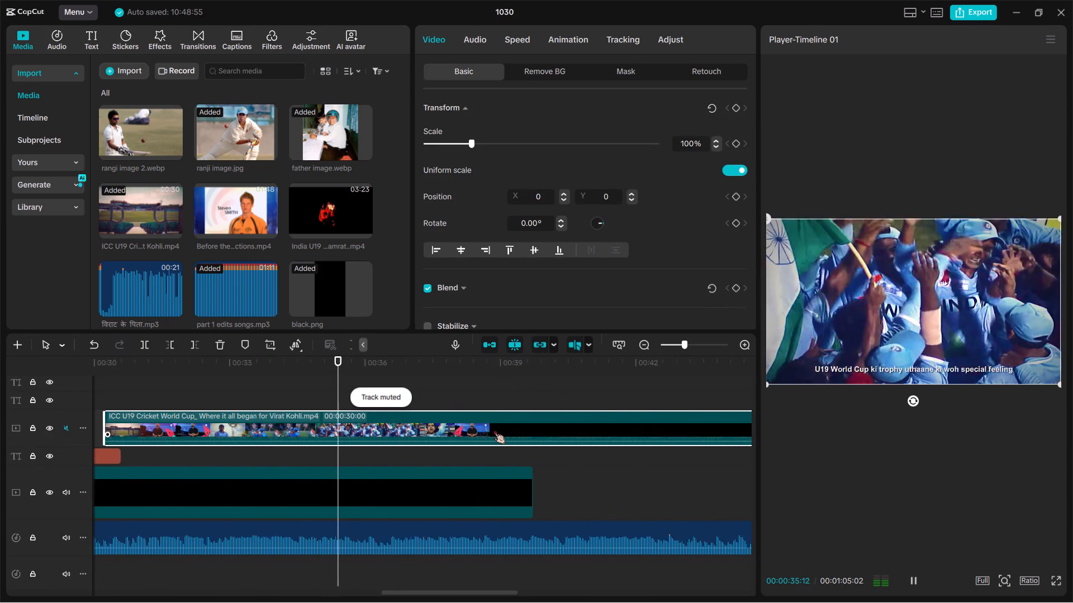
{"action": "scroll", "coordinate": [493, 428], "scroll_direction": "up", "scroll_amount": 2, "text": "ctrl"}
{"action": "key", "text": "space"}
{"action": "scroll", "coordinate": [493, 428], "scroll_direction": "right", "scroll_amount": 1}
{"action": "scroll", "coordinate": [493, 428], "scroll_direction": "up", "scroll_amount": 9, "text": "ctrl"}
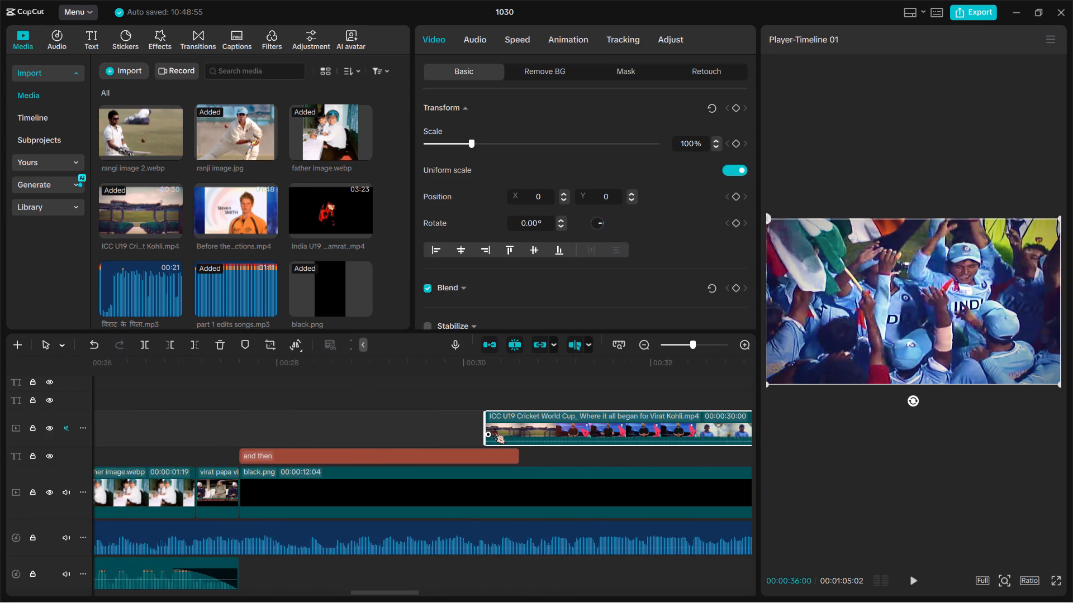
{"action": "scroll", "coordinate": [493, 428], "scroll_direction": "up", "scroll_amount": 7, "text": "ctrl"}
{"action": "scroll", "coordinate": [493, 428], "scroll_direction": "left", "scroll_amount": 1}
{"action": "scroll", "coordinate": [317, 414], "scroll_direction": "up", "scroll_amount": 7, "text": "ctrl"}
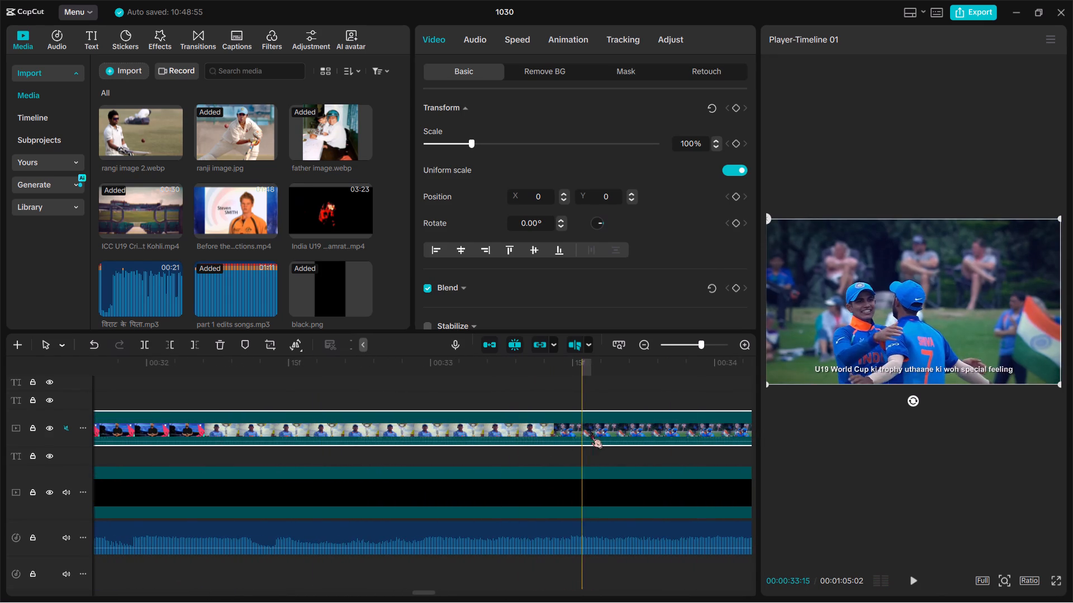
{"action": "scroll", "coordinate": [615, 435], "scroll_direction": "left", "scroll_amount": 1}
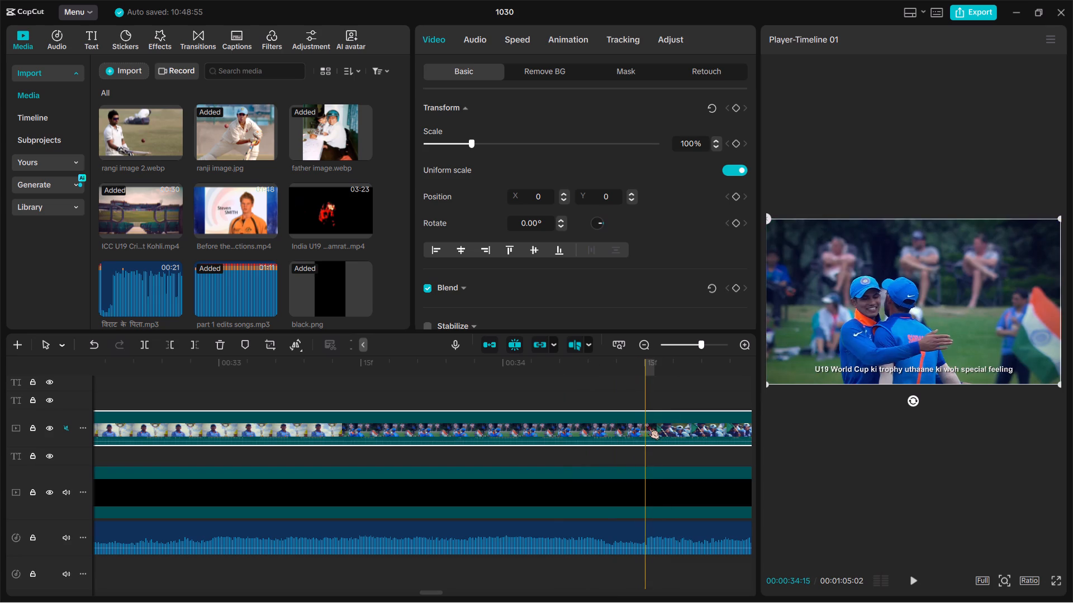
{"action": "key", "text": "ctrl+b"}
Split the ICC U19 video at about 00:00:37:05, just before the pink transition graphic, and delete everything after the cut.
{"action": "scroll", "coordinate": [649, 424], "scroll_direction": "left", "scroll_amount": 1}
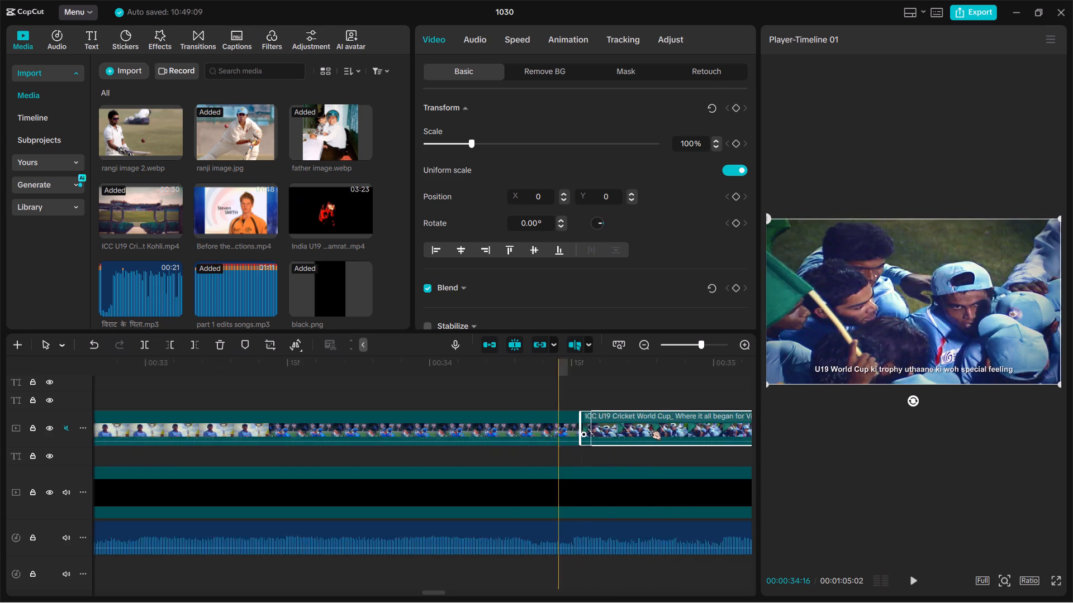
{"action": "scroll", "coordinate": [649, 424], "scroll_direction": "left", "scroll_amount": 2}
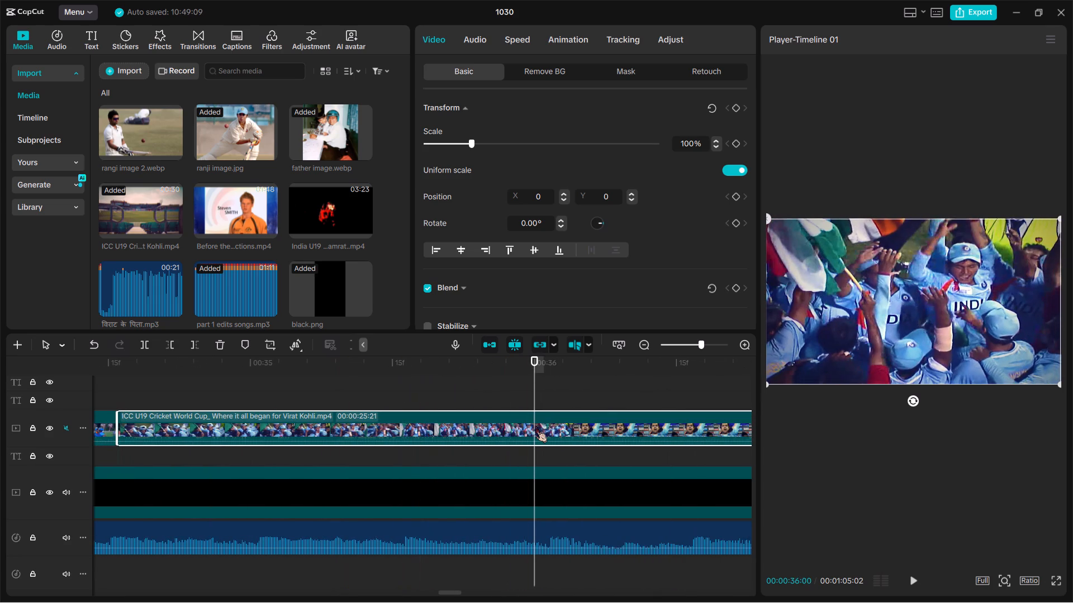
{"action": "scroll", "coordinate": [535, 426], "scroll_direction": "left", "scroll_amount": 1}
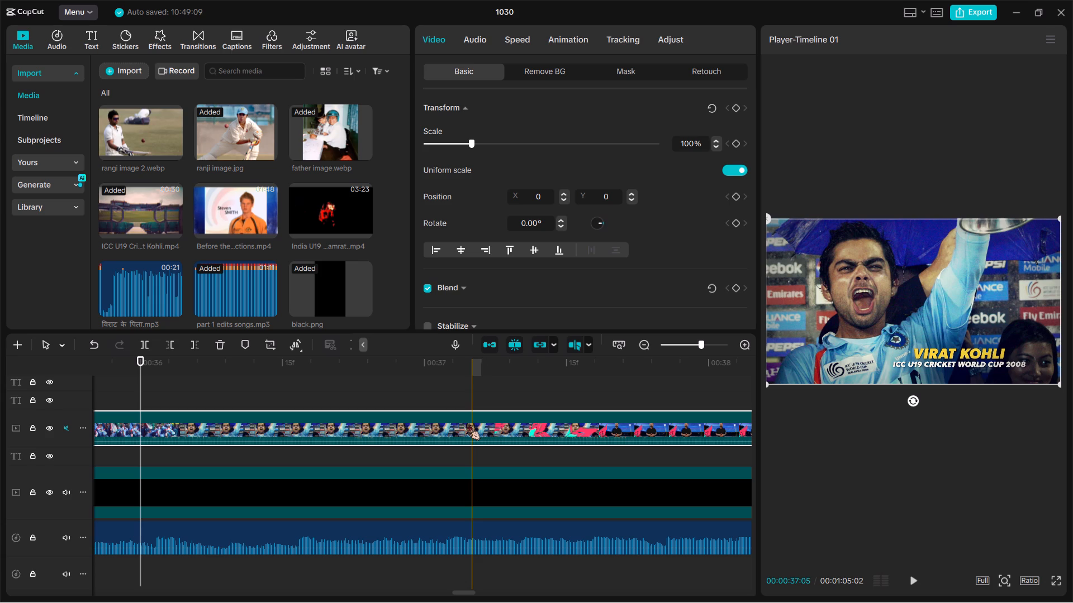
{"action": "key", "text": "ctrl+b"}
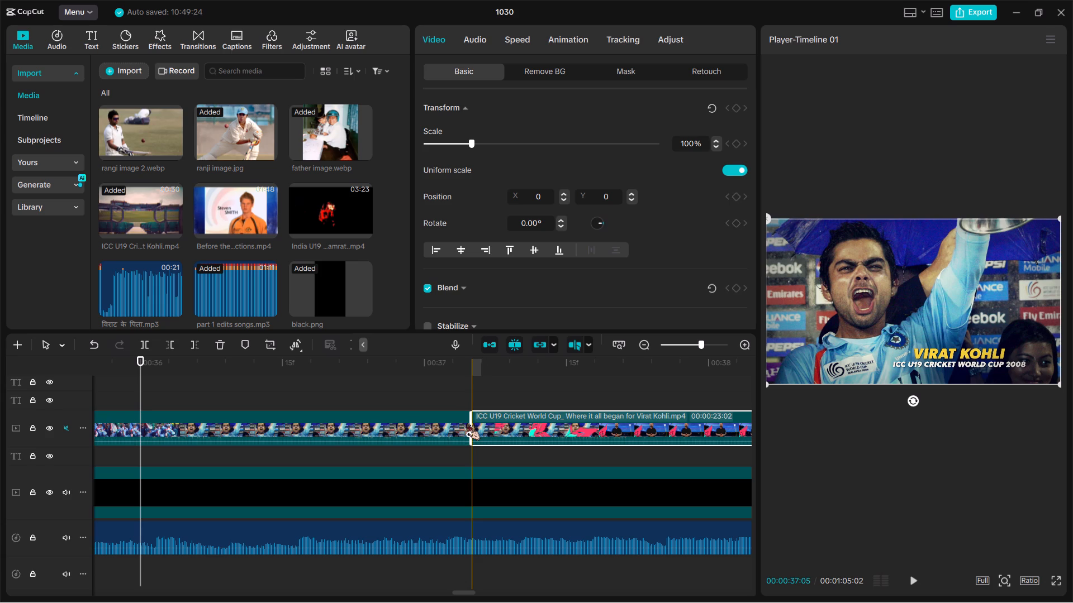
{"action": "scroll", "coordinate": [468, 424], "scroll_direction": "down", "scroll_amount": 4, "text": "ctrl"}
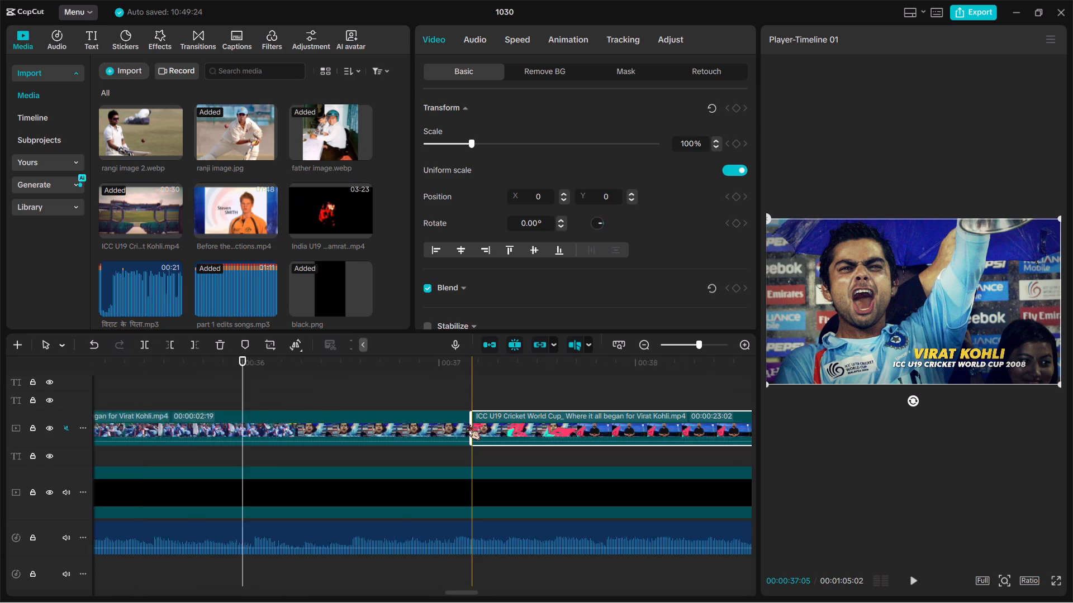
{"action": "scroll", "coordinate": [468, 424], "scroll_direction": "down", "scroll_amount": 4, "text": "ctrl"}
{"action": "left_click", "coordinate": [514, 434]}
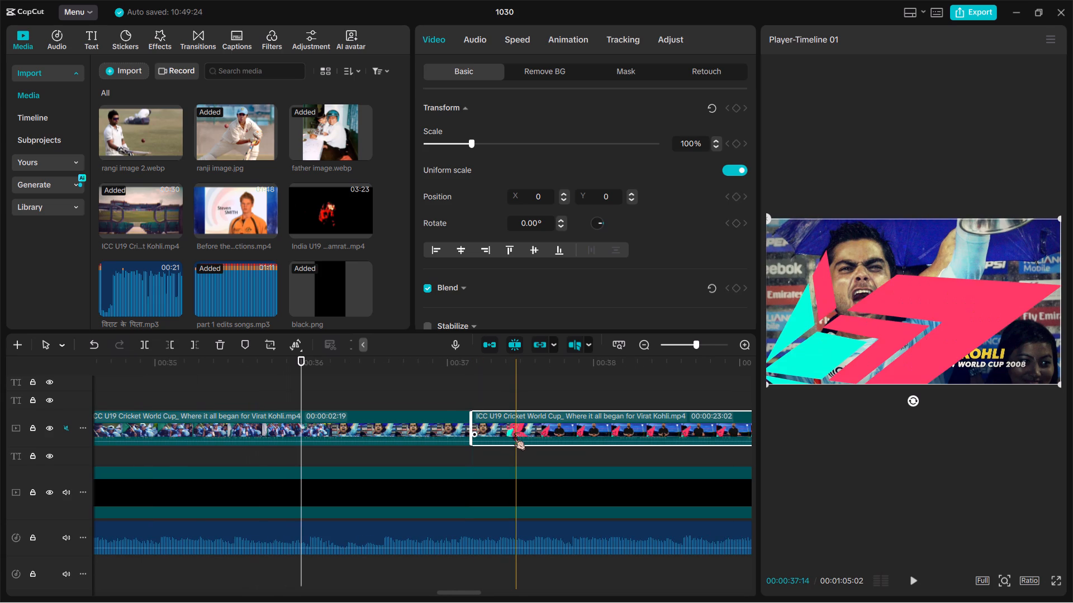
{"action": "key", "text": "BackSpace"}
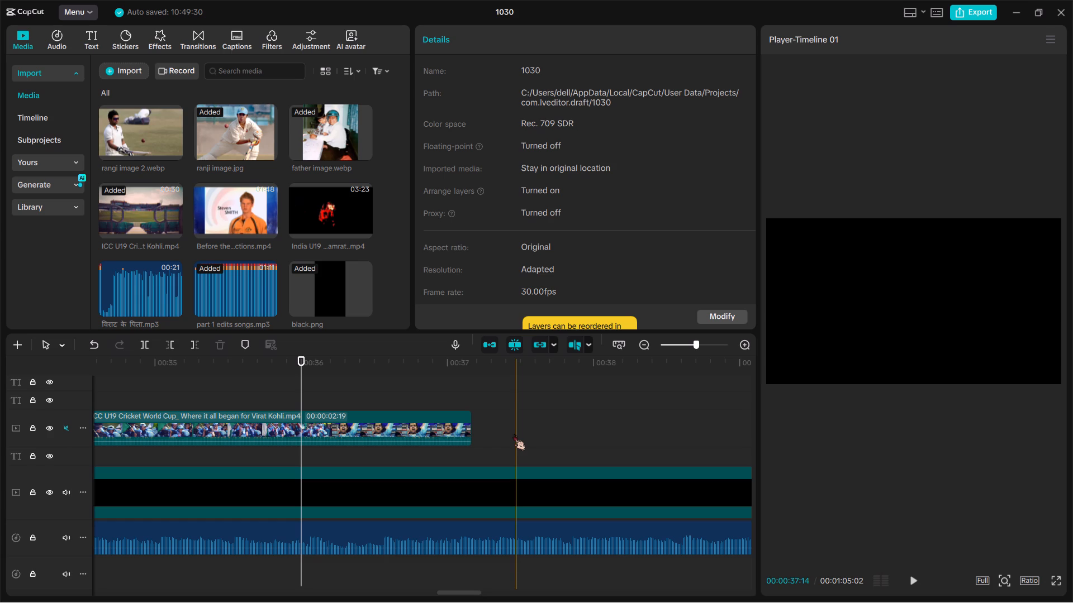
Delete the first ICC U19 segment ending with the hugging players, keeping only the team celebration clip.
{"action": "scroll", "coordinate": [514, 434], "scroll_direction": "down", "scroll_amount": 7, "text": "ctrl"}
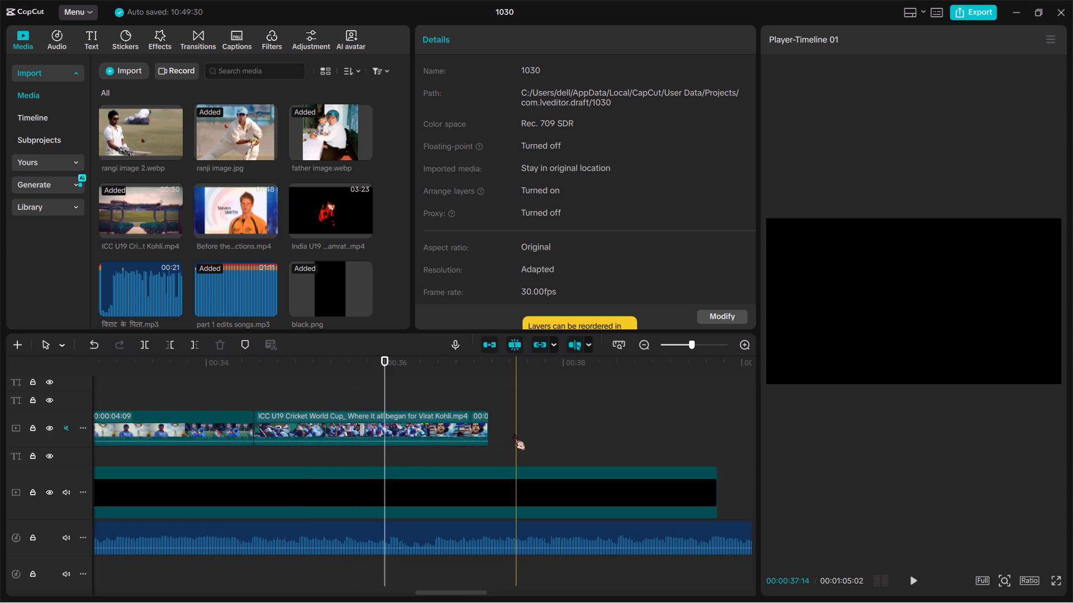
{"action": "scroll", "coordinate": [514, 434], "scroll_direction": "down", "scroll_amount": 3, "text": "ctrl"}
{"action": "key", "text": "space"}
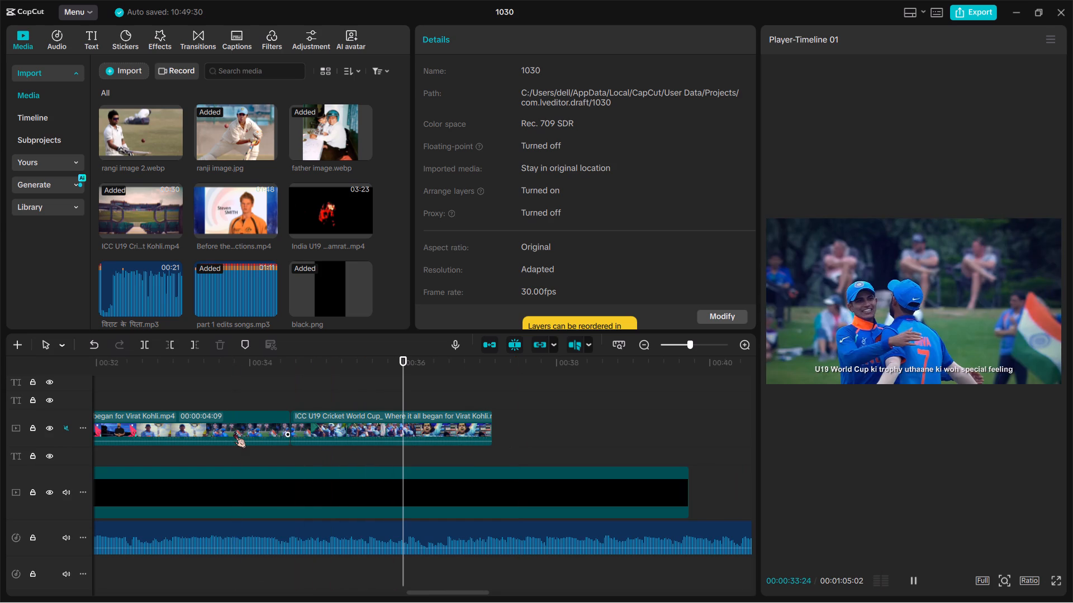
{"action": "left_click", "coordinate": [234, 432]}
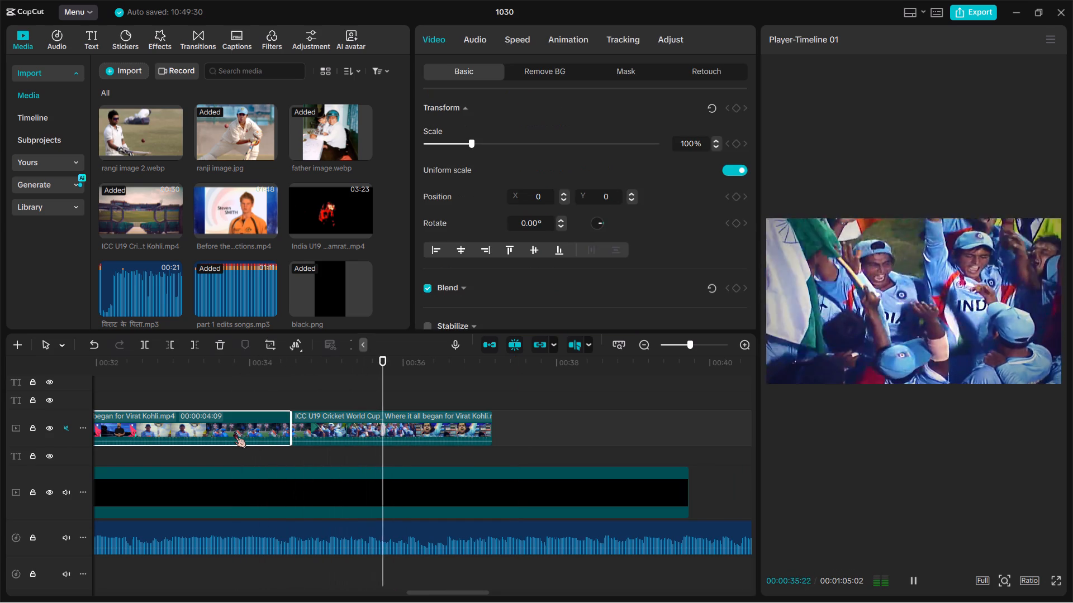
{"action": "key", "text": "BackSpace"}
Reposition the remaining team celebration clip on its track so it starts at about 00:00:34:23, leaving a gap after the "and then" title.
{"action": "scroll", "coordinate": [234, 432], "scroll_direction": "right", "scroll_amount": 1}
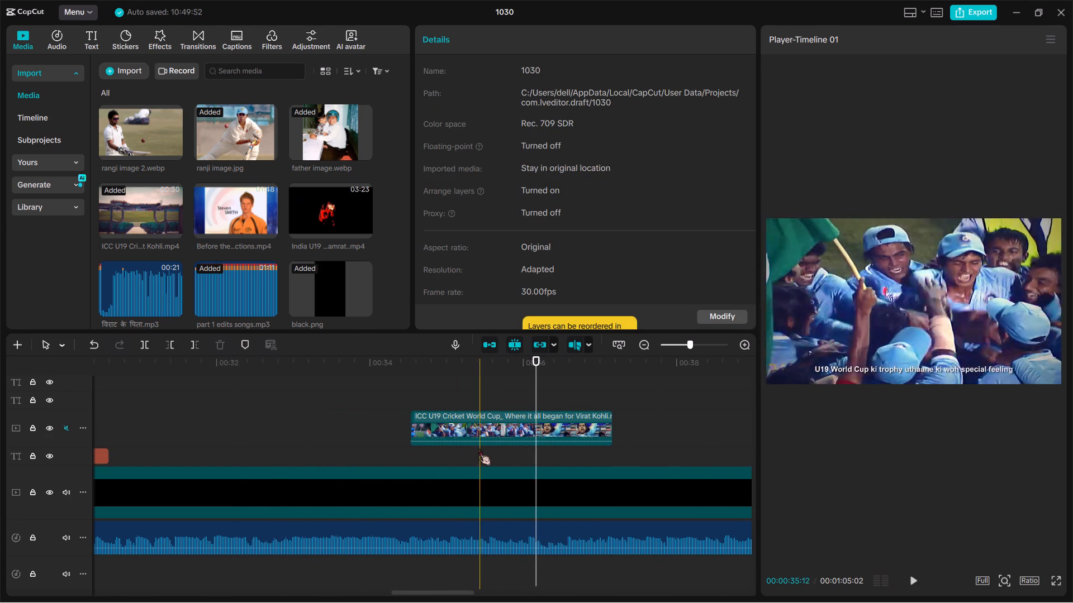
{"action": "left_click_drag", "start_coordinate": [467, 432], "coordinate": [191, 452]}
{"action": "scroll", "coordinate": [191, 452], "scroll_direction": "right", "scroll_amount": 1}
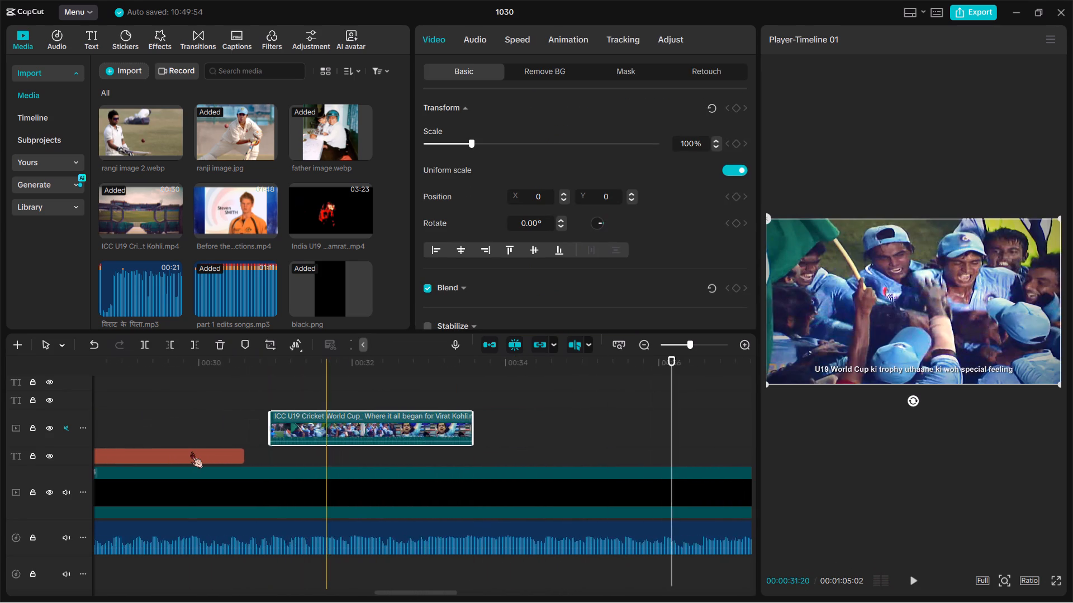
{"action": "scroll", "coordinate": [191, 452], "scroll_direction": "right", "scroll_amount": 1}
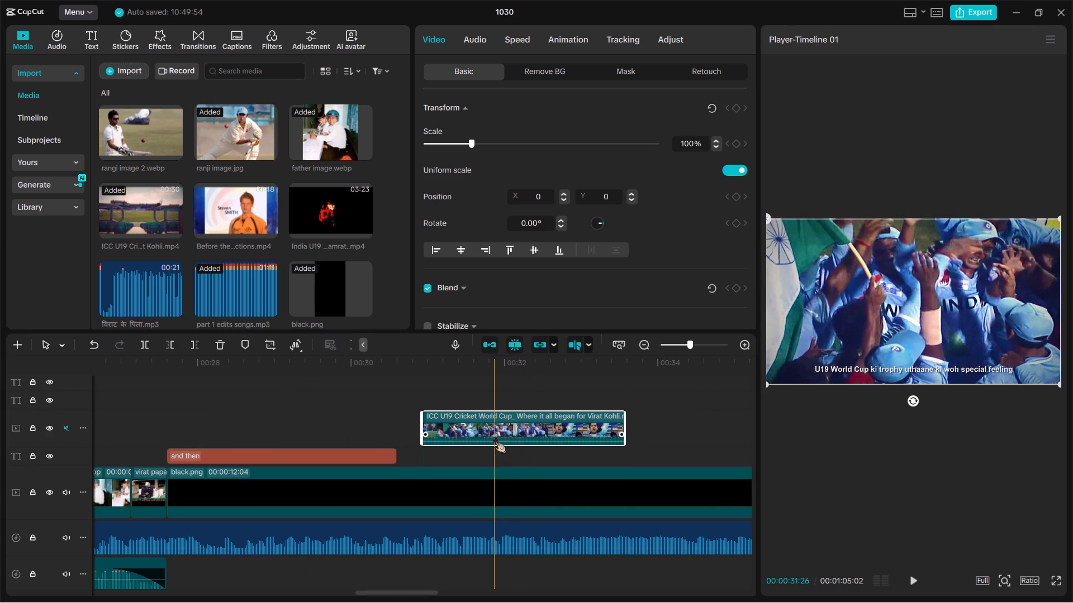
{"action": "left_click_drag", "start_coordinate": [495, 434], "coordinate": [751, 432]}
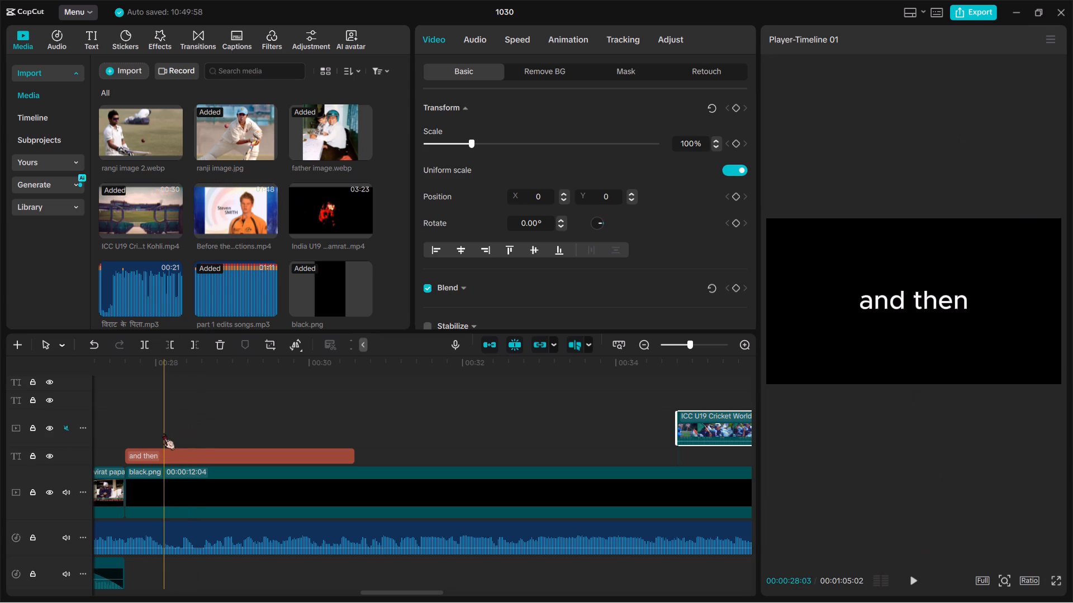
Open the "and then" title's text for editing and add a space at its end.
{"action": "left_click", "coordinate": [178, 451]}
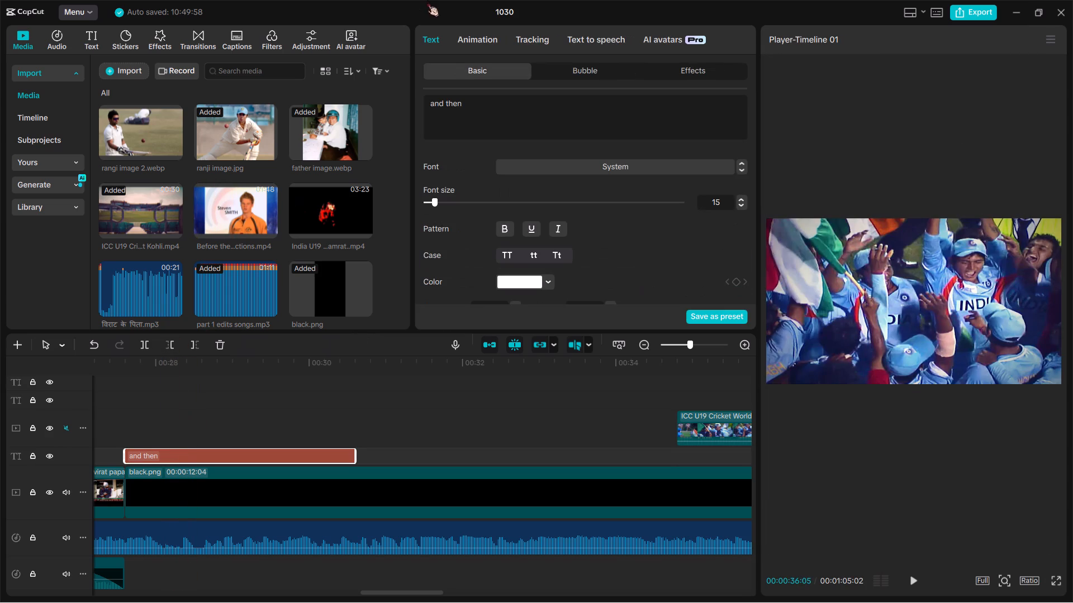
{"action": "left_click", "coordinate": [471, 114]}
{"action": "key", "text": "space"}
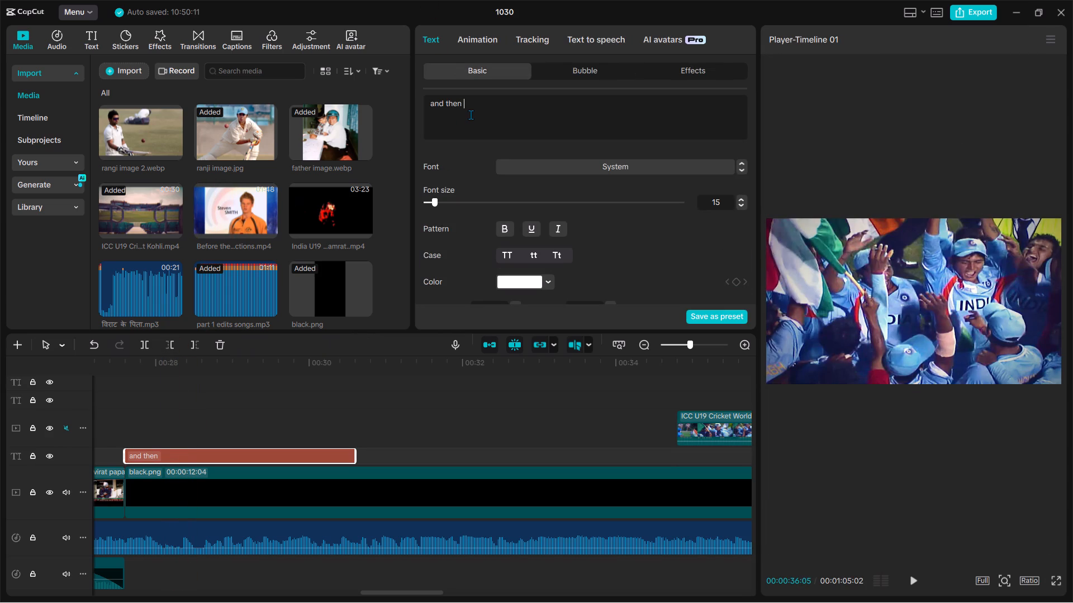
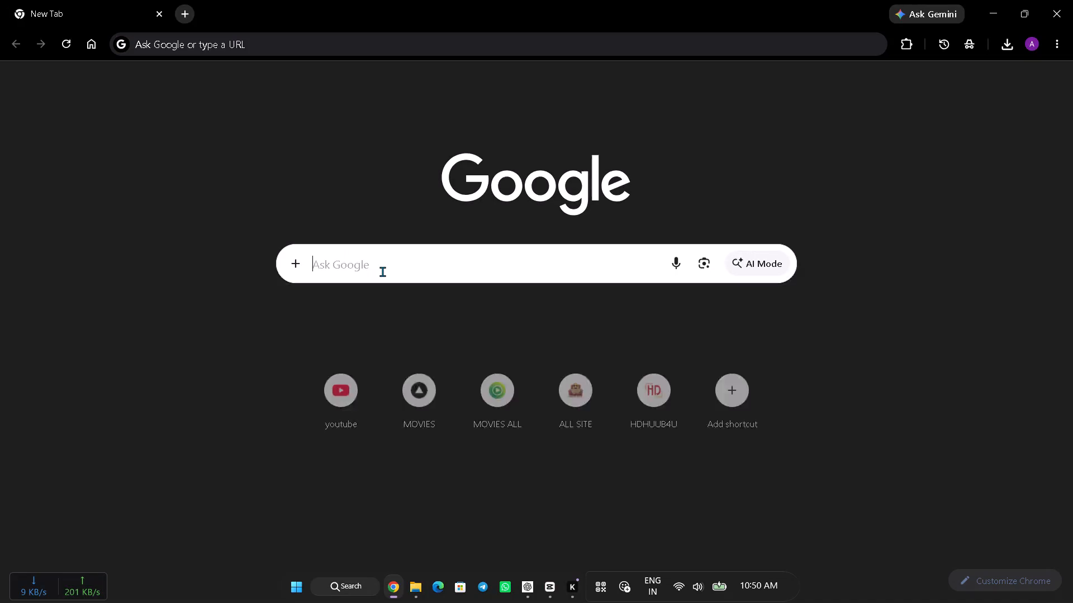
Search Google for "and then this become under 19 captain ye sahi likha hai kay" to check the title sentence's wording.
{"action": "type", "text": "and the"}
{"action": "key", "text": "space"}
{"action": "key", "text": "BackSpace"}
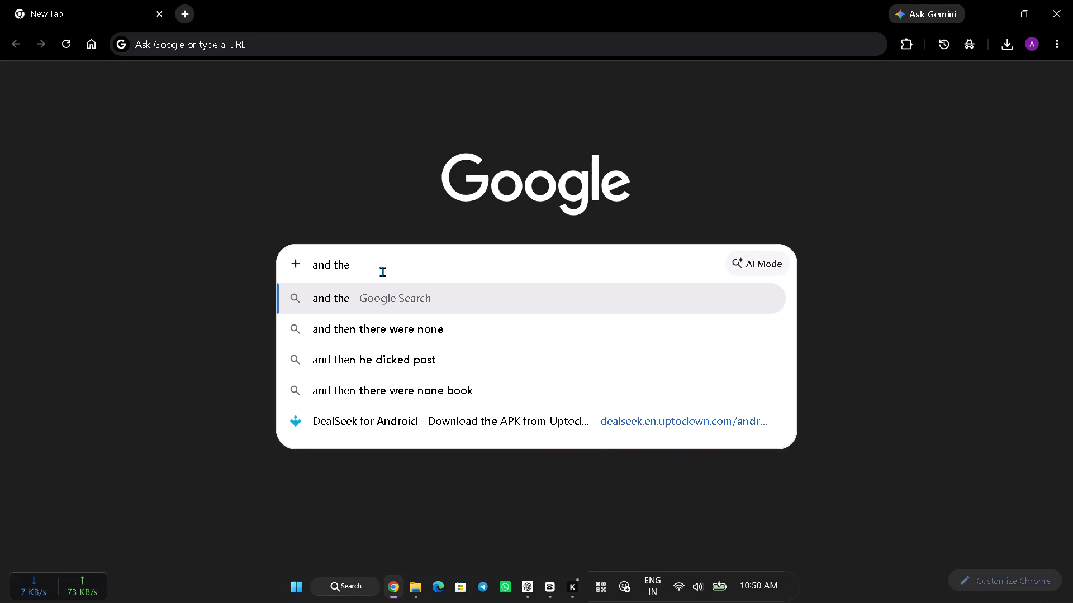
{"action": "type", "text": "y be"}
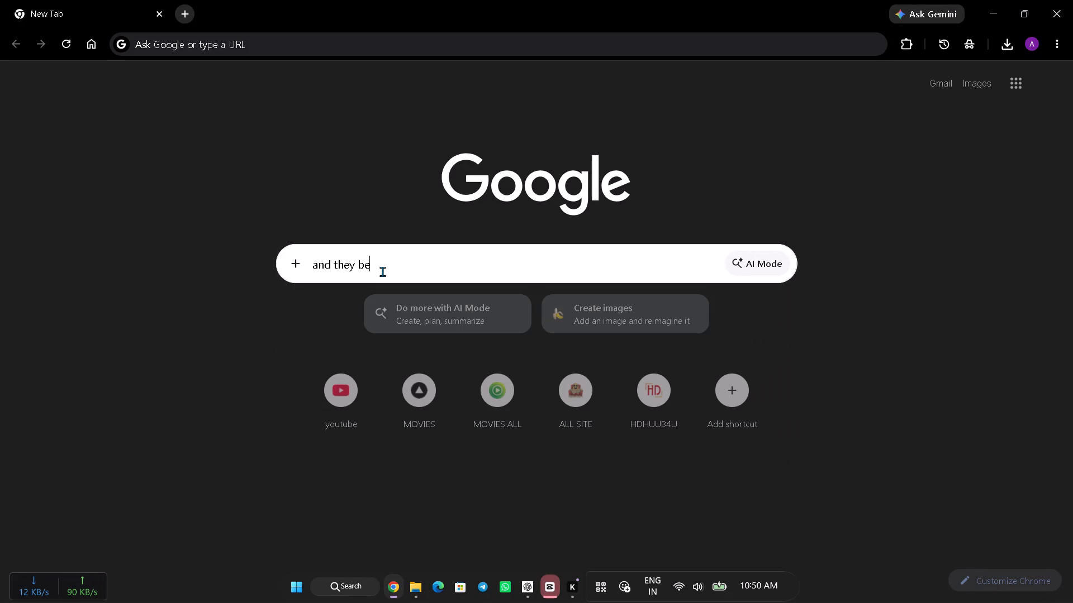
{"action": "key", "text": "BackSpace"}
{"action": "key", "text": "BackSpace"}
{"action": "key", "text": "BackSpace"}
{"action": "key", "text": "BackSpace"}
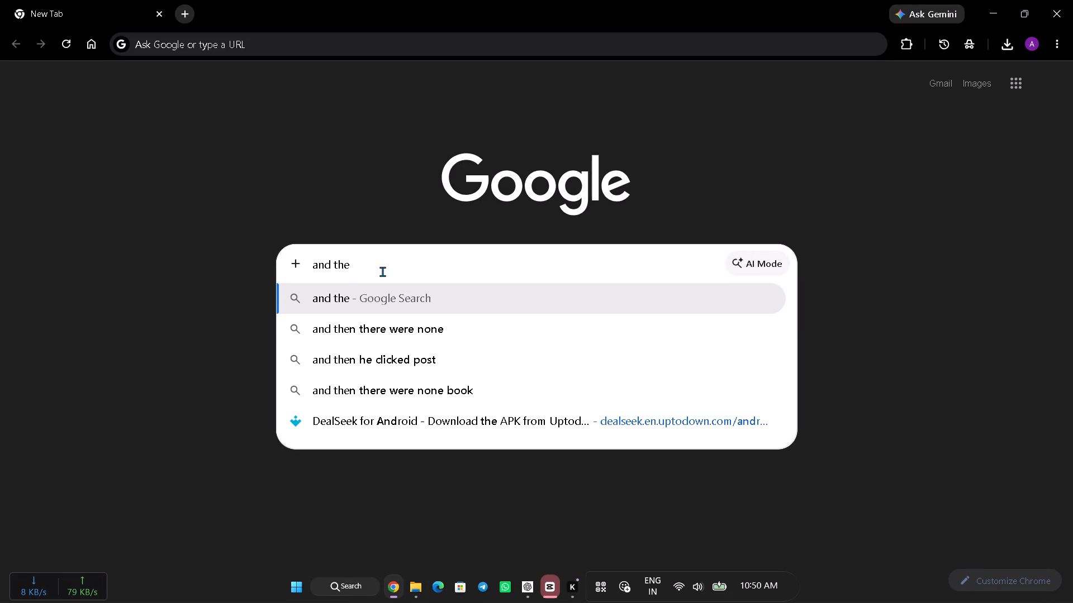
{"action": "type", "text": "n"}
{"action": "key", "text": "space"}
{"action": "type", "text": "this becon"}
{"action": "key", "text": "BackSpace"}
{"action": "type", "text": "me under"}
{"action": "key", "text": "space"}
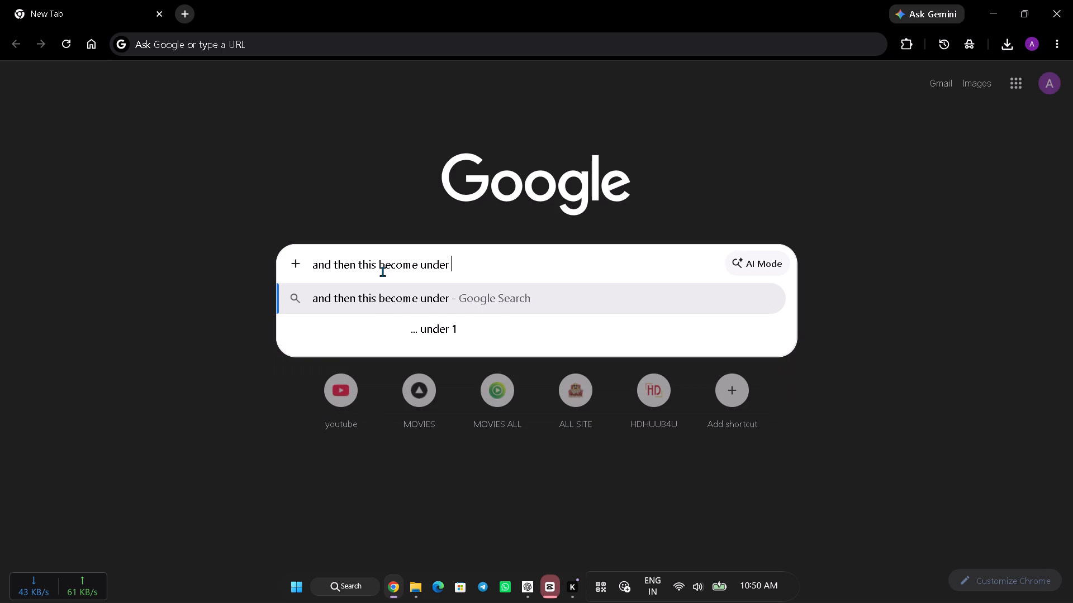
{"action": "type", "text": "19 cap"}
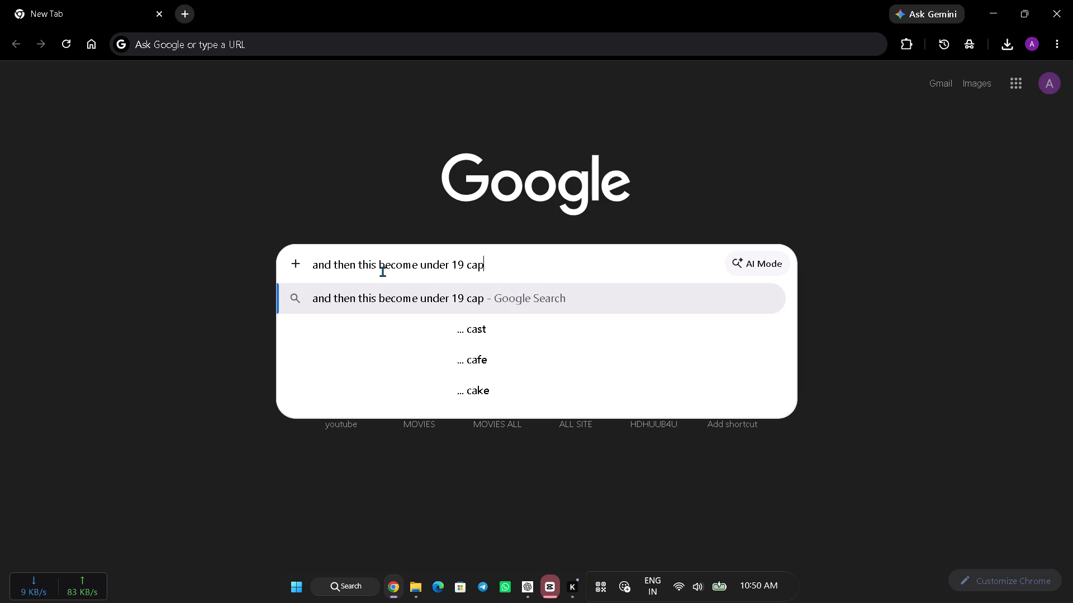
{"action": "type", "text": "taion"}
{"action": "key", "text": "BackSpace"}
{"action": "key", "text": "BackSpace"}
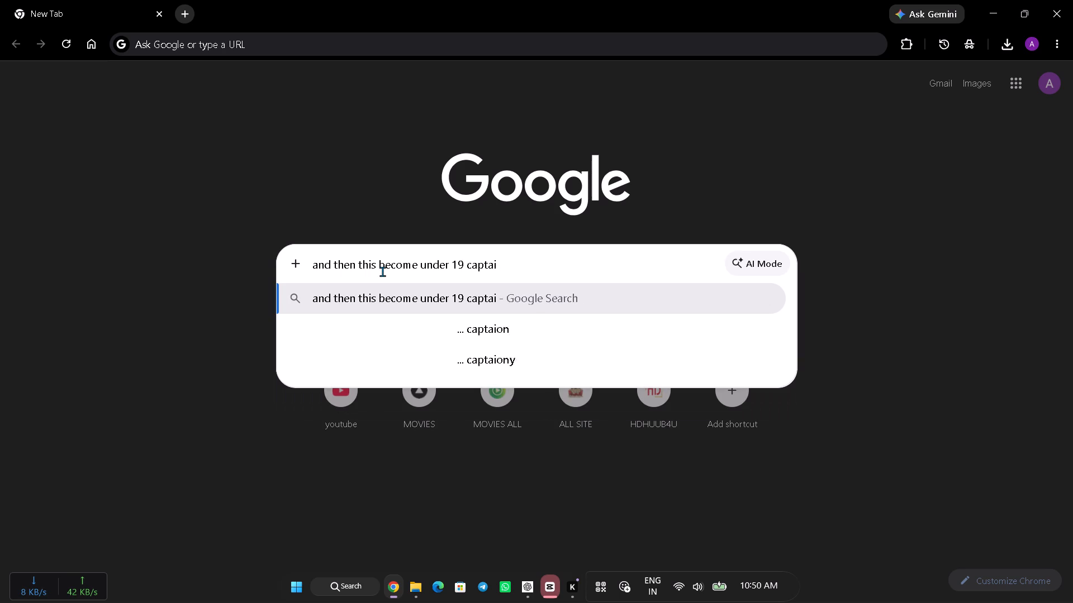
{"action": "type", "text": "n ye sahi lj"}
{"action": "key", "text": "BackSpace"}
{"action": "key", "text": "BackSpace"}
{"action": "key", "text": "BackSpace"}
{"action": "key", "text": "BackSpace"}
{"action": "key", "text": "BackSpace"}
{"action": "type", "text": "al"}
{"action": "key", "text": "BackSpace"}
{"action": "key", "text": "BackSpace"}
{"action": "type", "text": "hi"}
{"action": "key", "text": "space"}
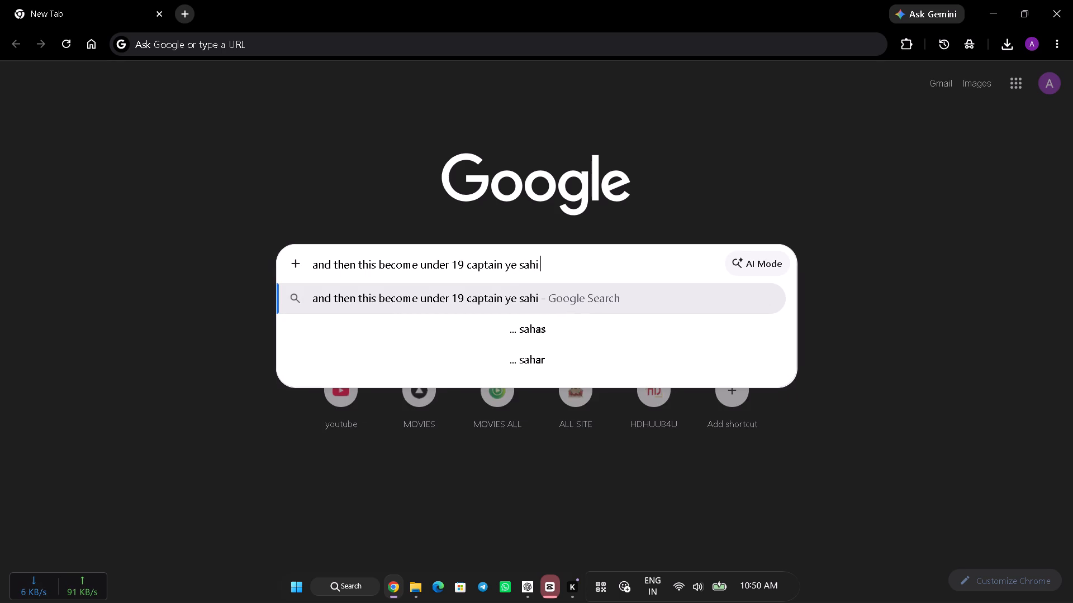
{"action": "type", "text": "likha"}
{"action": "key", "text": "space"}
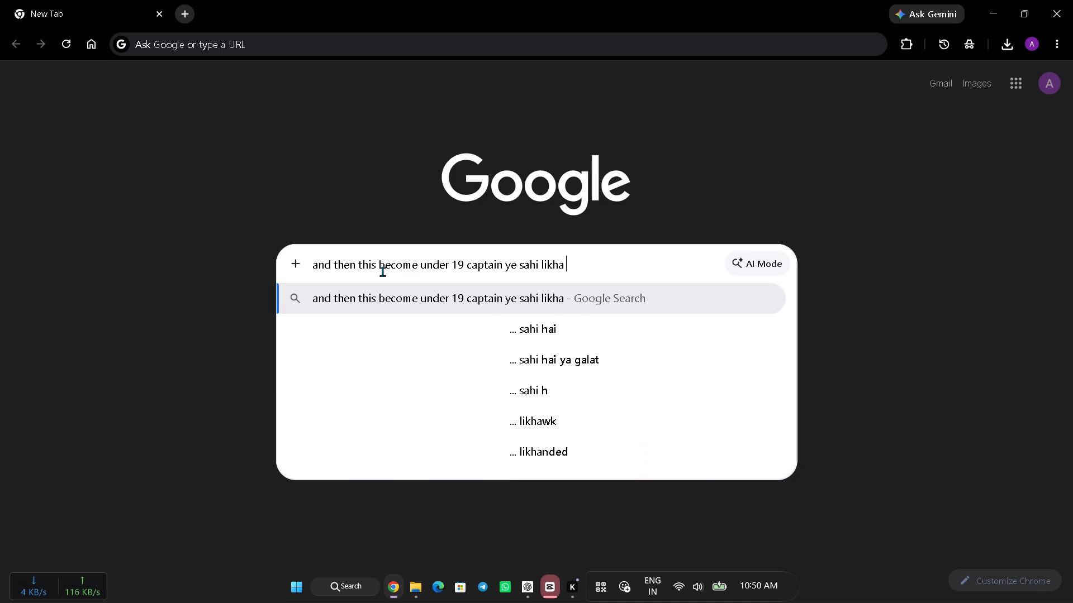
{"action": "type", "text": "hai kay"}
{"action": "key", "text": "space"}
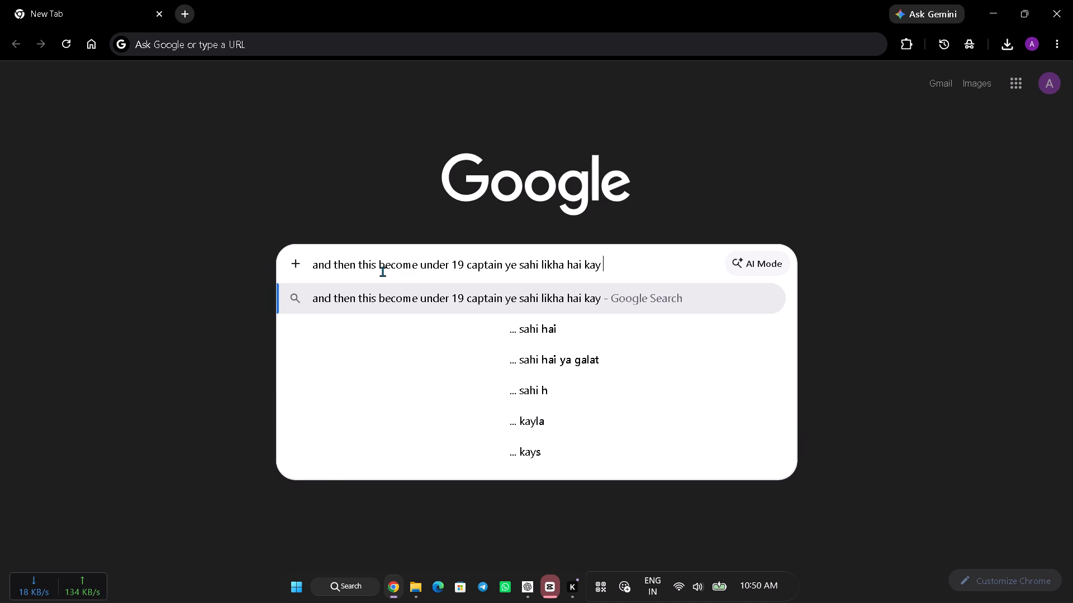
{"action": "key", "text": "Return"}
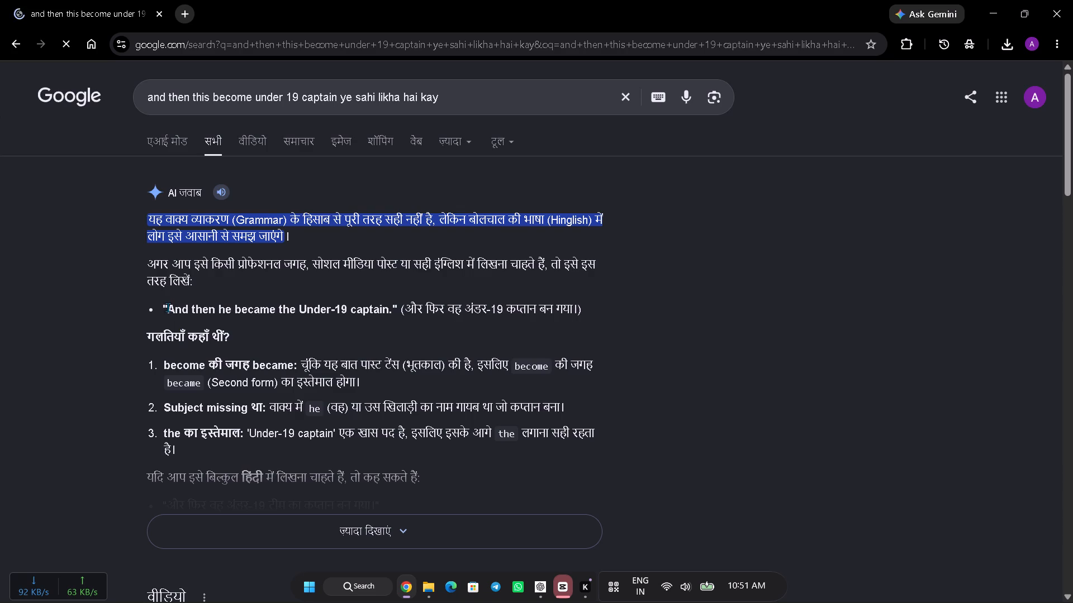
Copy the corrected sentence "And then he became the Under-19 captain." and replace the "and then" title's text with it in CapCut.
{"action": "left_click_drag", "start_coordinate": [168, 310], "coordinate": [395, 313]}
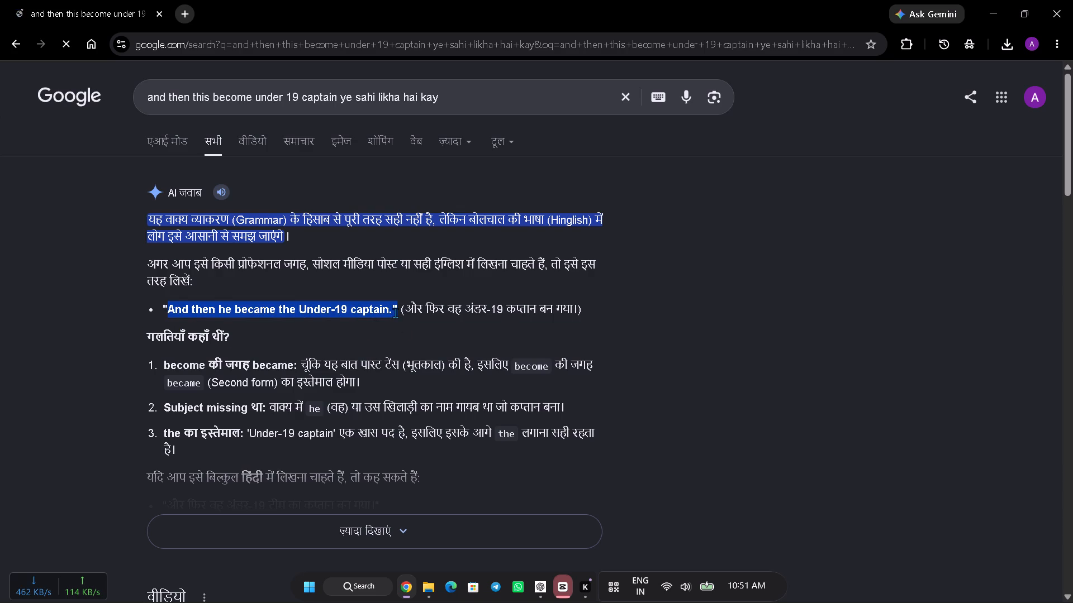
{"action": "left_click_drag", "start_coordinate": [395, 313], "coordinate": [397, 313]}
{"action": "left_click_drag", "start_coordinate": [397, 313], "coordinate": [391, 313]}
{"action": "key", "text": "ctrl+c"}
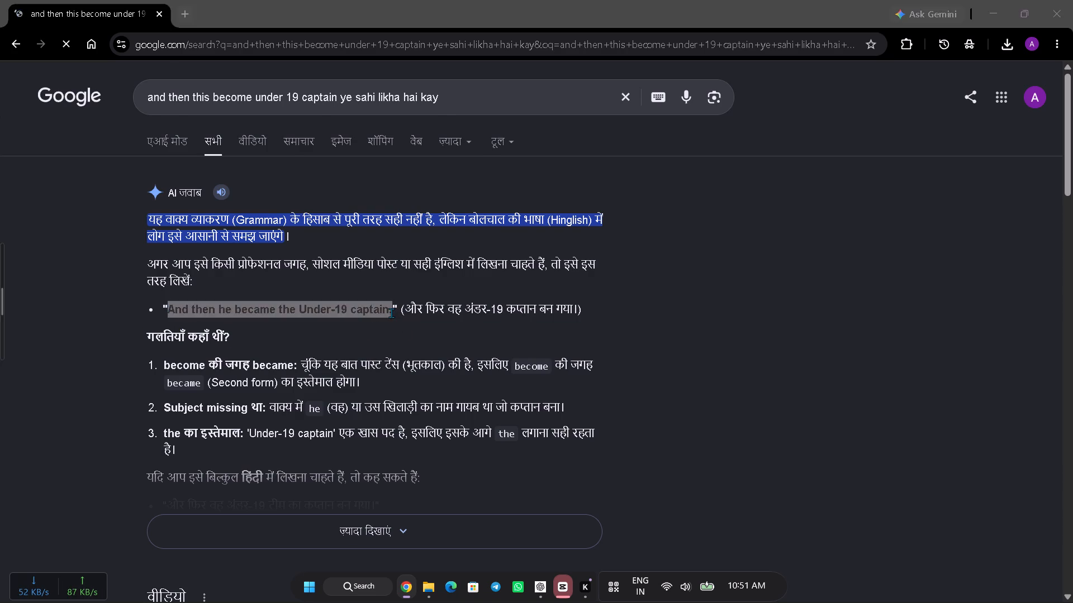
{"action": "left_click", "coordinate": [544, 153]}
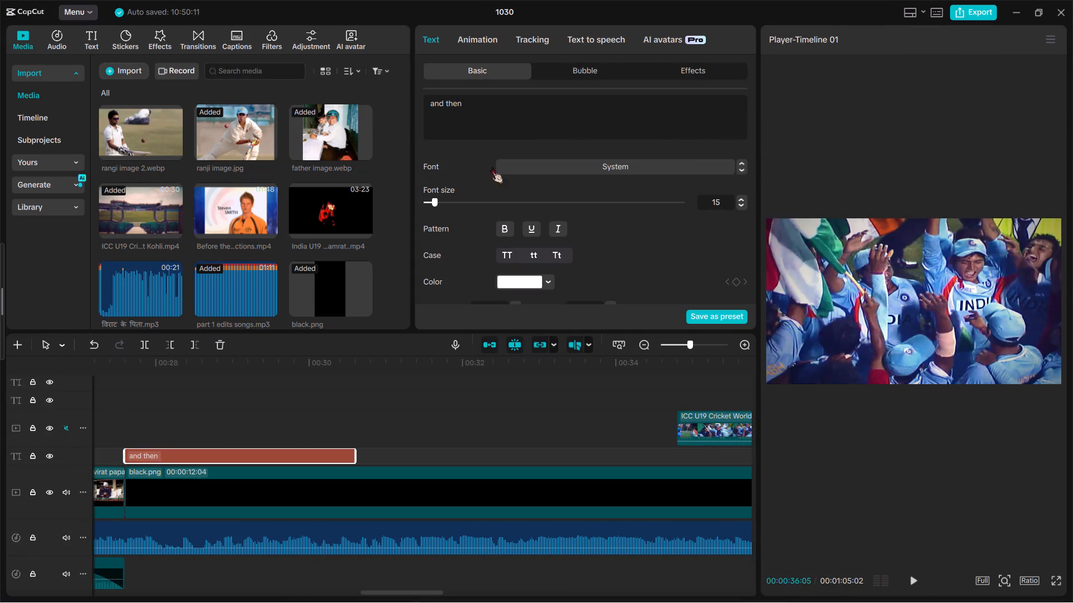
{"action": "left_click_drag", "start_coordinate": [469, 107], "coordinate": [396, 116]}
{"action": "left_click_drag", "start_coordinate": [472, 103], "coordinate": [430, 98]}
{"action": "key", "text": "BackSpace"}
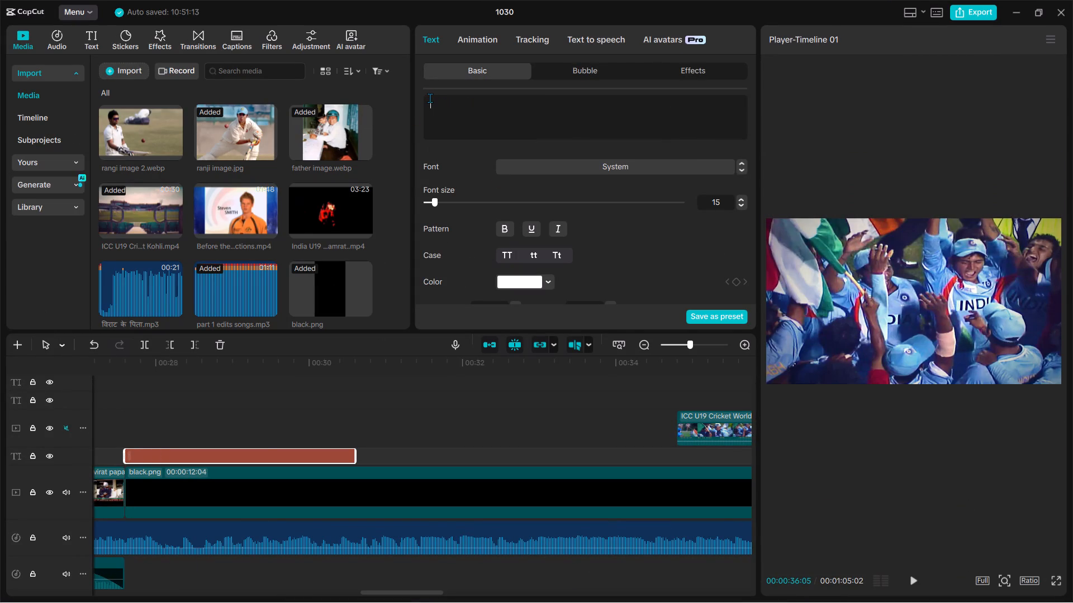
{"action": "key", "text": "ctrl+v"}
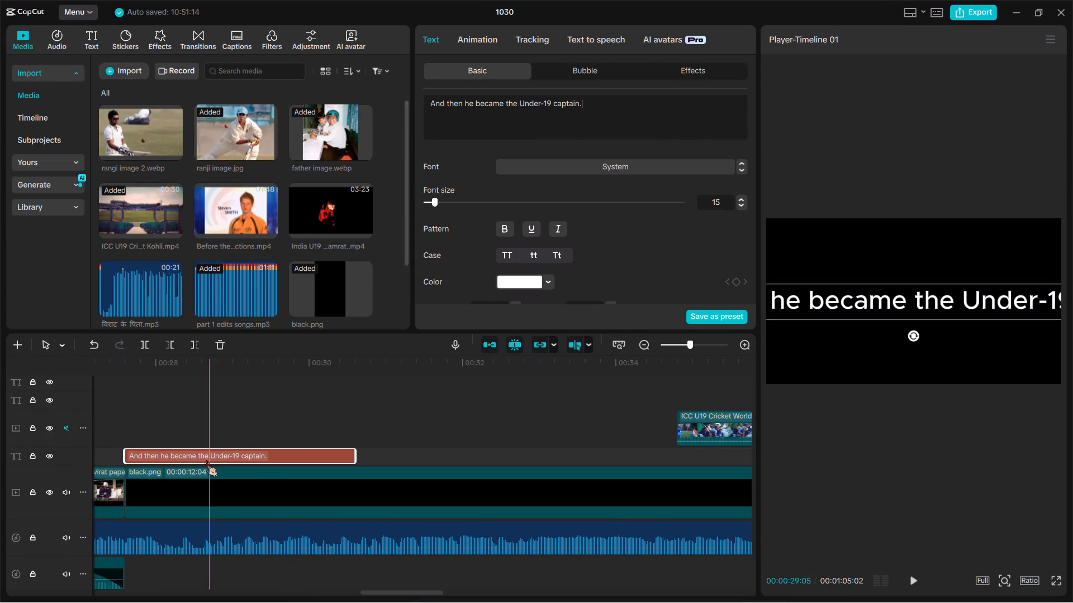
Scale down the "And then he became the Under-19 captain." title in the preview so the whole sentence fits on one line within the frame.
{"action": "scroll", "coordinate": [402, 377], "scroll_direction": "down", "scroll_amount": 7, "text": "ctrl"}
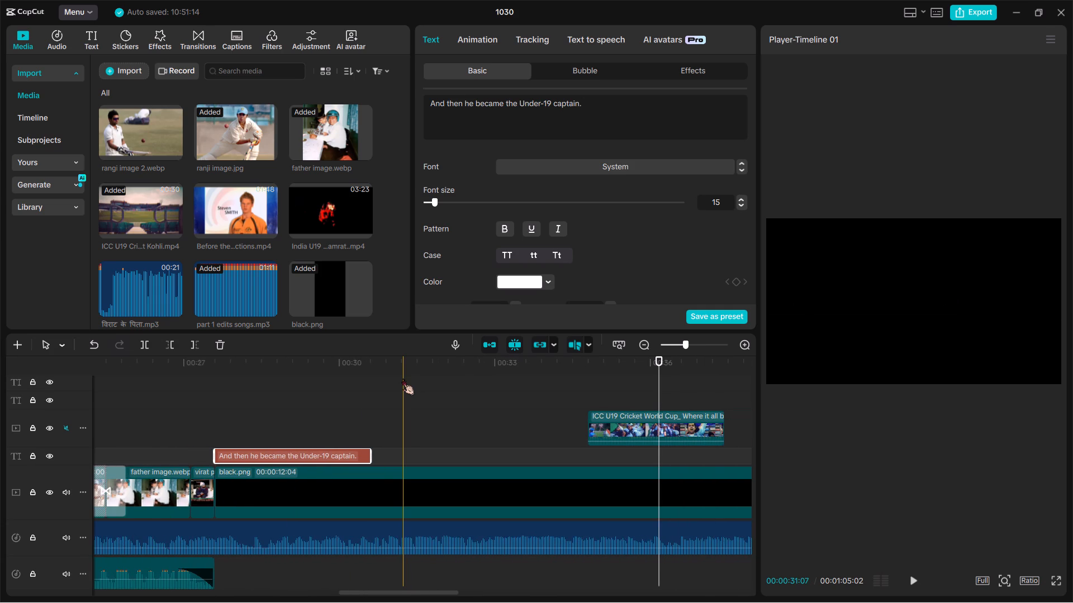
{"action": "scroll", "coordinate": [402, 379], "scroll_direction": "left", "scroll_amount": 1}
{"action": "scroll", "coordinate": [402, 379], "scroll_direction": "right", "scroll_amount": 1}
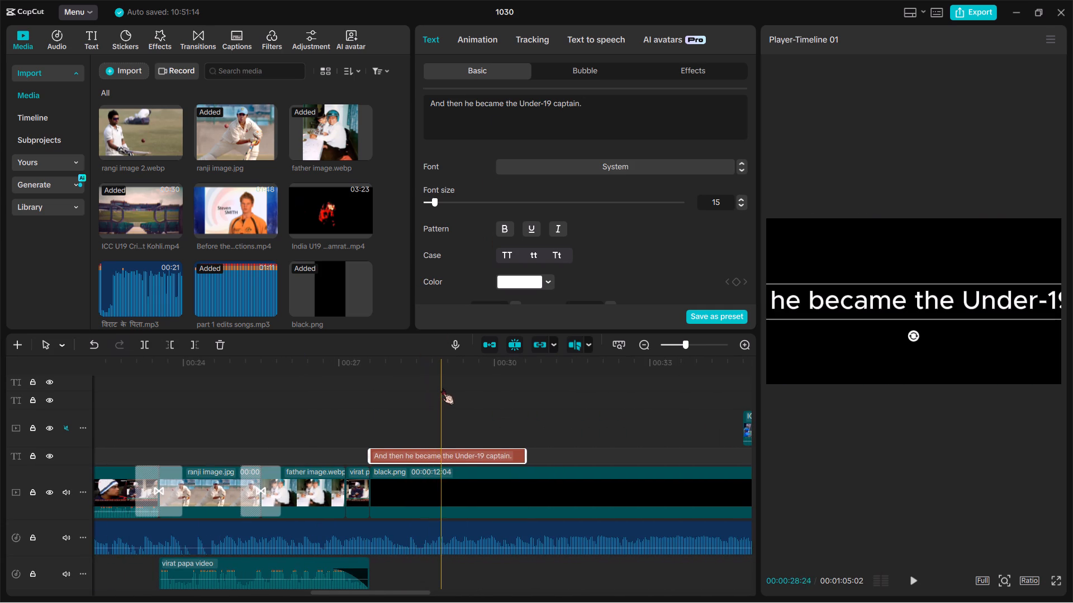
{"action": "scroll", "coordinate": [892, 347], "scroll_direction": "down", "scroll_amount": 3, "text": "ctrl"}
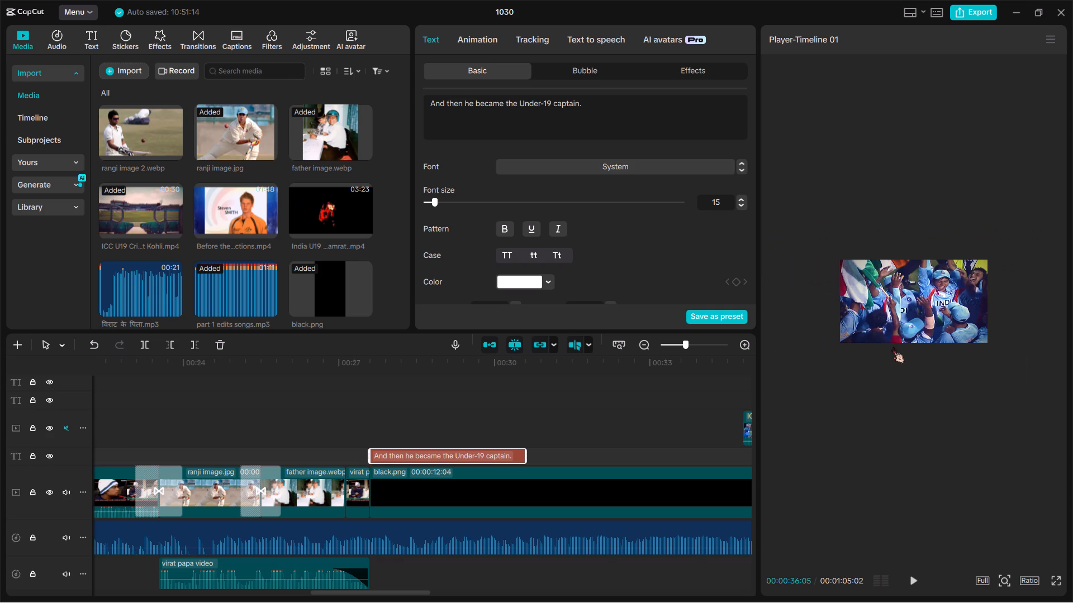
{"action": "left_click", "coordinate": [453, 452]}
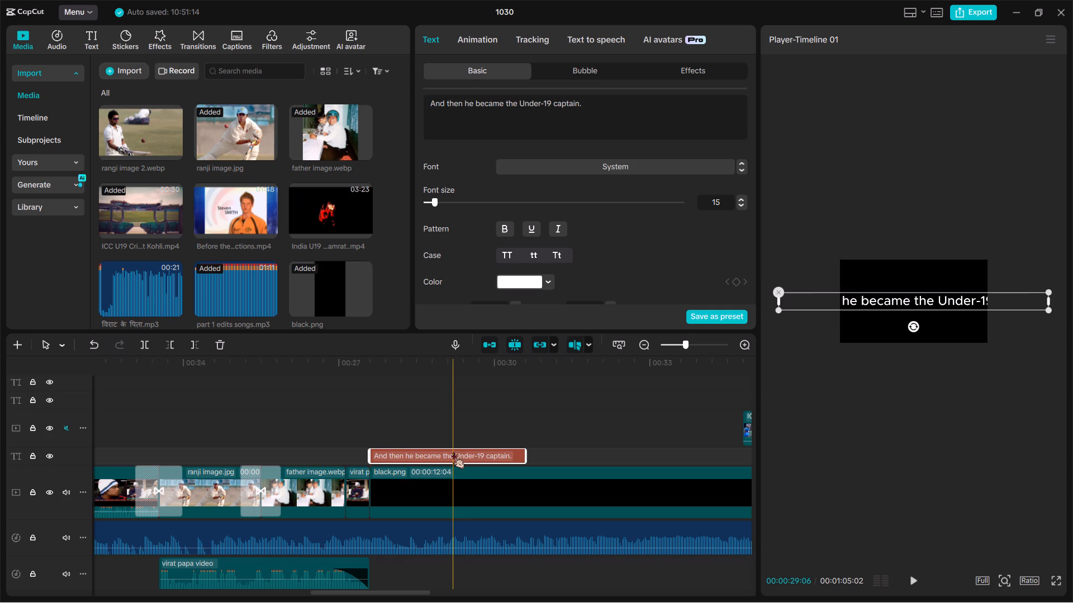
{"action": "left_click", "coordinate": [454, 415]}
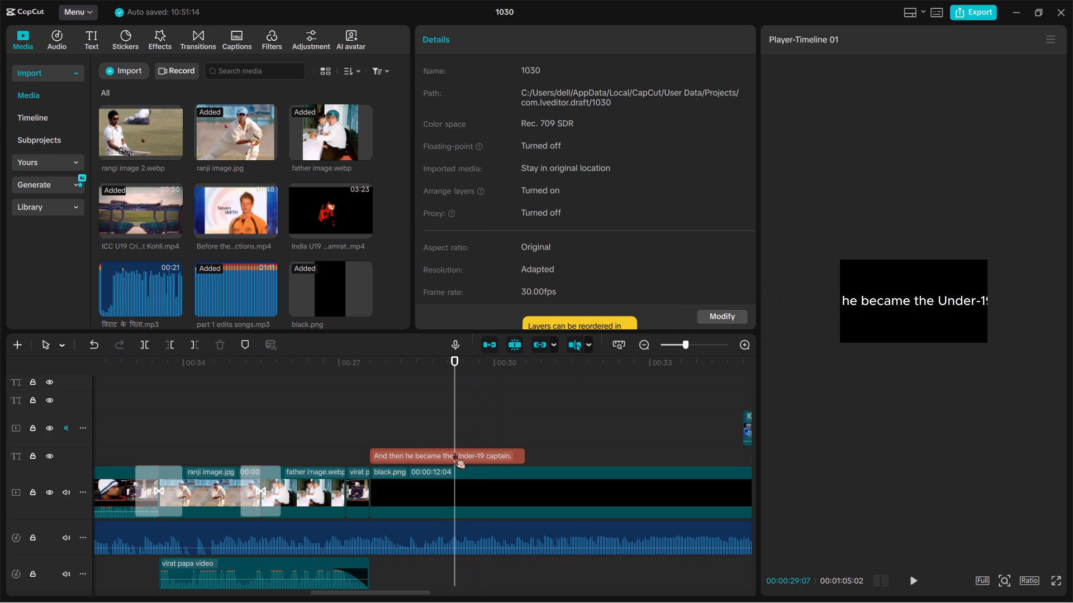
{"action": "left_click", "coordinate": [454, 453]}
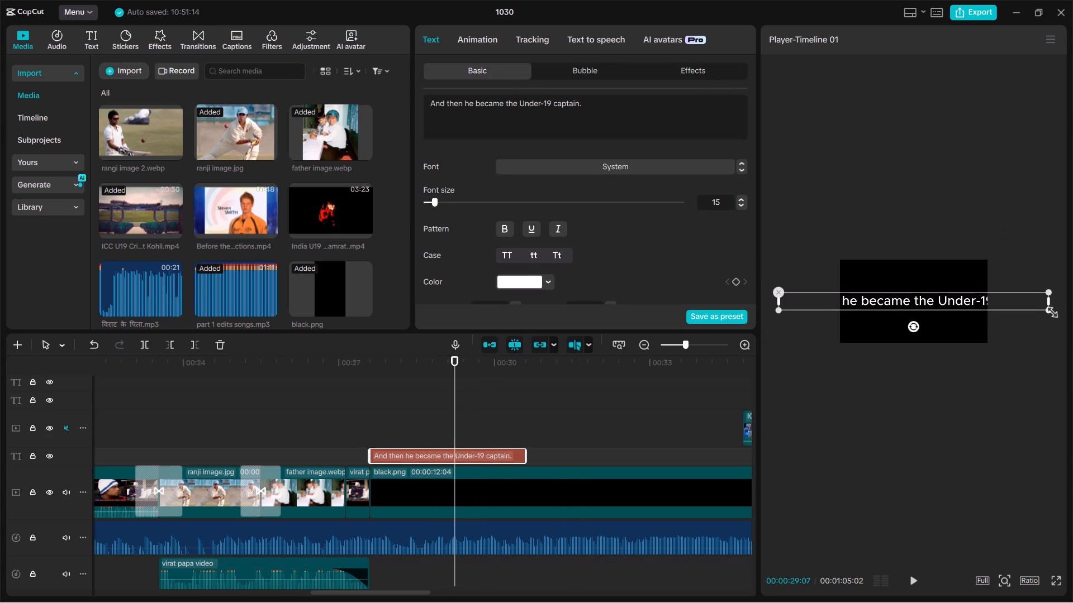
{"action": "left_click", "coordinate": [1038, 315]}
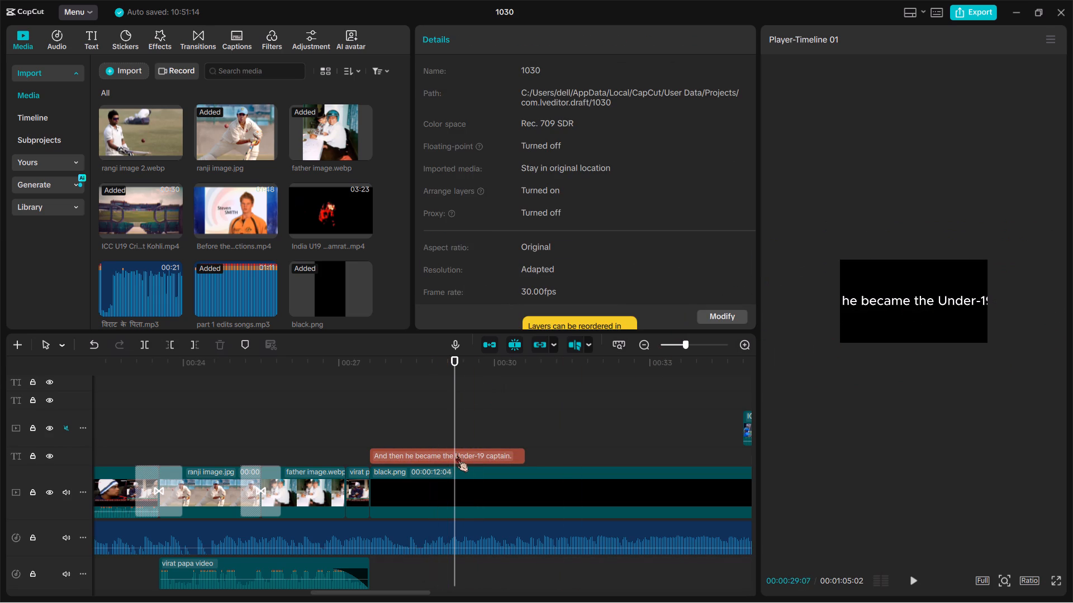
{"action": "left_click", "coordinate": [457, 456]}
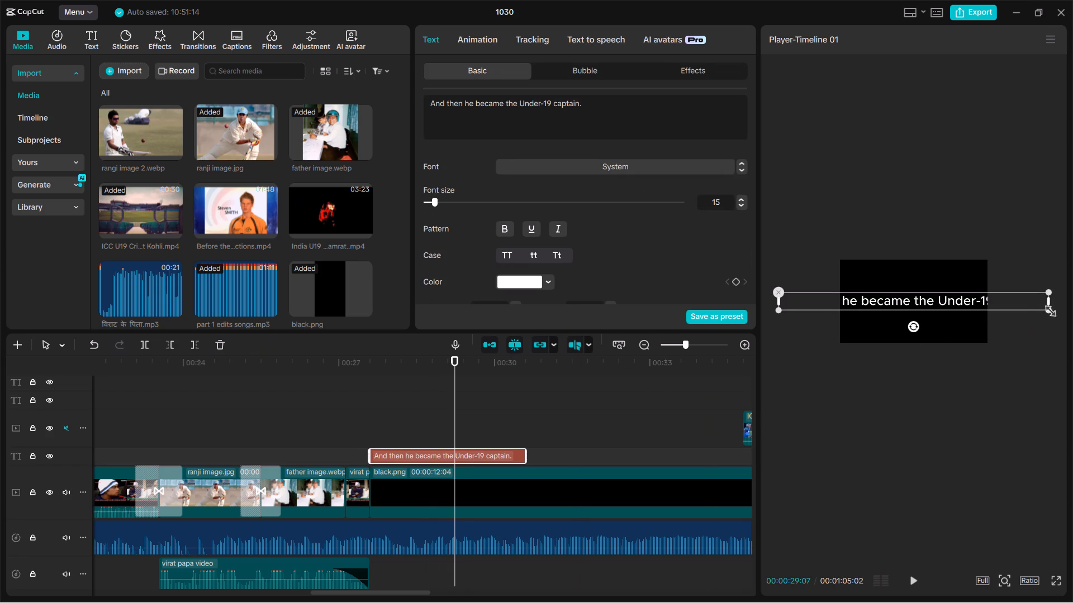
{"action": "left_click_drag", "start_coordinate": [1047, 309], "coordinate": [892, 300]}
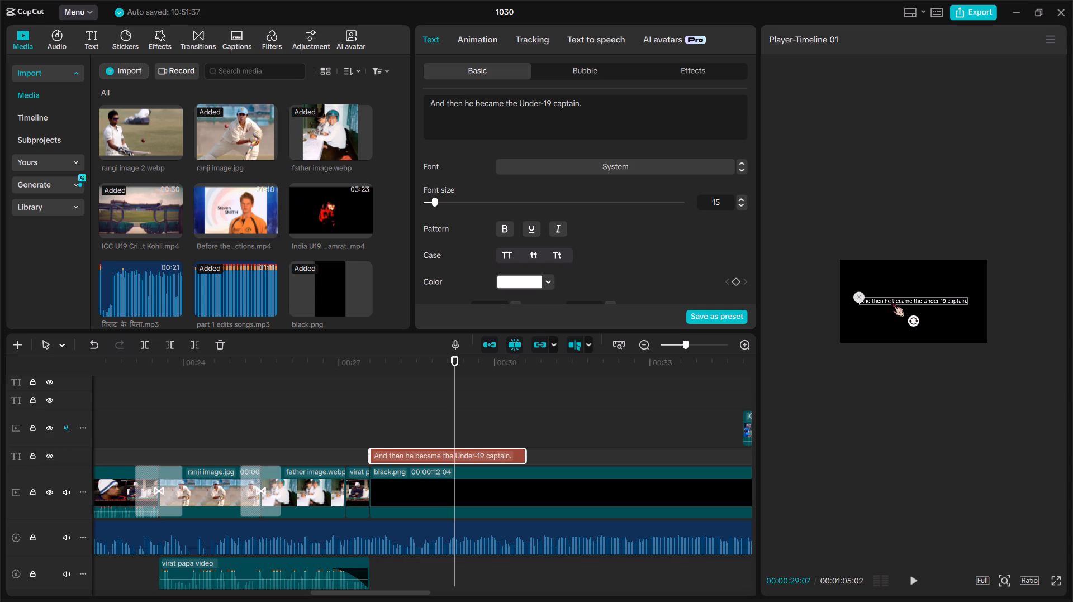
{"action": "scroll", "coordinate": [892, 300], "scroll_direction": "up", "scroll_amount": 2, "text": "ctrl"}
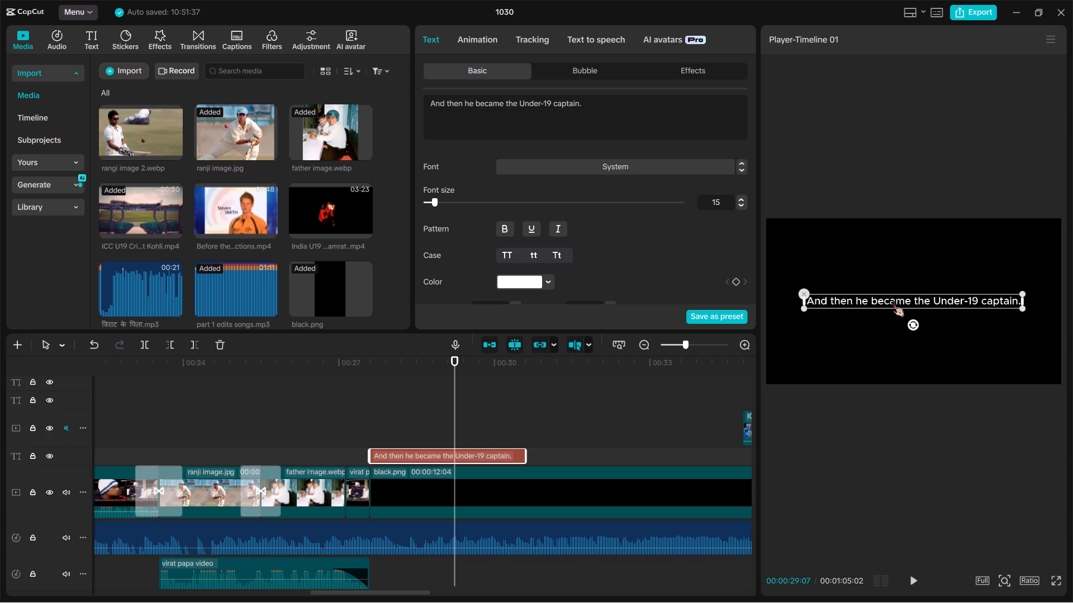
{"action": "scroll", "coordinate": [892, 300], "scroll_direction": "up", "scroll_amount": 1, "text": "ctrl"}
Review the EPISODE -01 title's in and out animations and play back the opening titles.
{"action": "scroll", "coordinate": [888, 511], "scroll_direction": "right", "scroll_amount": 4}
{"action": "scroll", "coordinate": [729, 490], "scroll_direction": "right", "scroll_amount": 3}
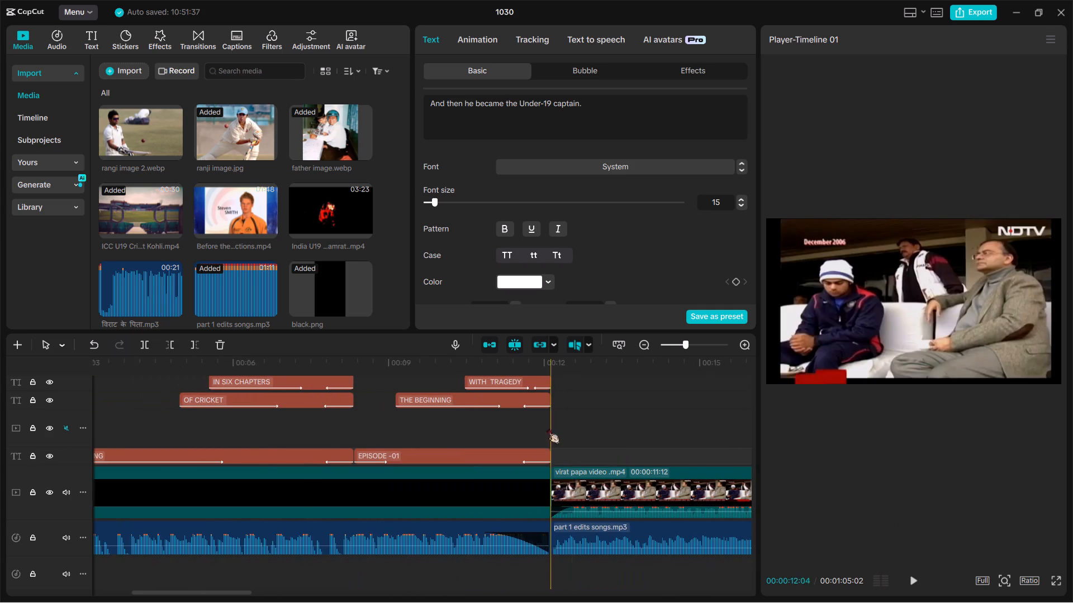
{"action": "scroll", "coordinate": [507, 390], "scroll_direction": "up", "scroll_amount": 1}
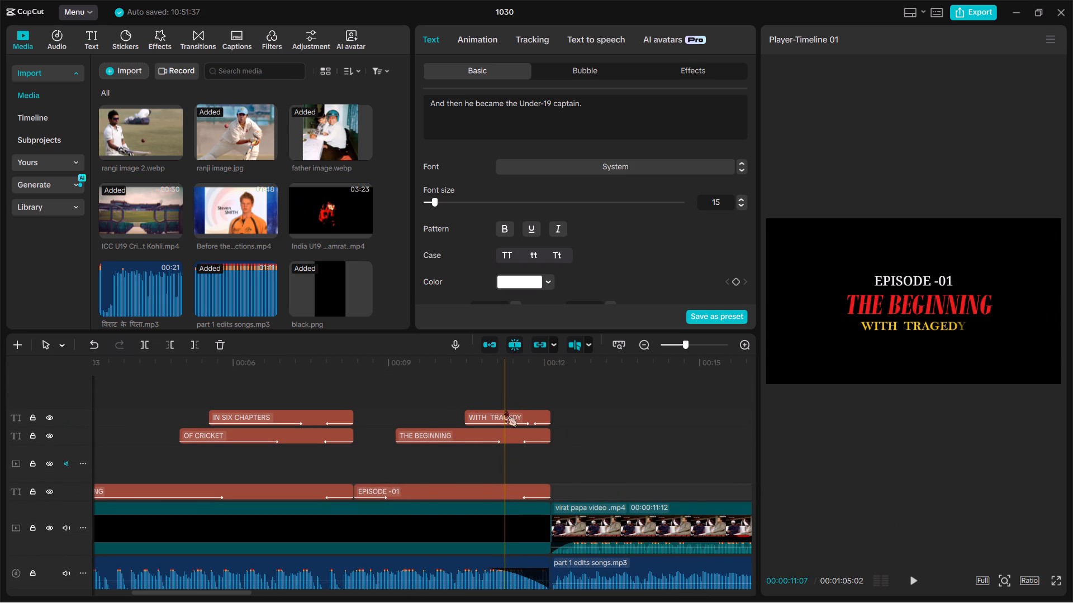
{"action": "left_click", "coordinate": [426, 496]}
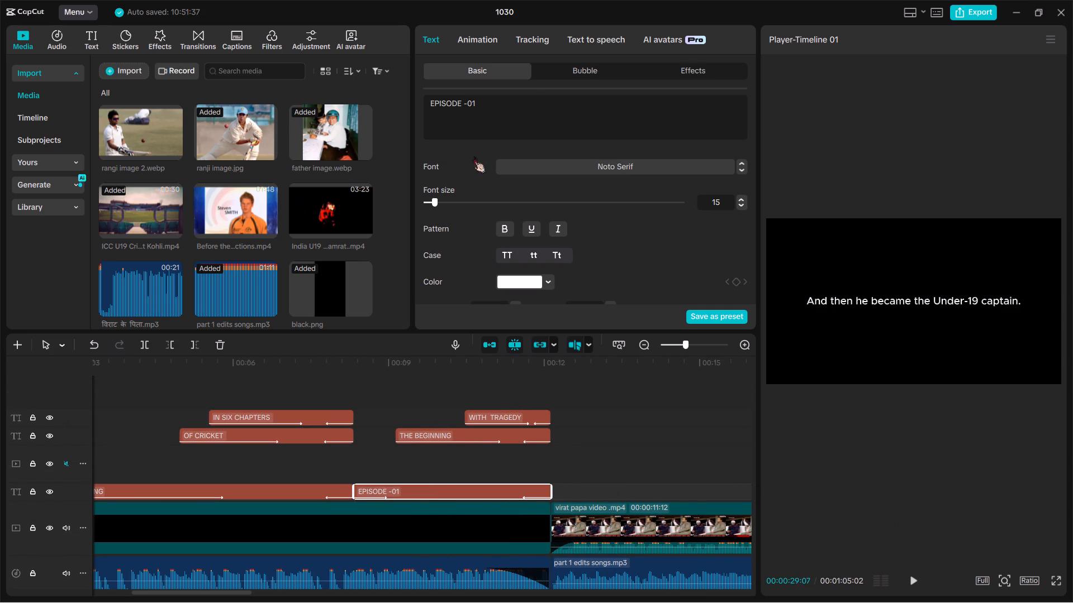
{"action": "left_click", "coordinate": [487, 29]}
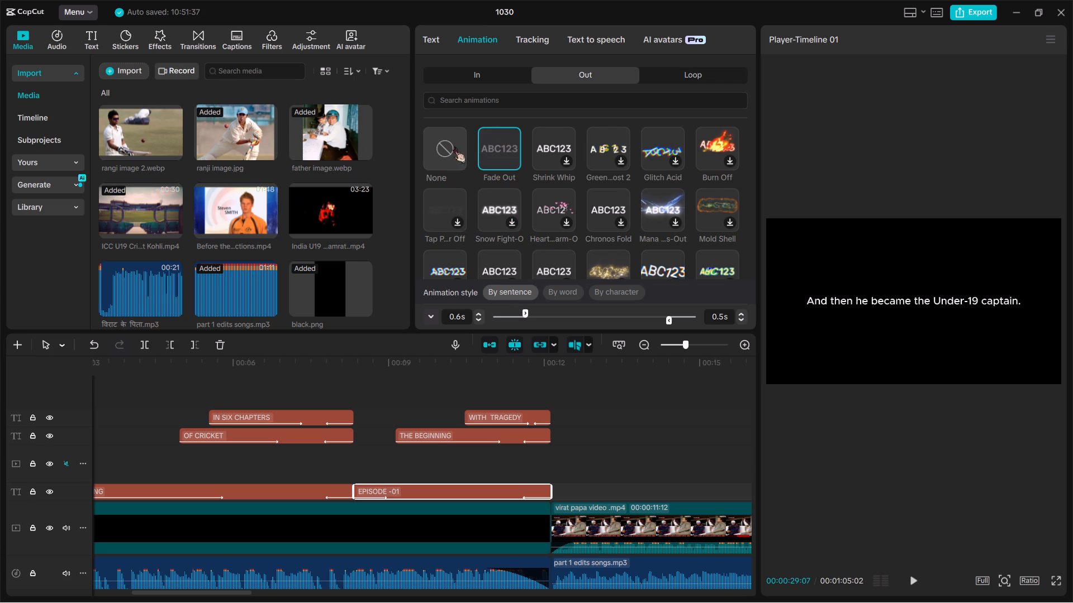
{"action": "left_click", "coordinate": [469, 79]}
{"action": "double_click", "coordinate": [492, 155]}
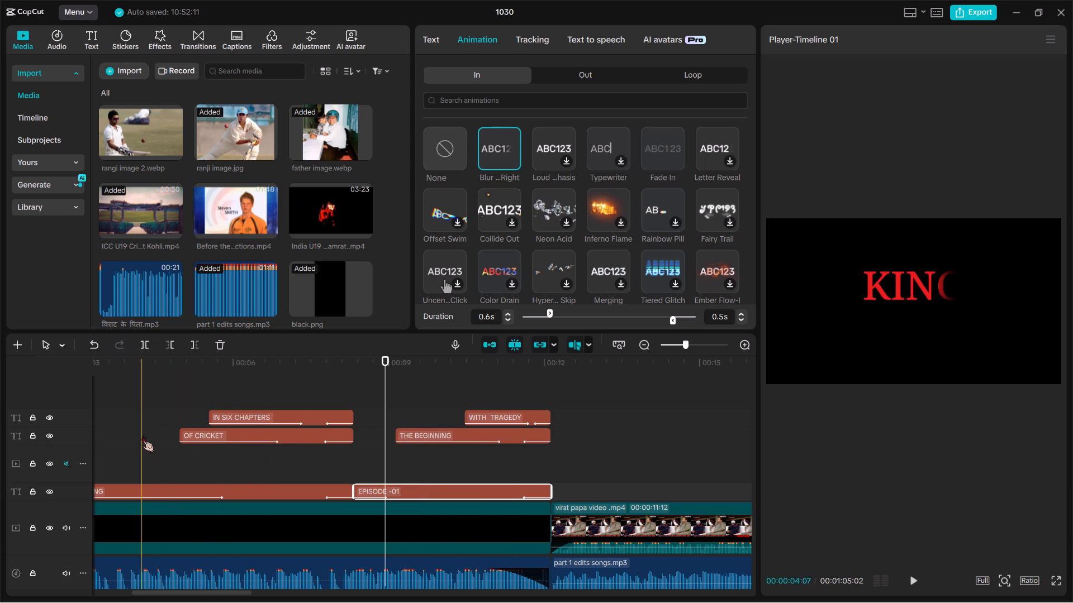
{"action": "key", "text": "space"}
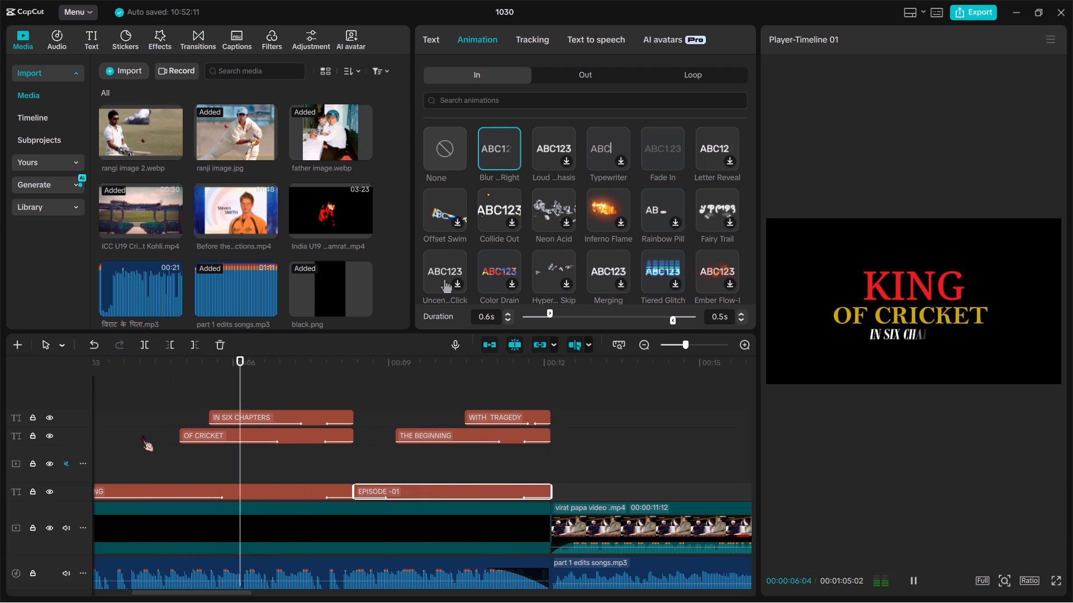
{"action": "key", "text": "space"}
{"action": "key", "text": "space"}
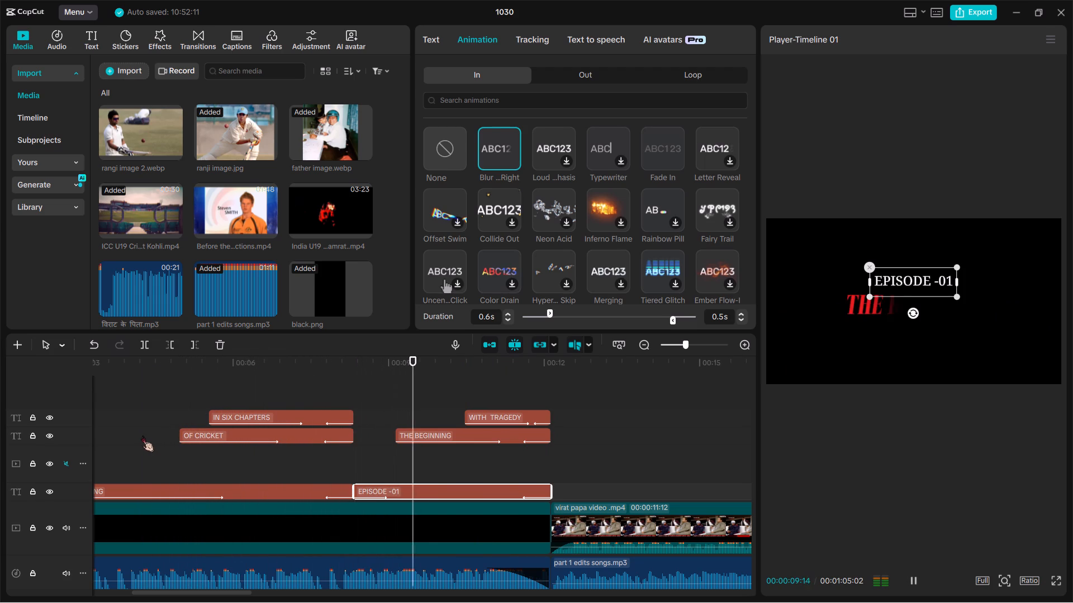
{"action": "key", "text": "space"}
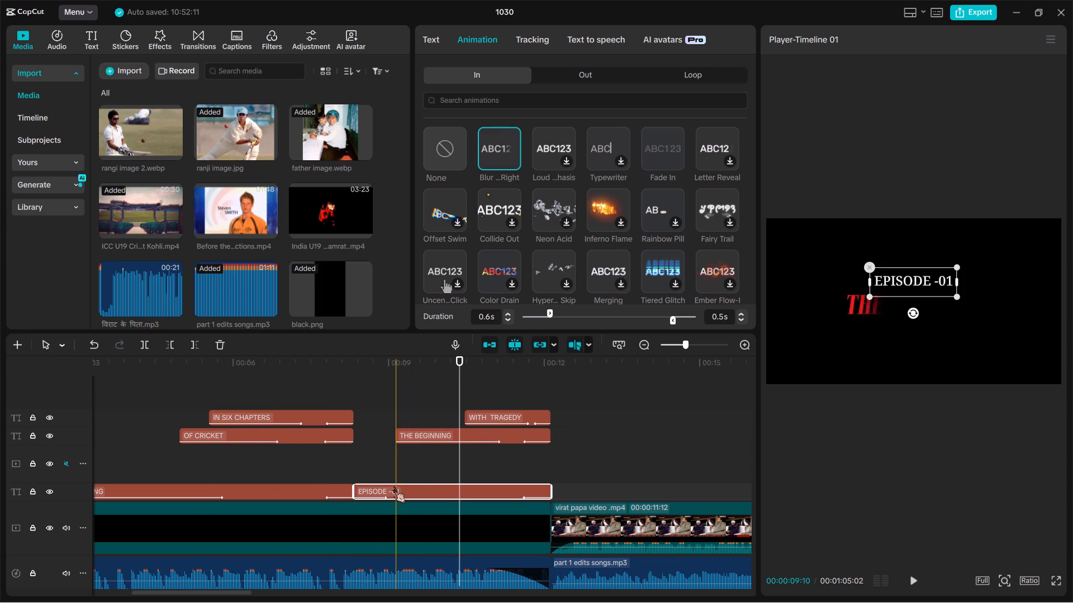
Set the EPISODE -01 title's in-animation duration to 1.5 s and play back the result.
{"action": "left_click", "coordinate": [393, 486]}
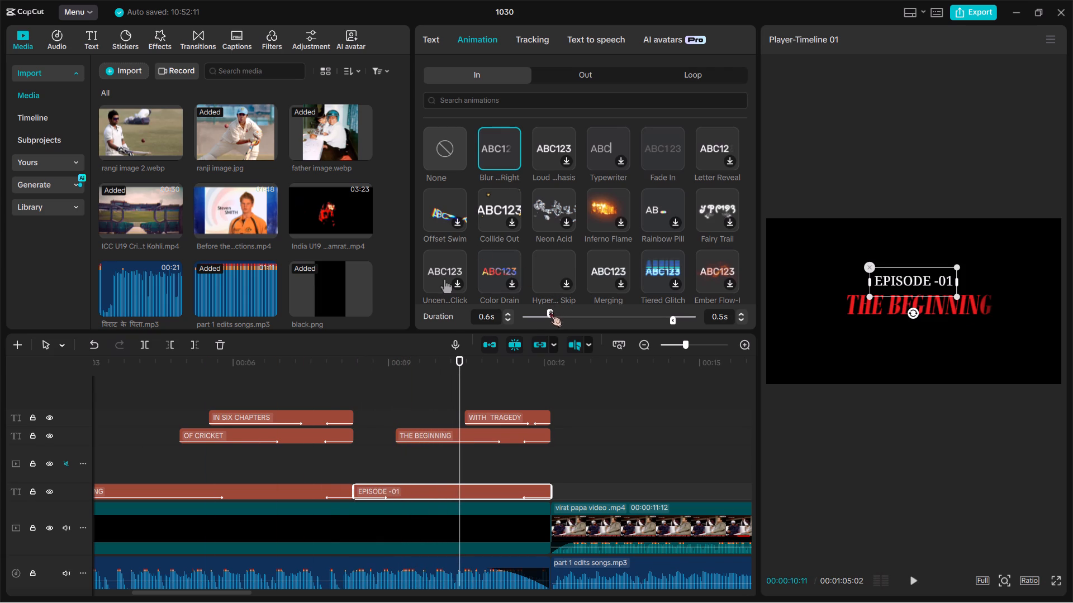
{"action": "left_click_drag", "start_coordinate": [550, 310], "coordinate": [563, 312]}
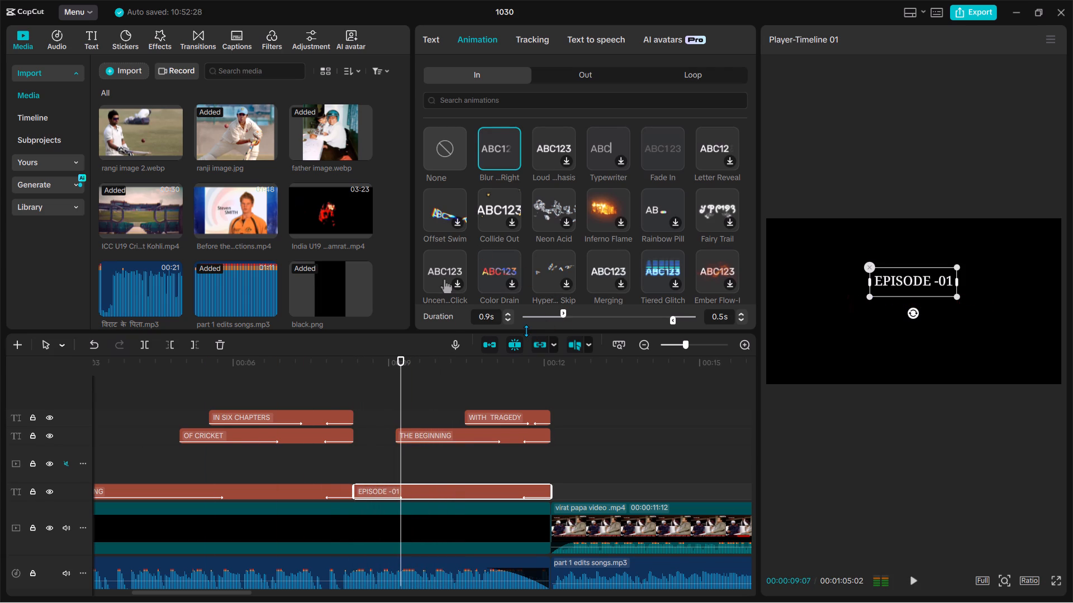
{"action": "left_click_drag", "start_coordinate": [560, 315], "coordinate": [591, 320]}
{"action": "left_click_drag", "start_coordinate": [591, 320], "coordinate": [592, 321]}
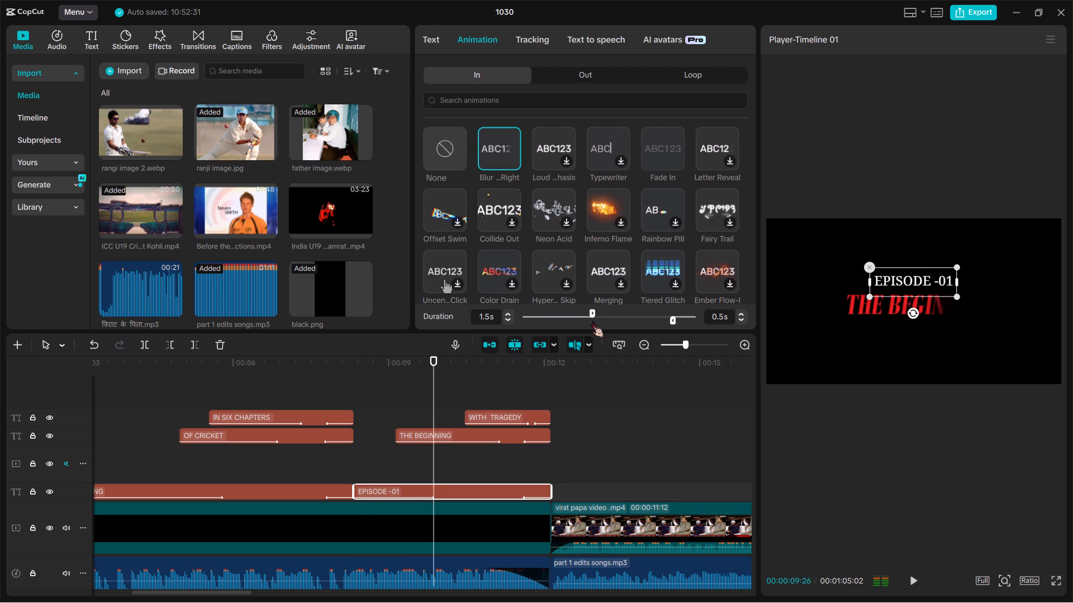
{"action": "key", "text": "space"}
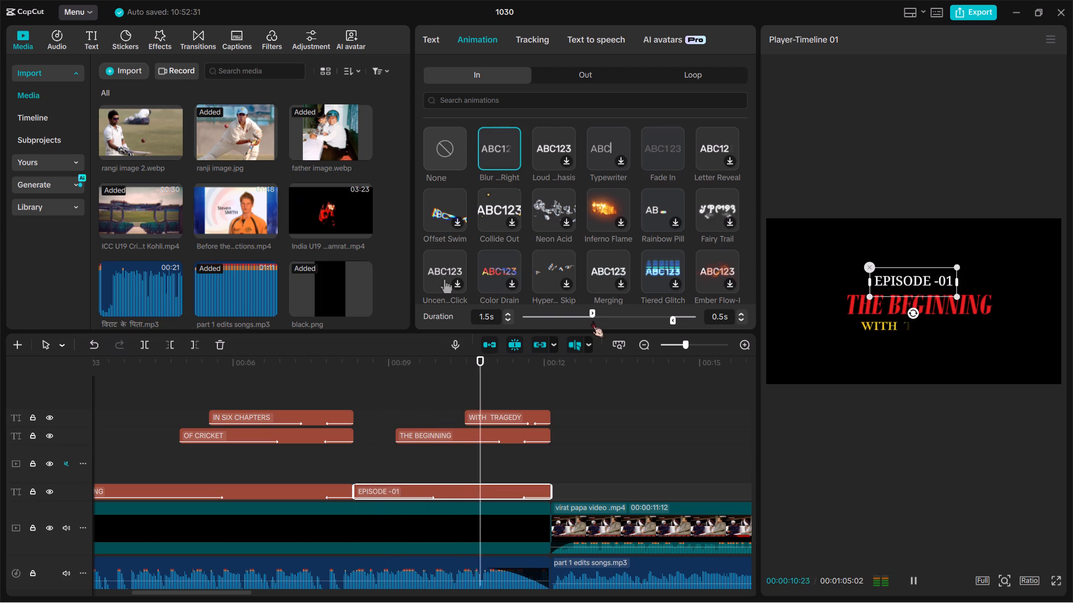
{"action": "key", "text": "space"}
Delete the text of the "And then he became the Under-19 captain." title over the black clip.
{"action": "scroll", "coordinate": [592, 321], "scroll_direction": "left", "scroll_amount": 1}
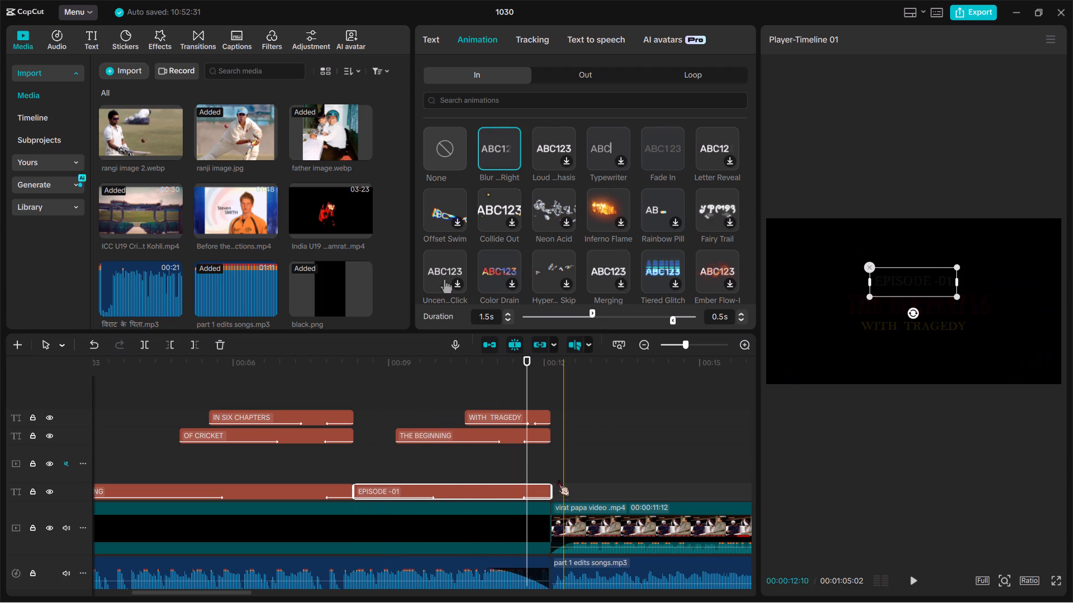
{"action": "scroll", "coordinate": [544, 478], "scroll_direction": "left", "scroll_amount": 2}
{"action": "left_click", "coordinate": [531, 473]}
{"action": "scroll", "coordinate": [531, 473], "scroll_direction": "left", "scroll_amount": 1}
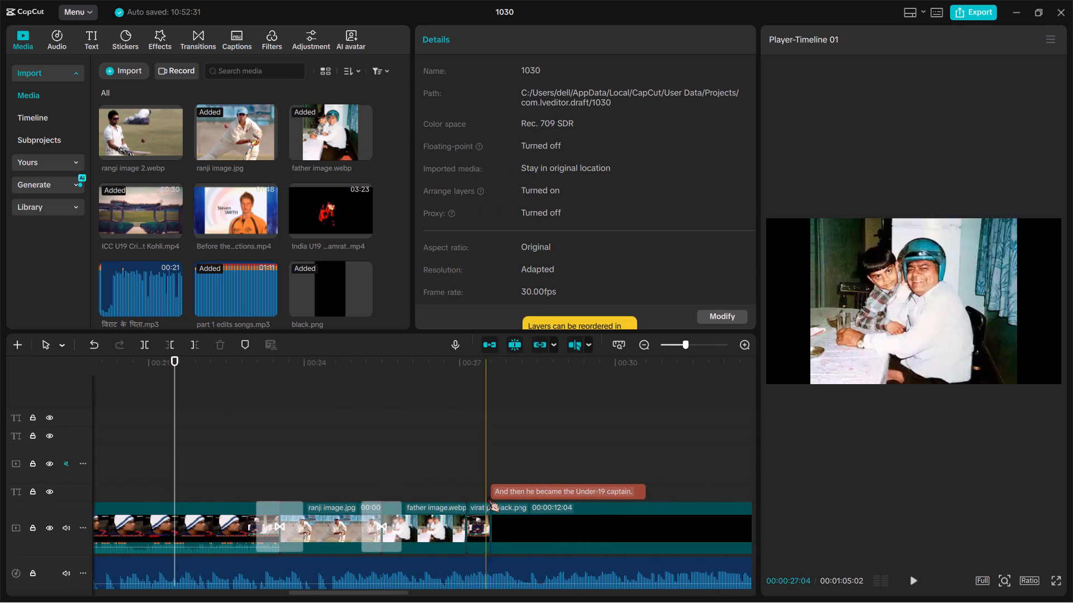
{"action": "scroll", "coordinate": [488, 496], "scroll_direction": "left", "scroll_amount": 2}
{"action": "scroll", "coordinate": [245, 513], "scroll_direction": "up", "scroll_amount": 8, "text": "ctrl"}
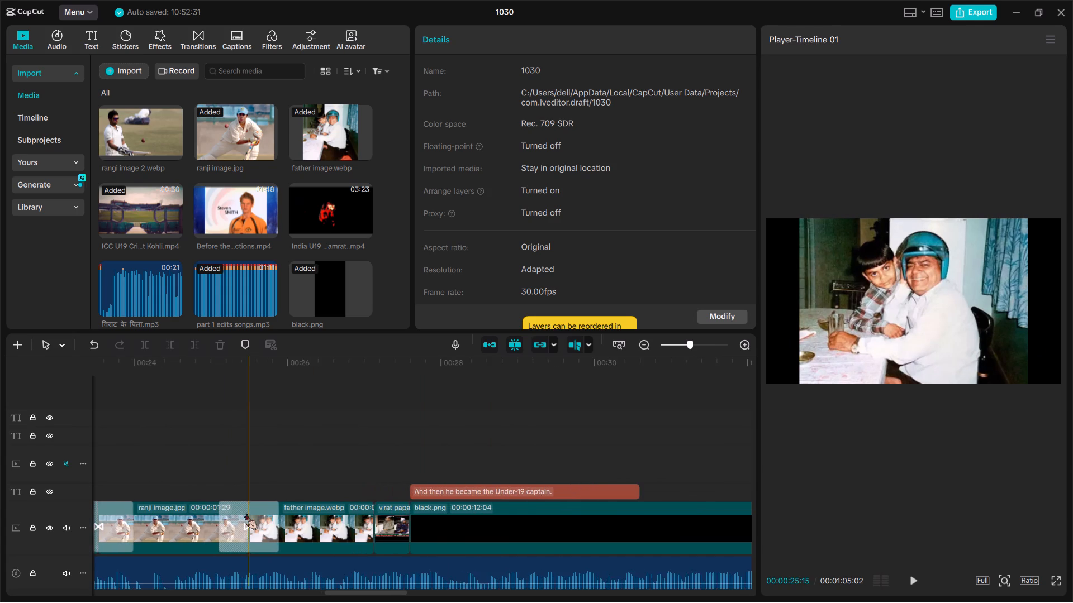
{"action": "scroll", "coordinate": [245, 513], "scroll_direction": "up", "scroll_amount": 9, "text": "ctrl"}
{"action": "scroll", "coordinate": [447, 525], "scroll_direction": "left", "scroll_amount": 1}
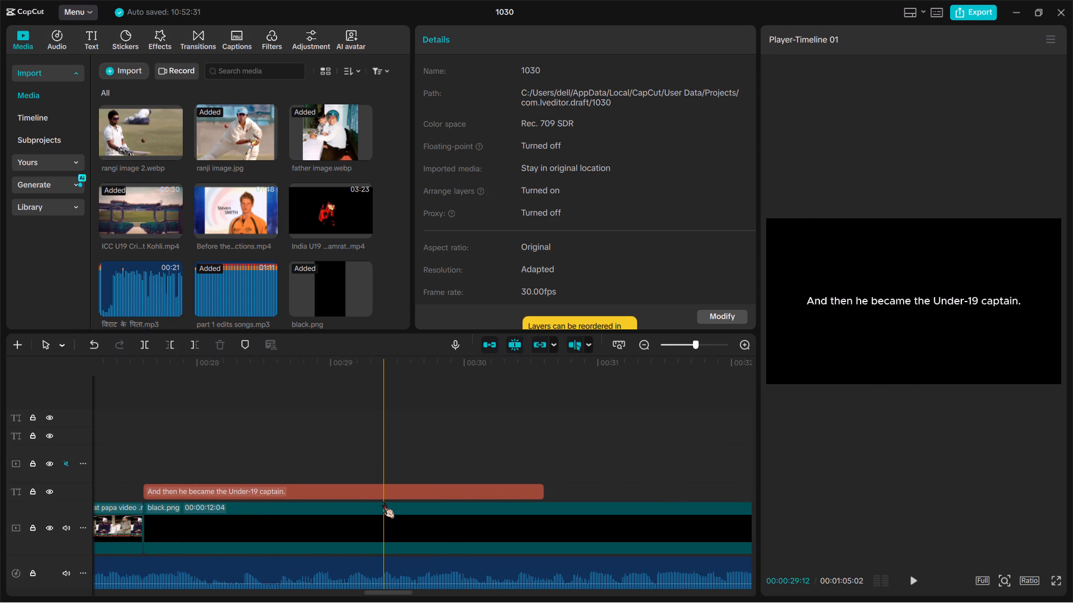
{"action": "left_click", "coordinate": [372, 490]}
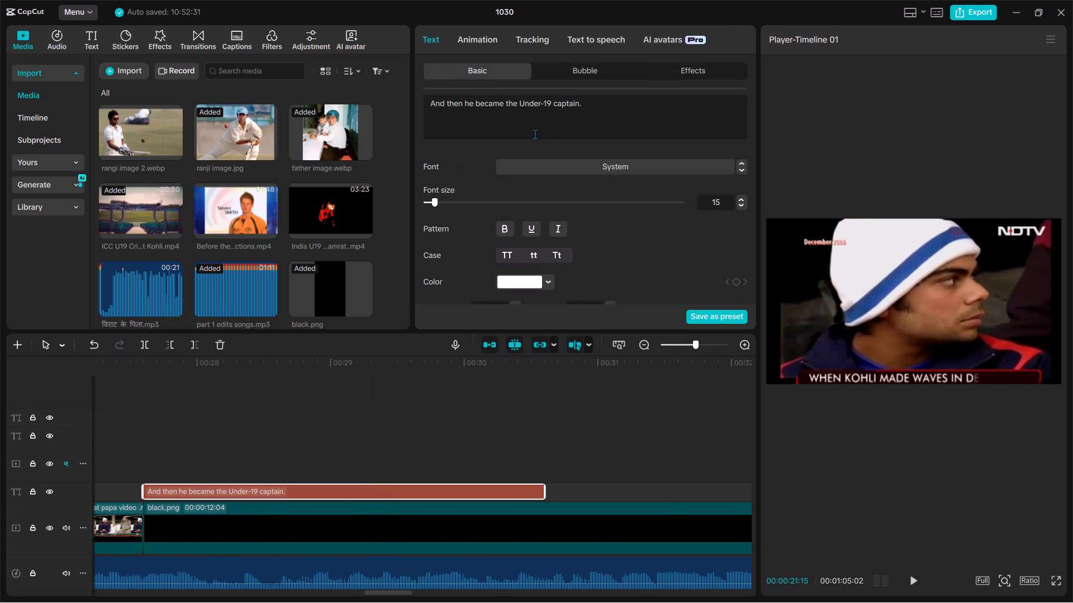
{"action": "left_click", "coordinate": [255, 435]}
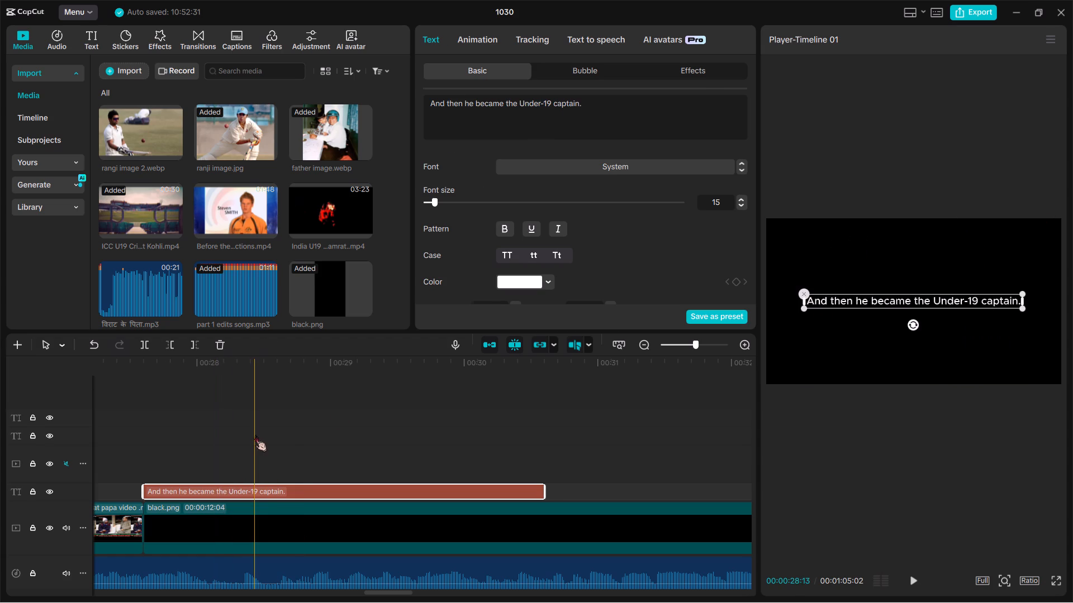
{"action": "left_click", "coordinate": [213, 496]}
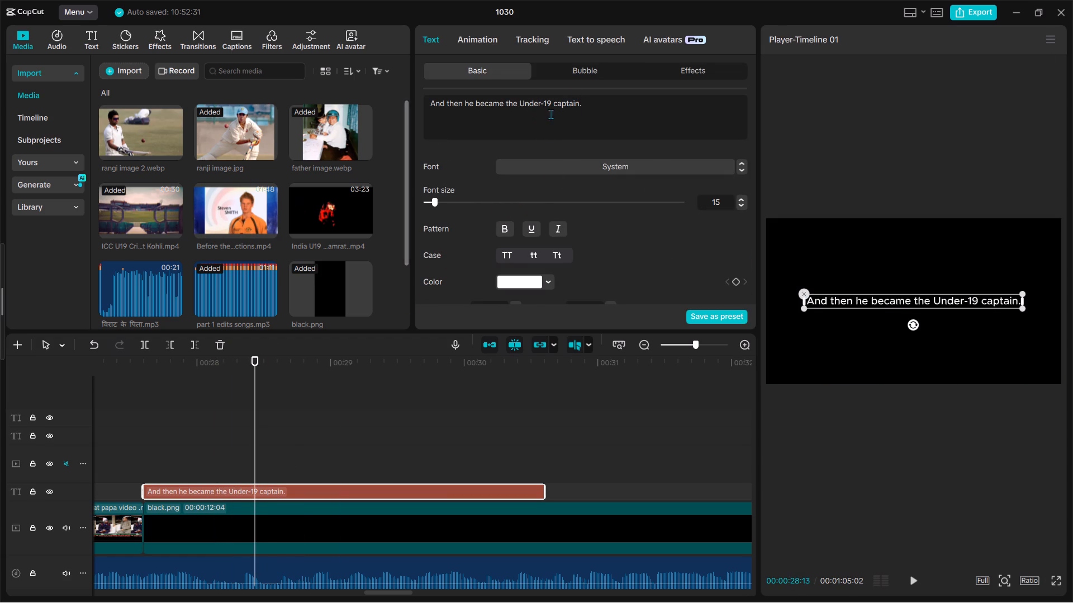
{"action": "left_click_drag", "start_coordinate": [583, 105], "coordinate": [402, 112]}
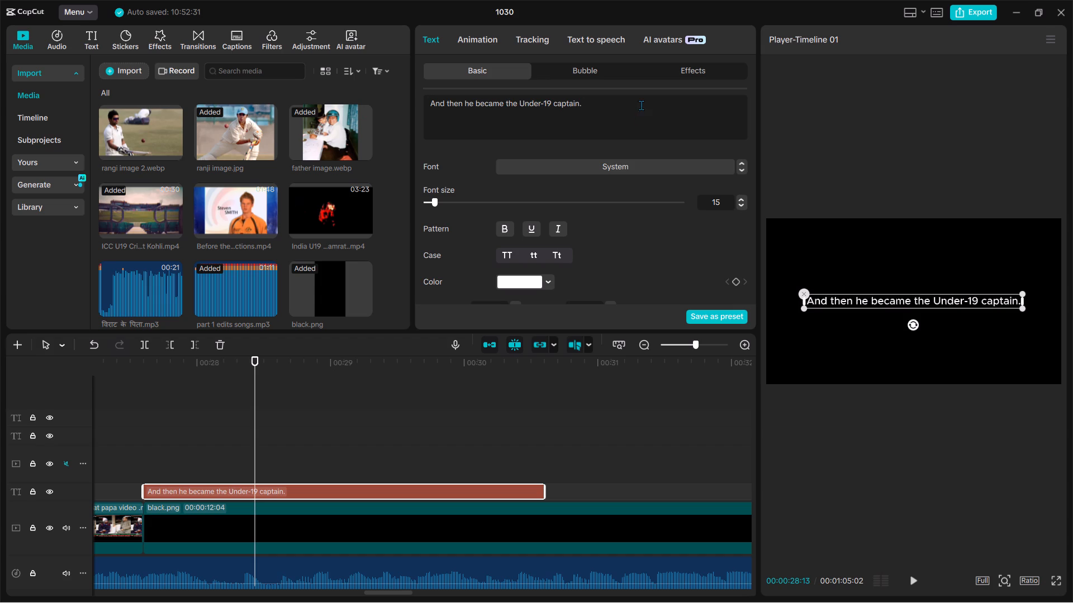
{"action": "left_click_drag", "start_coordinate": [627, 103], "coordinate": [419, 95]}
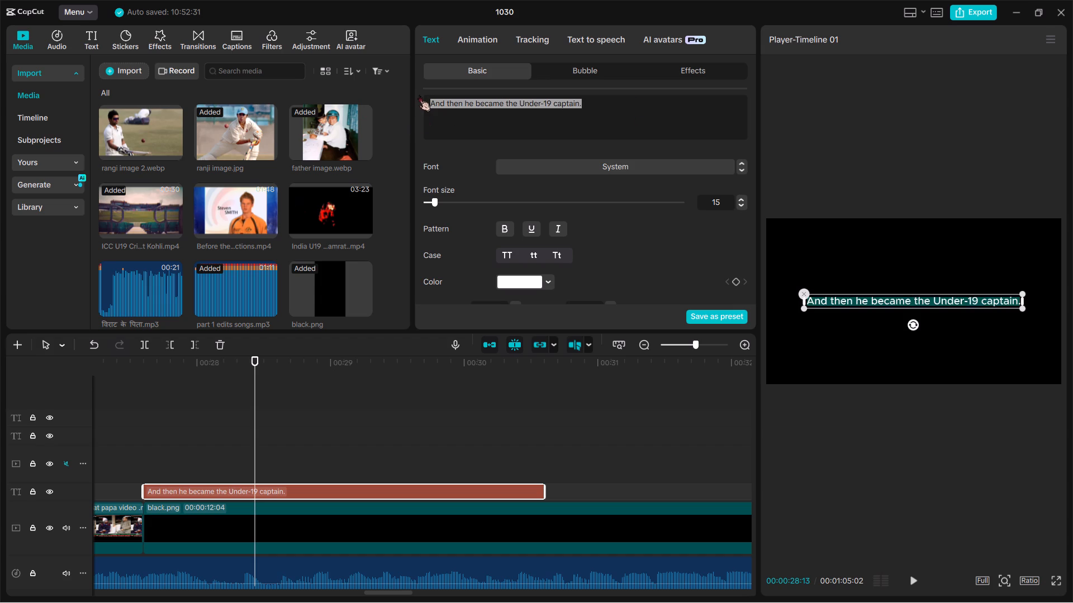
{"action": "key", "text": "BackSpace"}
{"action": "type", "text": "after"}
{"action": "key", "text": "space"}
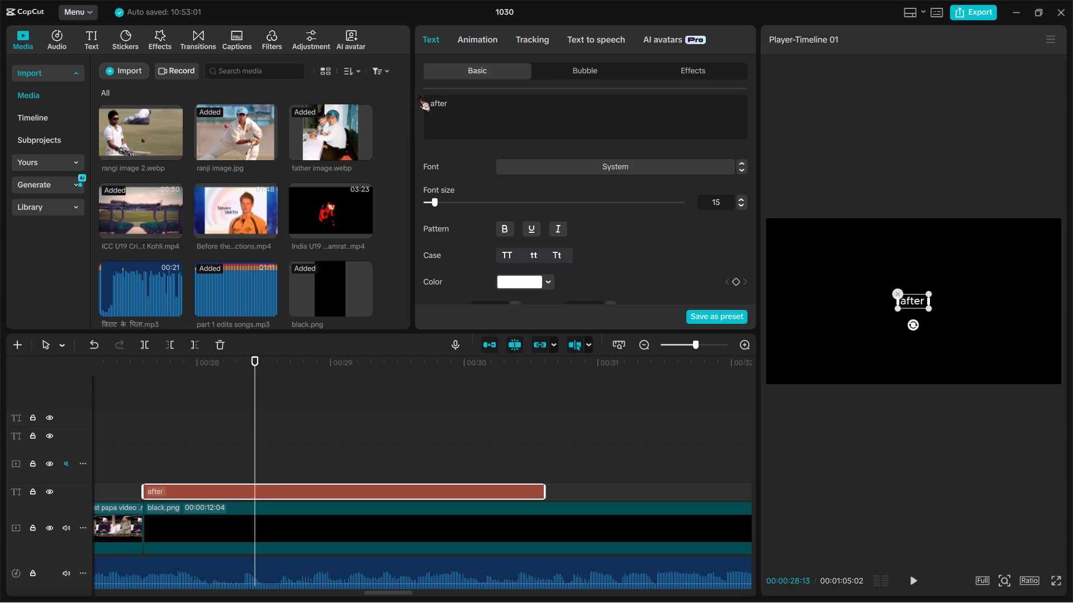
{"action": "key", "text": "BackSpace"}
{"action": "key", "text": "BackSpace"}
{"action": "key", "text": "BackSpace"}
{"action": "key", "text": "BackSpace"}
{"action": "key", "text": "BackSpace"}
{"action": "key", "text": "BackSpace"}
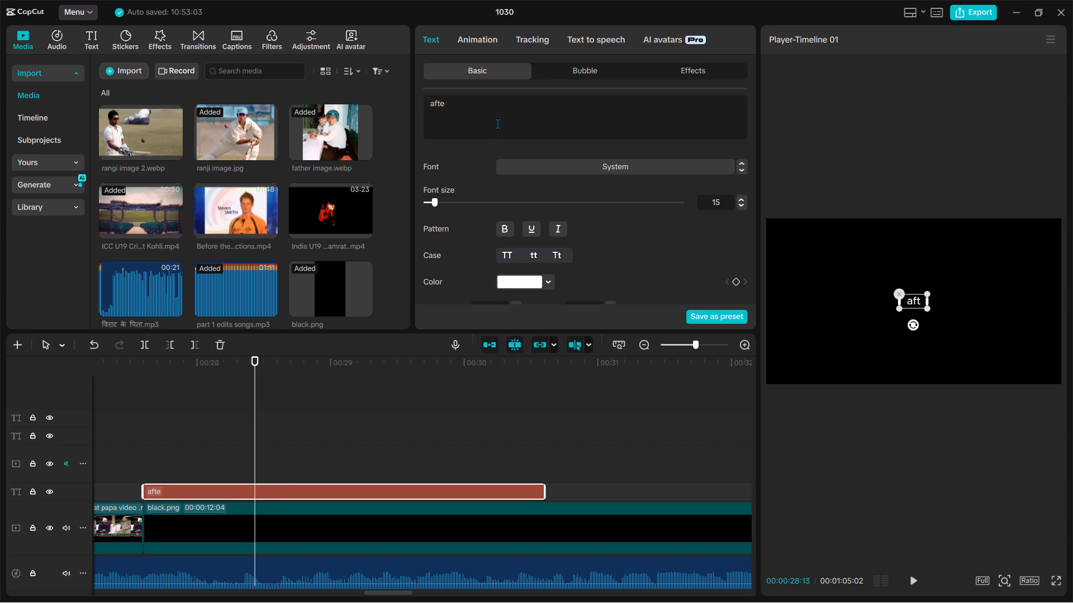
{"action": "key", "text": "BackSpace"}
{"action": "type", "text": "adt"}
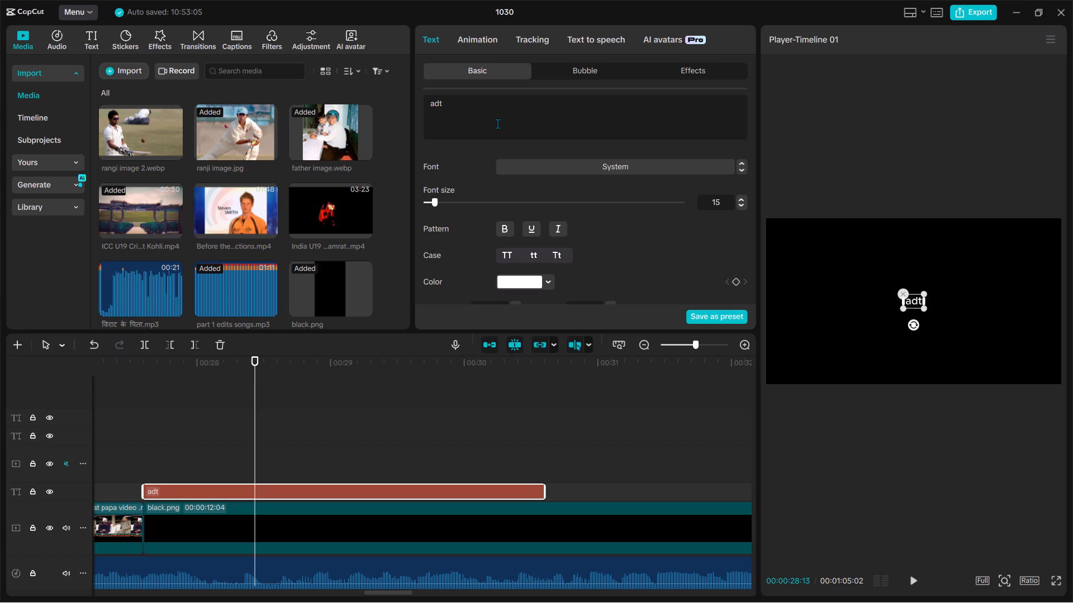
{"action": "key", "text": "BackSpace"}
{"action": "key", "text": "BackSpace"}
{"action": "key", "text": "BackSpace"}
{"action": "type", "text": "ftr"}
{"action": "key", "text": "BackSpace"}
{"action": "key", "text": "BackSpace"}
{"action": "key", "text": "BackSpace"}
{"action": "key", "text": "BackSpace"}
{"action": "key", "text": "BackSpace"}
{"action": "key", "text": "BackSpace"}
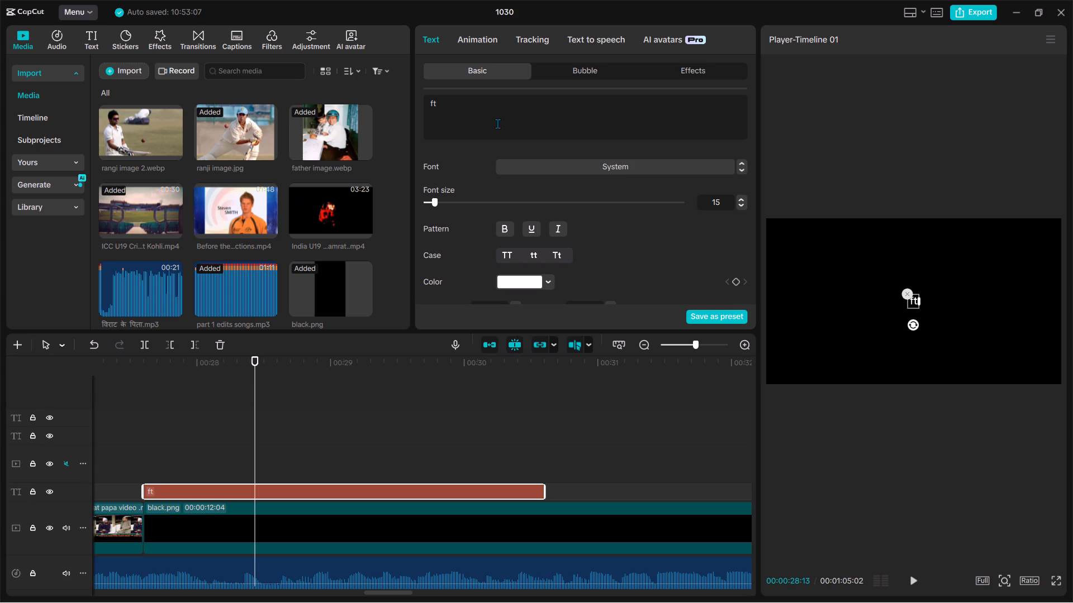
Enter "after this tradegy" as the text of the title over the black clip.
{"action": "type", "text": "after h"}
{"action": "key", "text": "BackSpace"}
{"action": "key", "text": "t"}
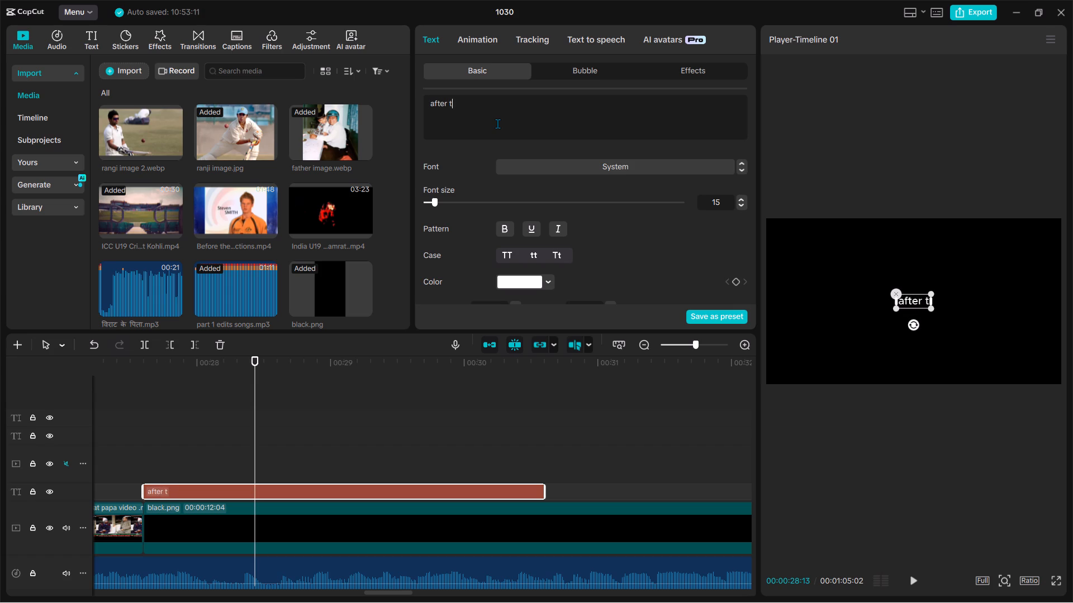
{"action": "key", "text": "BackSpace"}
{"action": "type", "text": "ha"}
{"action": "key", "text": "BackSpace"}
{"action": "key", "text": "BackSpace"}
{"action": "type", "text": "that"}
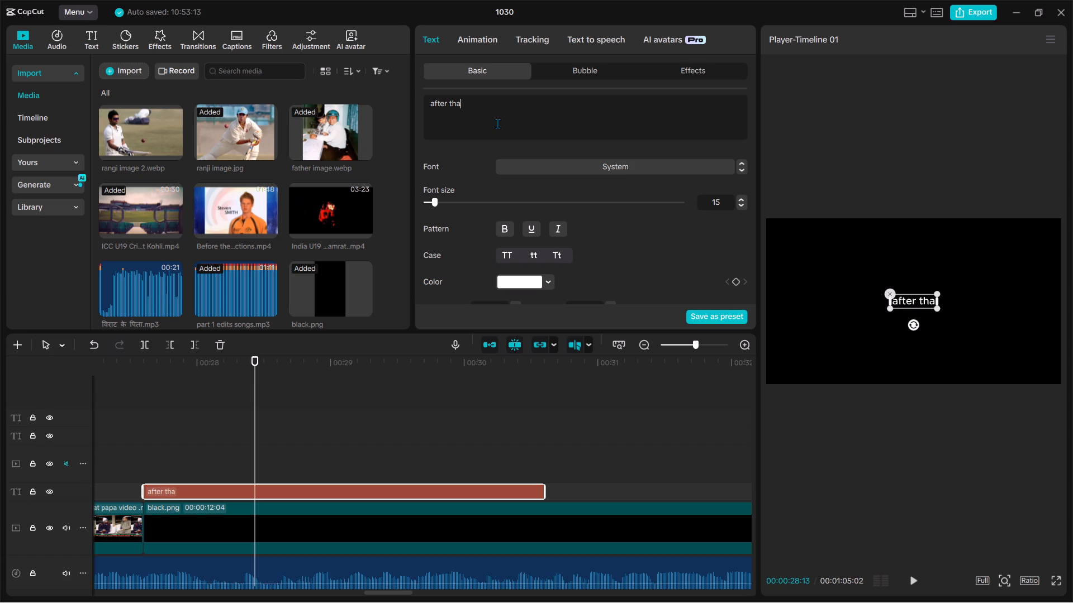
{"action": "key", "text": "space"}
{"action": "key", "text": "BackSpace"}
{"action": "key", "text": "BackSpace"}
{"action": "key", "text": "BackSpace"}
{"action": "key", "text": "BackSpace"}
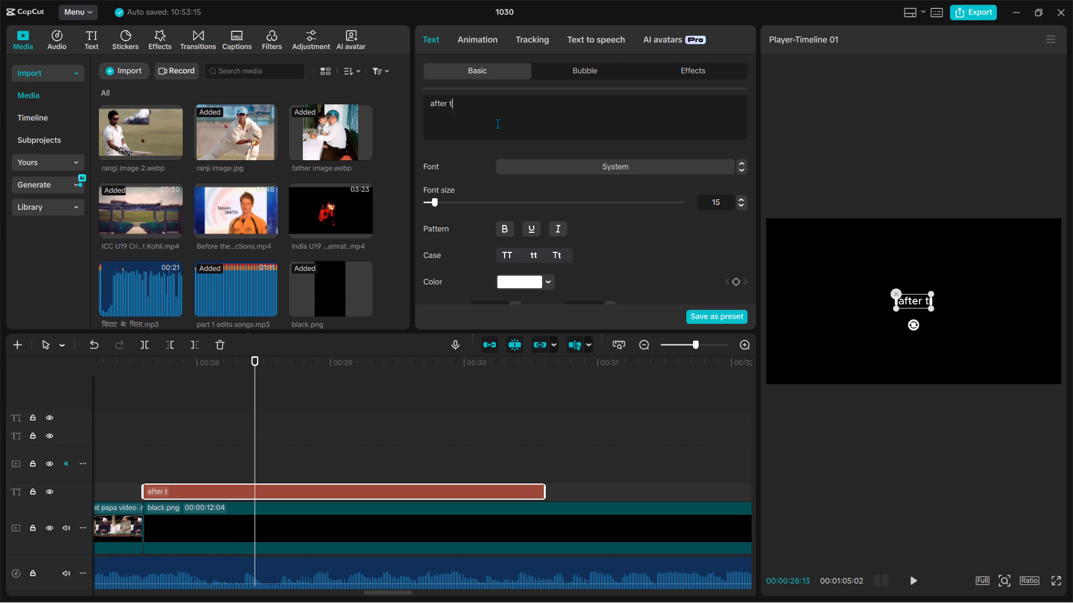
{"action": "type", "text": "his tra"}
{"action": "key", "text": "BackSpace"}
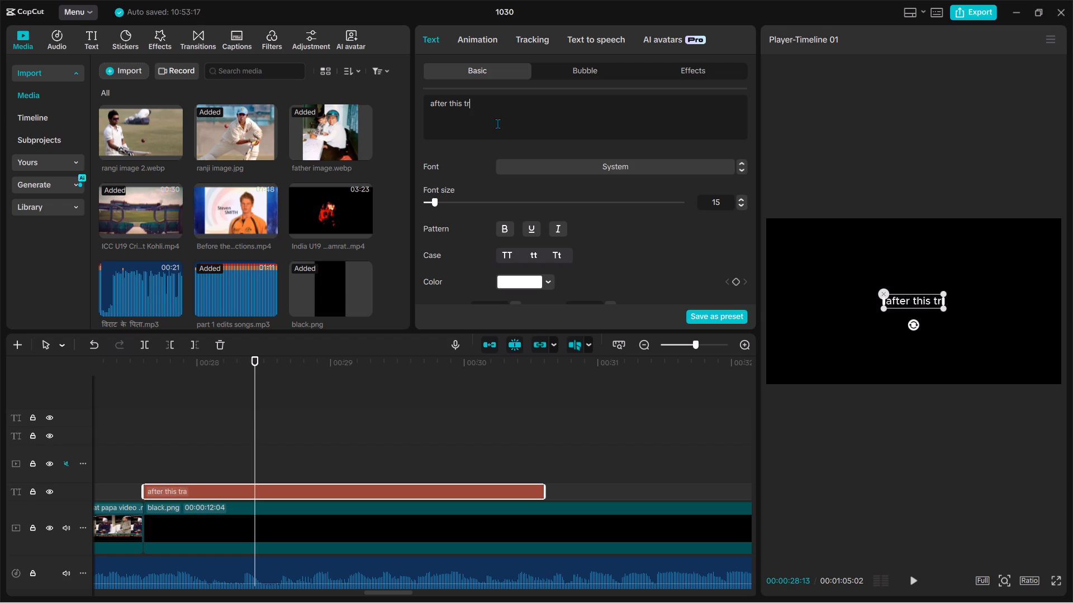
{"action": "type", "text": "adegy"}
Examine the WITH TRAGEDY title among the opening titles as a reference for the new title's wording.
{"action": "scroll", "coordinate": [458, 279], "scroll_direction": "right", "scroll_amount": 1}
{"action": "scroll", "coordinate": [429, 346], "scroll_direction": "right", "scroll_amount": 1}
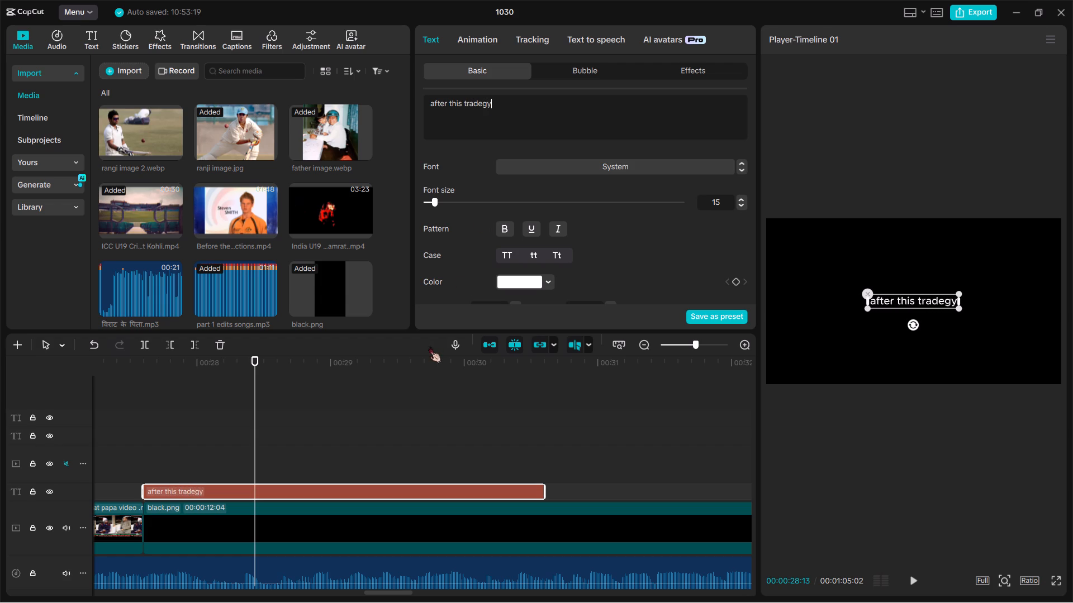
{"action": "scroll", "coordinate": [429, 346], "scroll_direction": "right", "scroll_amount": 1}
{"action": "scroll", "coordinate": [385, 414], "scroll_direction": "right", "scroll_amount": 4}
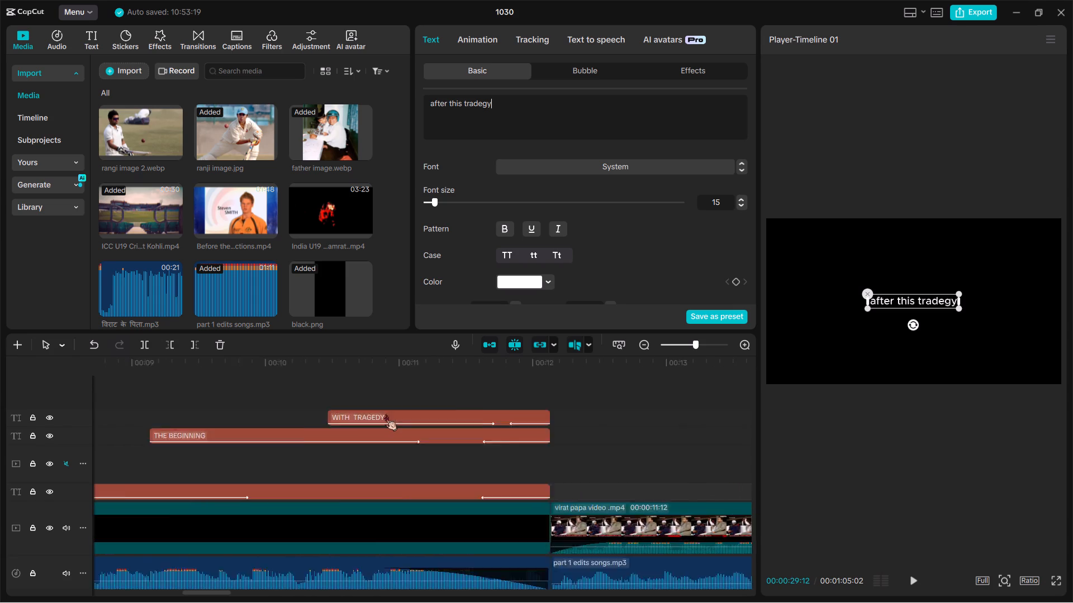
{"action": "scroll", "coordinate": [385, 414], "scroll_direction": "right", "scroll_amount": 1}
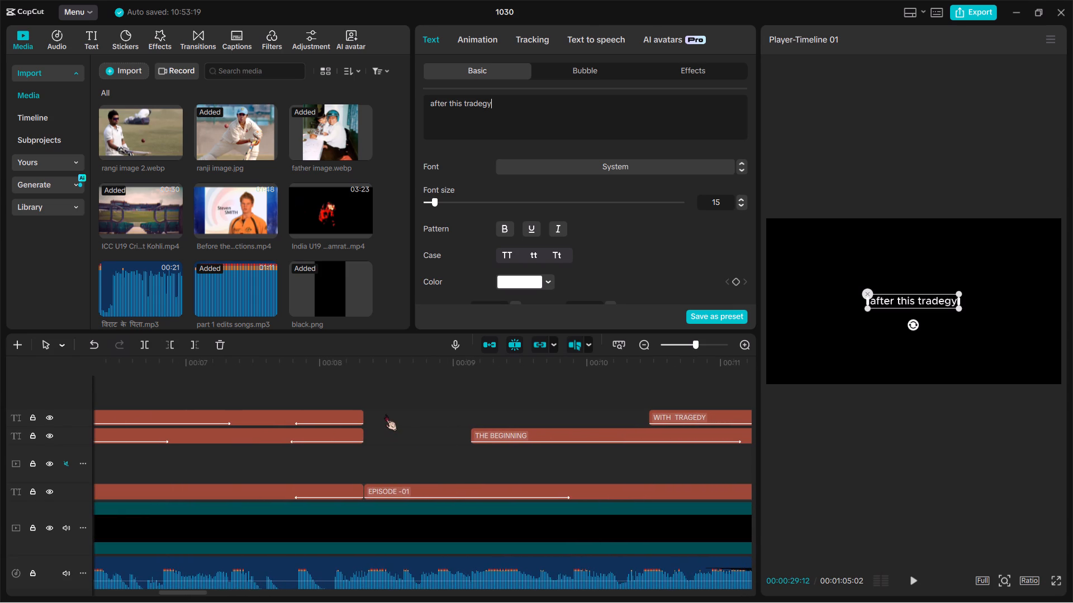
{"action": "scroll", "coordinate": [385, 414], "scroll_direction": "left", "scroll_amount": 3}
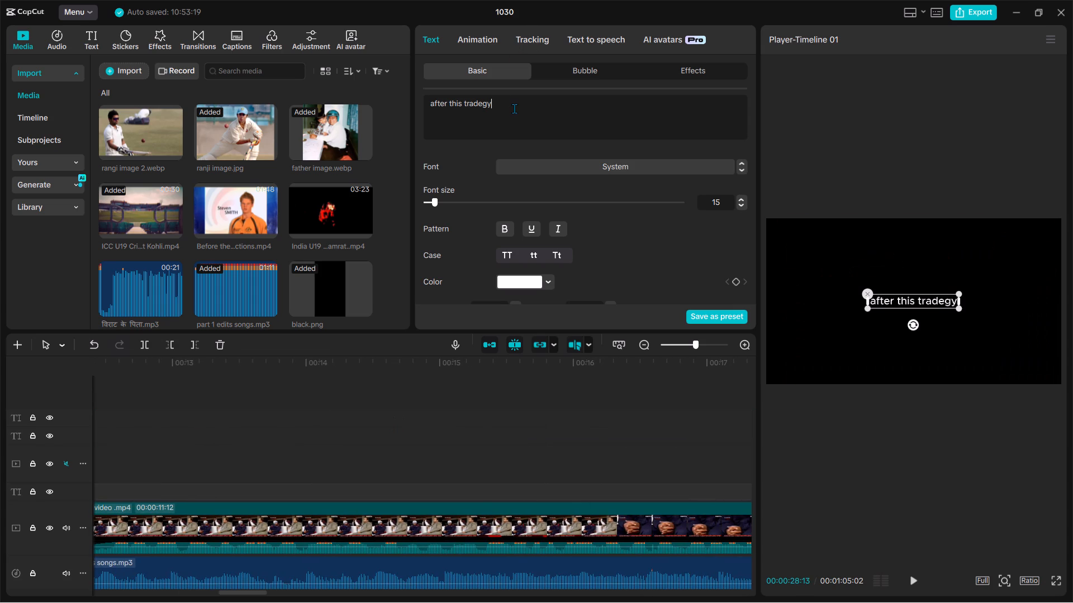
Correct the spelling in the title over the black clip so it reads "after this tragedy".
{"action": "left_click", "coordinate": [514, 108]}
{"action": "key", "text": "BackSpace"}
{"action": "key", "text": "BackSpace"}
{"action": "key", "text": "BackSpace"}
{"action": "key", "text": "BackSpace"}
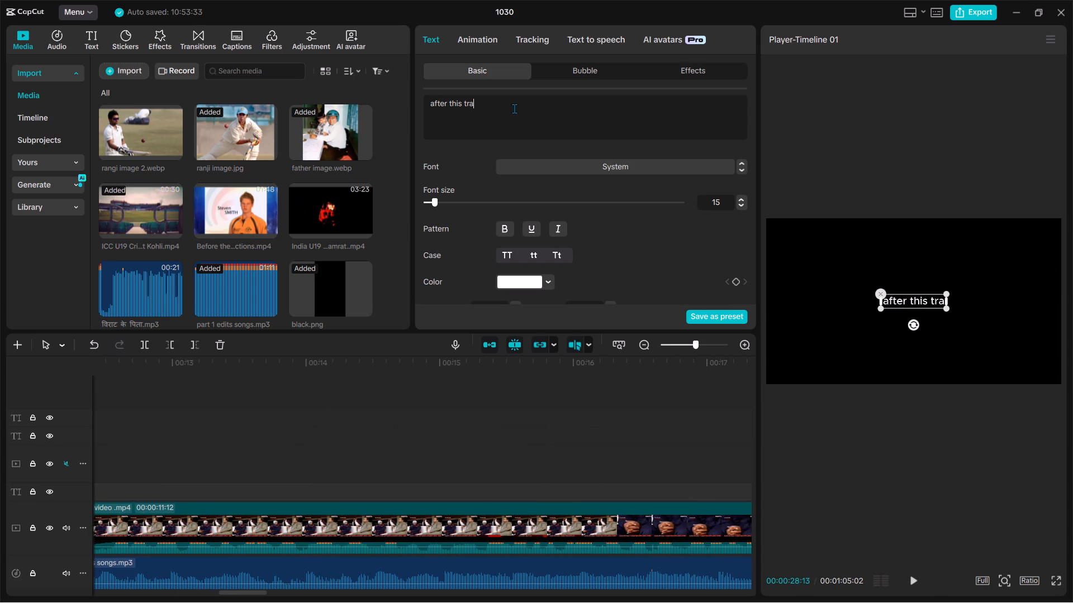
{"action": "type", "text": "gedy"}
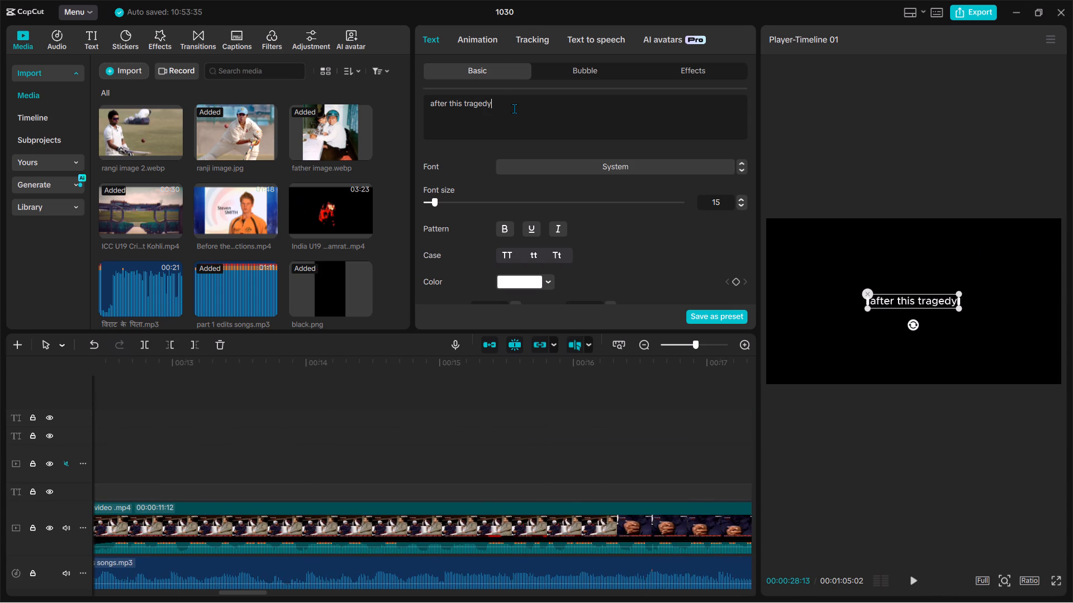
Set the font of the "after this tragedy" title to Bell MT Bold.
{"action": "scroll", "coordinate": [514, 108], "scroll_direction": "left", "scroll_amount": 2}
{"action": "scroll", "coordinate": [498, 228], "scroll_direction": "left", "scroll_amount": 2}
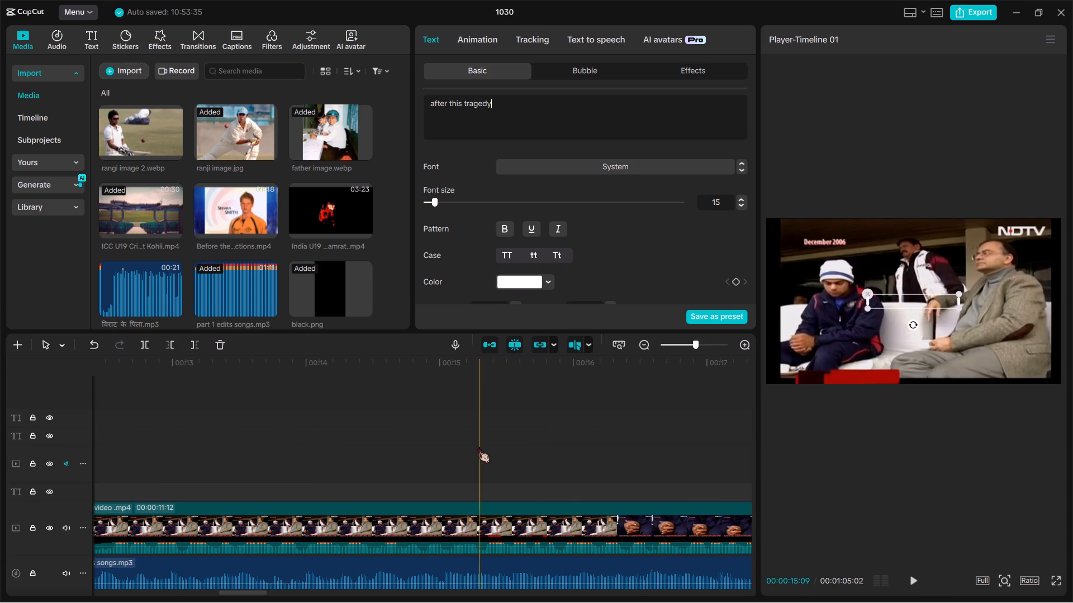
{"action": "scroll", "coordinate": [478, 446], "scroll_direction": "left", "scroll_amount": 3}
{"action": "scroll", "coordinate": [478, 446], "scroll_direction": "down", "scroll_amount": 4, "text": "ctrl"}
{"action": "scroll", "coordinate": [528, 494], "scroll_direction": "left", "scroll_amount": 1}
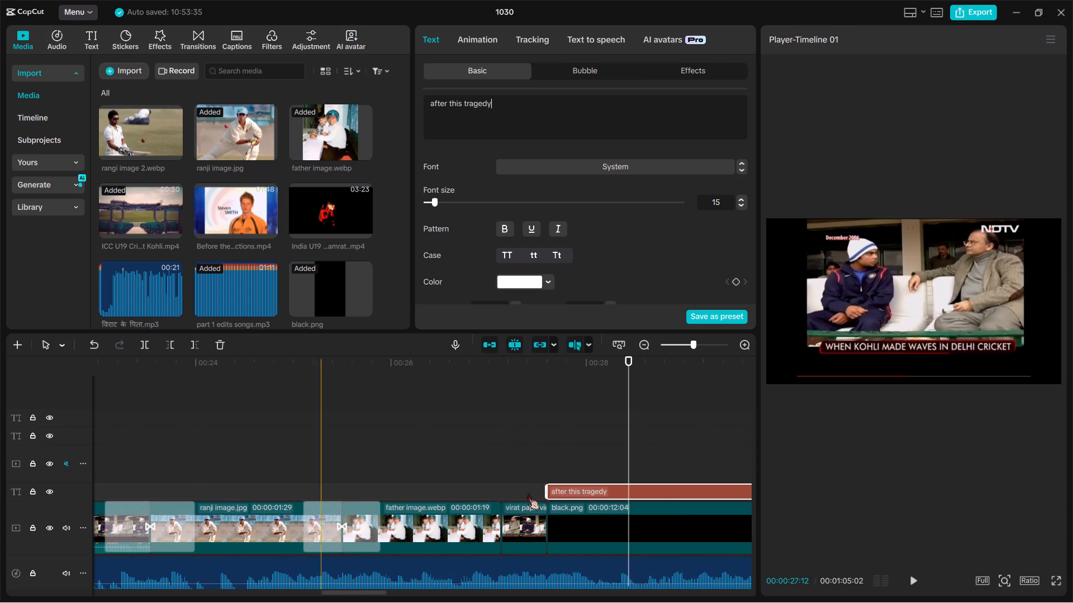
{"action": "scroll", "coordinate": [528, 494], "scroll_direction": "left", "scroll_amount": 1}
{"action": "scroll", "coordinate": [229, 478], "scroll_direction": "right", "scroll_amount": 1}
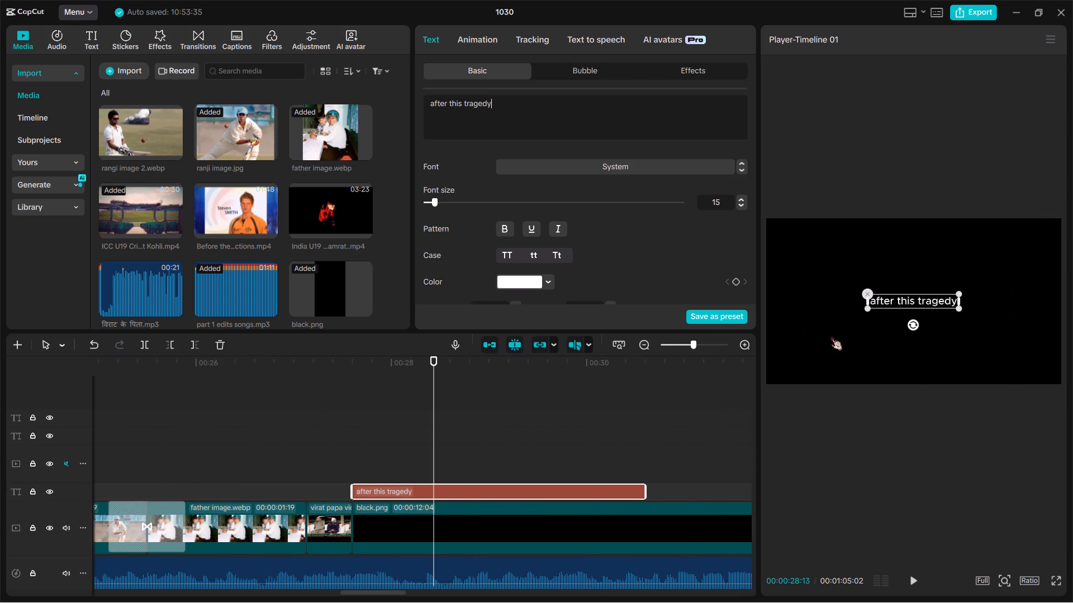
{"action": "left_click", "coordinate": [653, 166]}
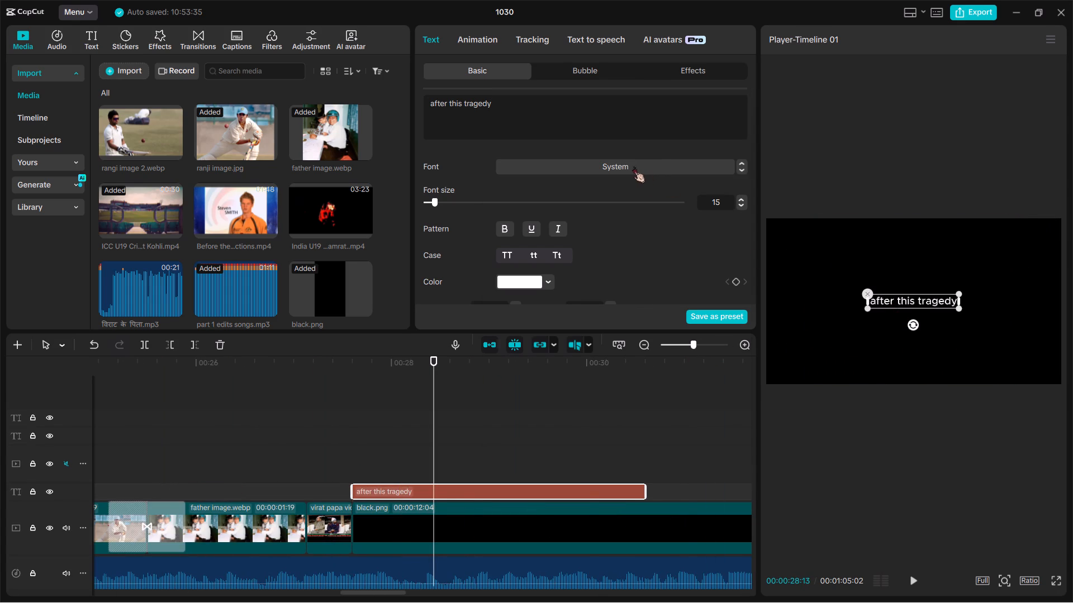
{"action": "left_click", "coordinate": [633, 166]}
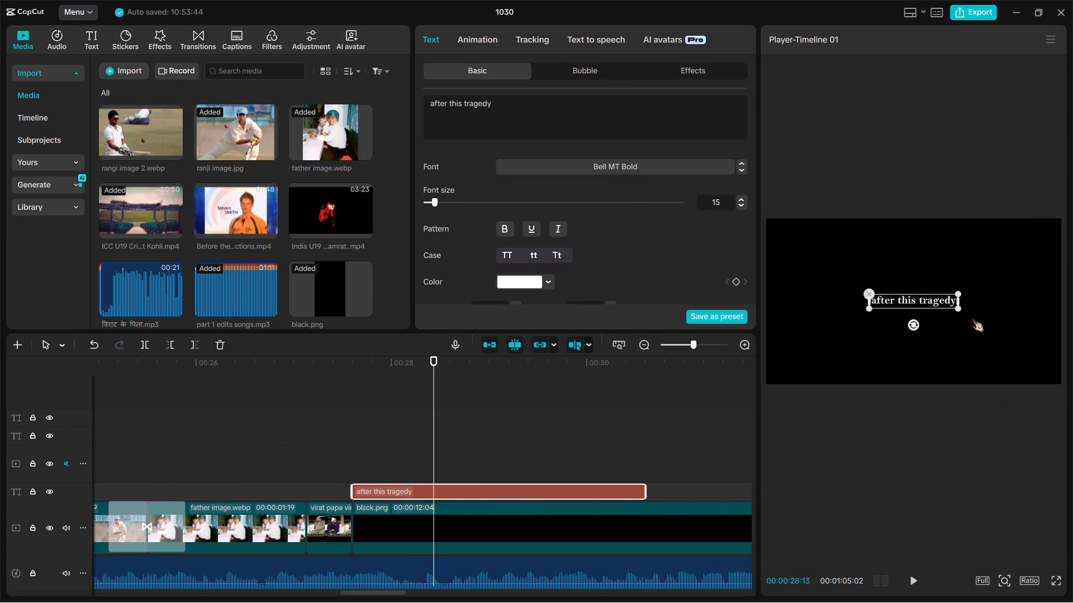
Enlarge the "after this tragedy" title slightly and move it a little above the frame's centre, keeping it horizontally centred.
{"action": "left_click", "coordinate": [951, 304]}
{"action": "left_click_drag", "start_coordinate": [955, 307], "coordinate": [960, 313]}
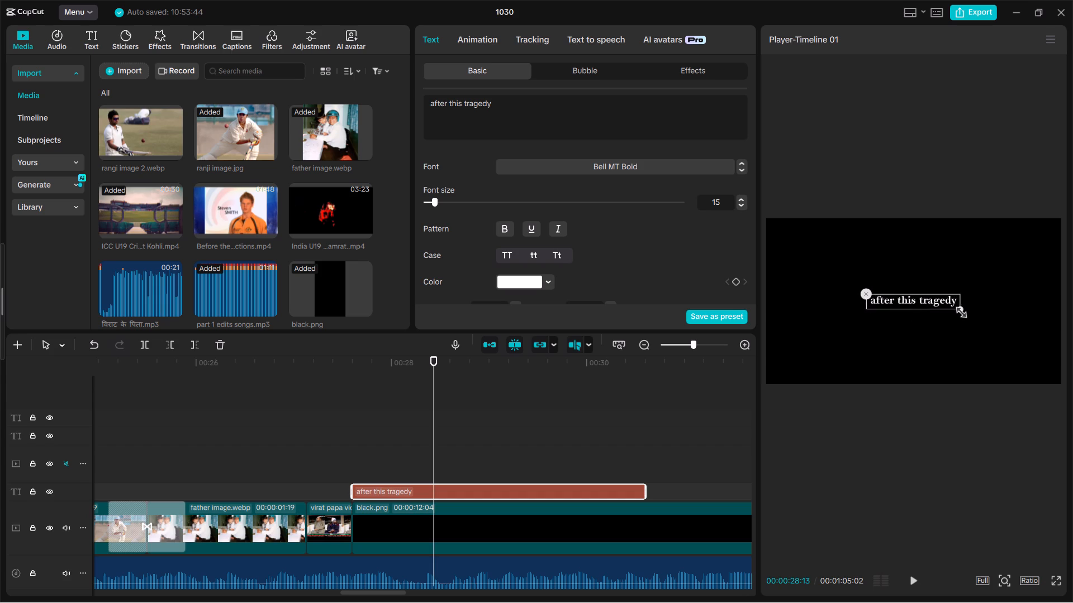
{"action": "left_click_drag", "start_coordinate": [960, 313], "coordinate": [968, 323]}
{"action": "left_click_drag", "start_coordinate": [938, 298], "coordinate": [935, 279]}
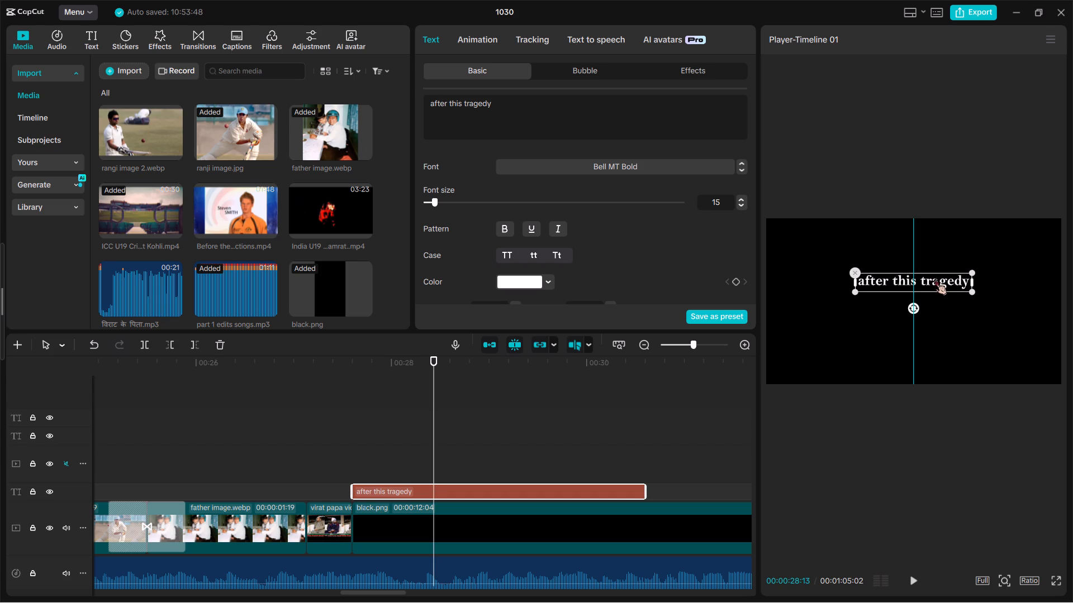
{"action": "left_click_drag", "start_coordinate": [935, 279], "coordinate": [935, 281]}
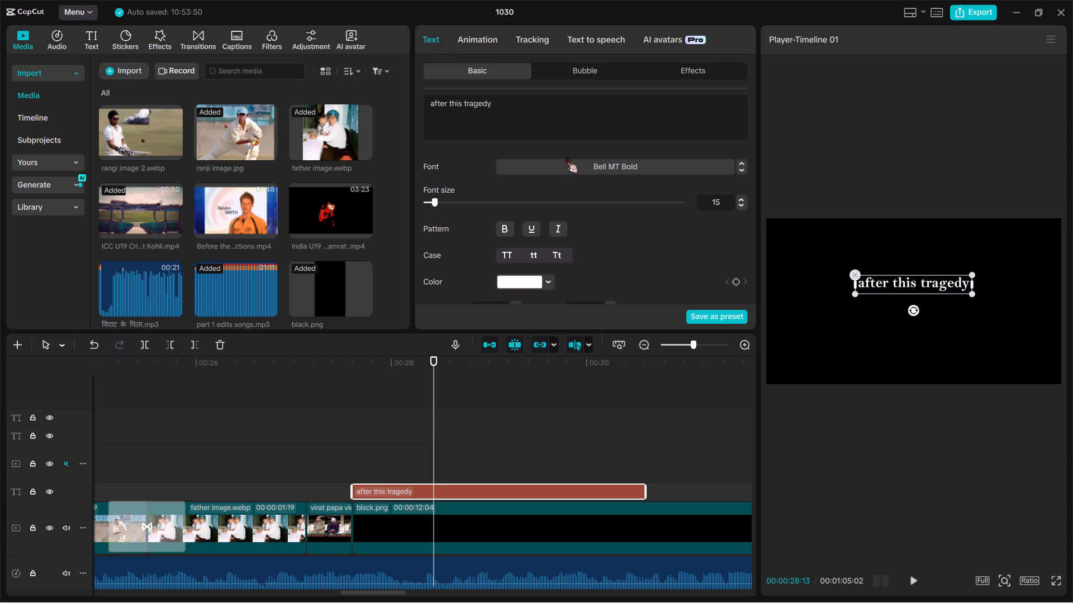
Delete the short virat papa video clip between father image.webp and the black clip, and play back the cut.
{"action": "key", "text": "space"}
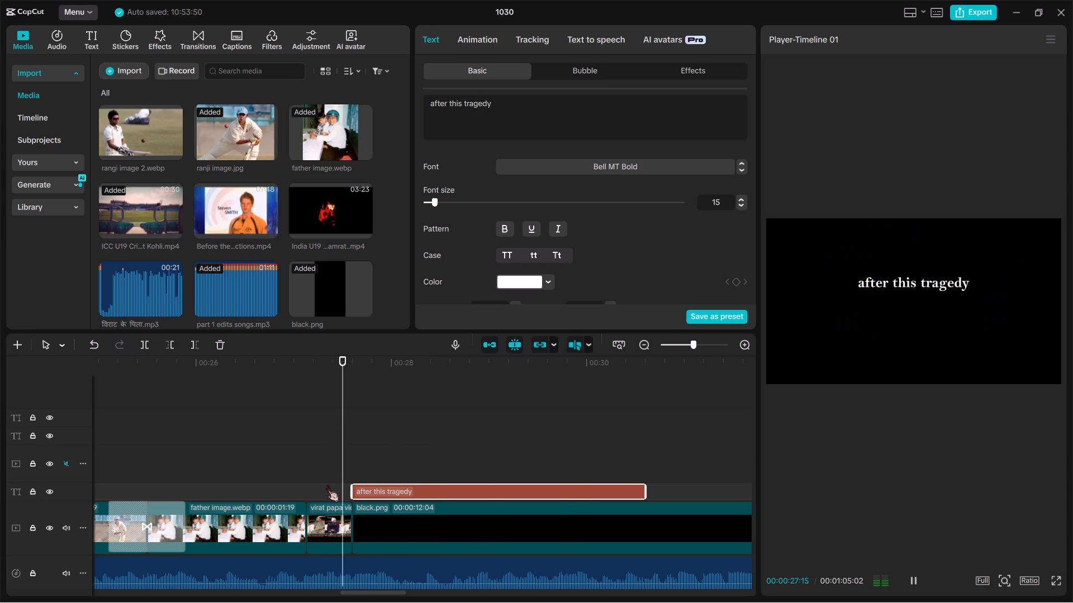
{"action": "key", "text": "space"}
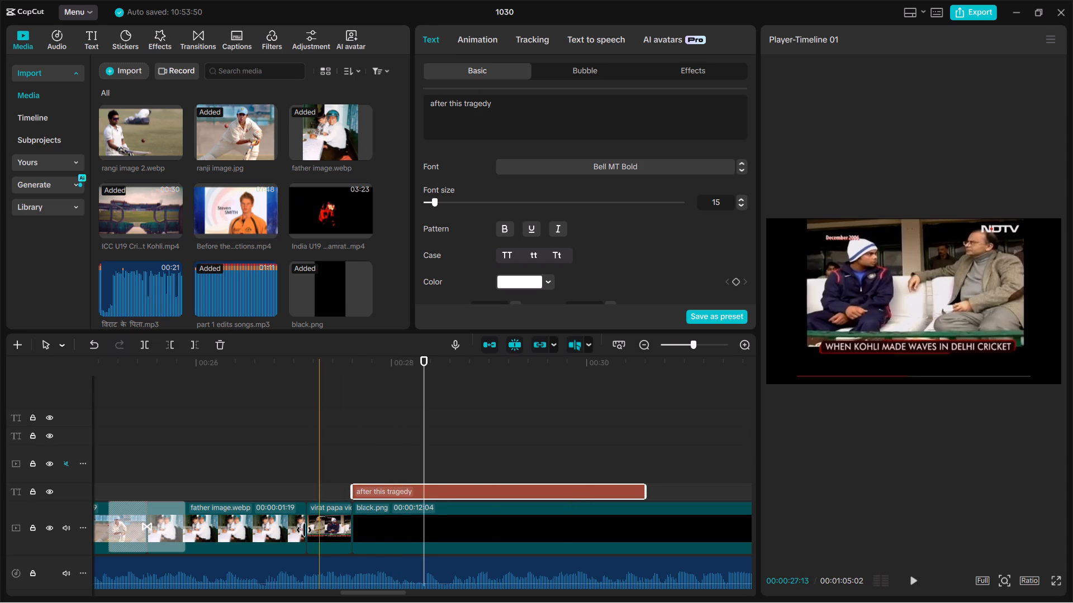
{"action": "key", "text": "space"}
{"action": "key", "text": "space"}
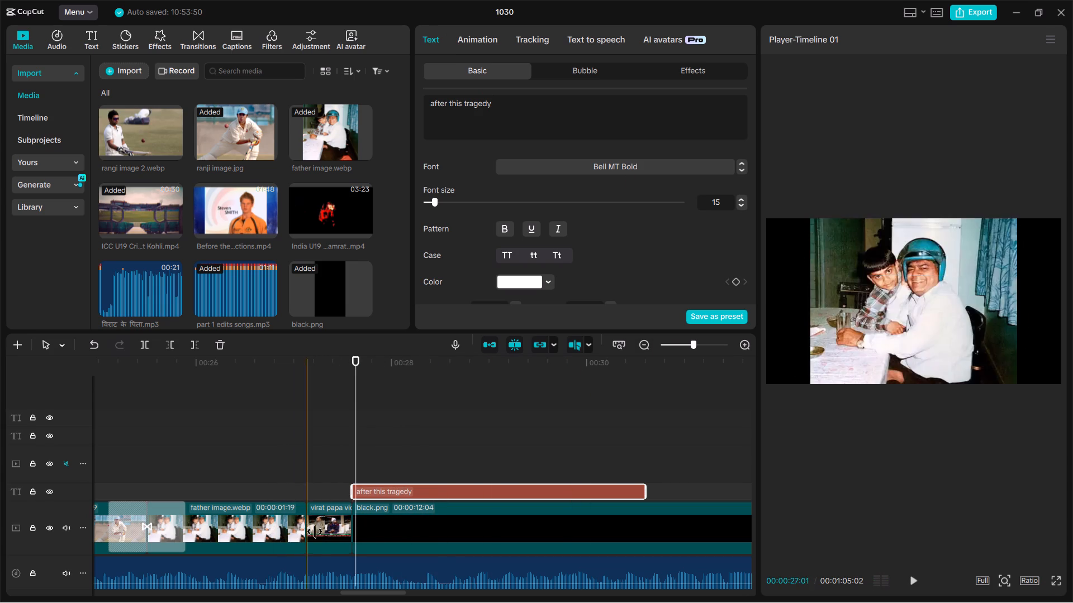
{"action": "left_click", "coordinate": [316, 531]}
{"action": "key", "text": "BackSpace"}
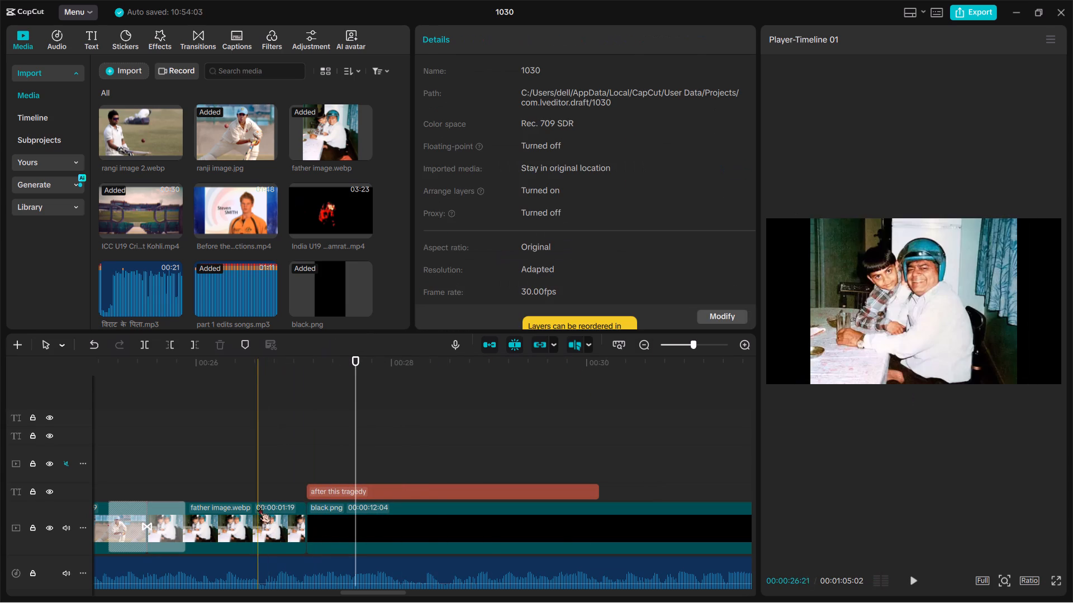
{"action": "key", "text": "space"}
{"action": "key", "text": "space"}
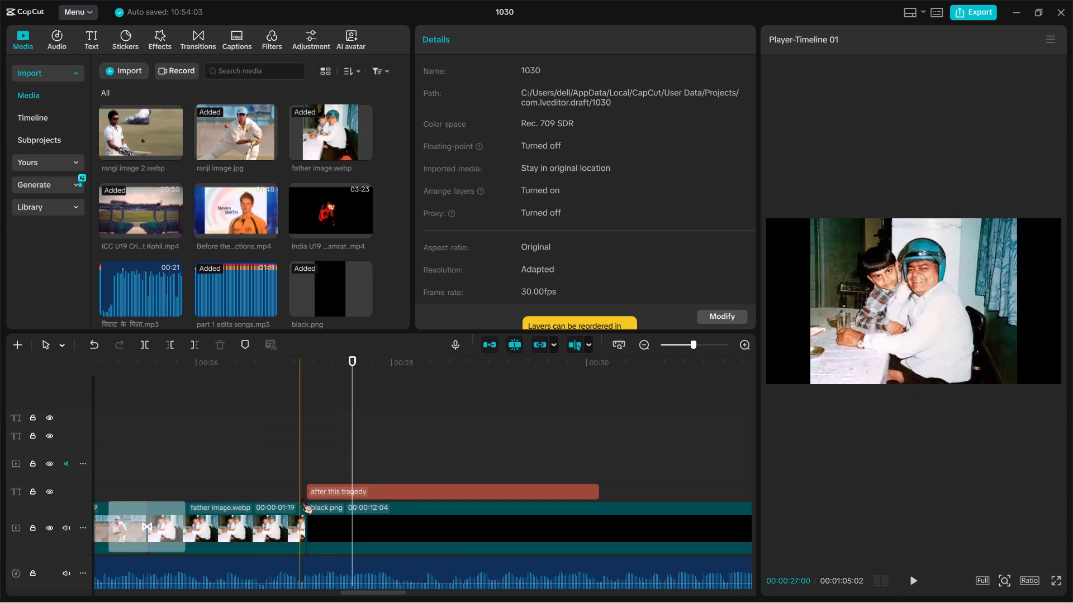
Apply the "Blur ...Right" in-animation to the "after this tragedy" title and play back its start.
{"action": "left_click", "coordinate": [322, 496]}
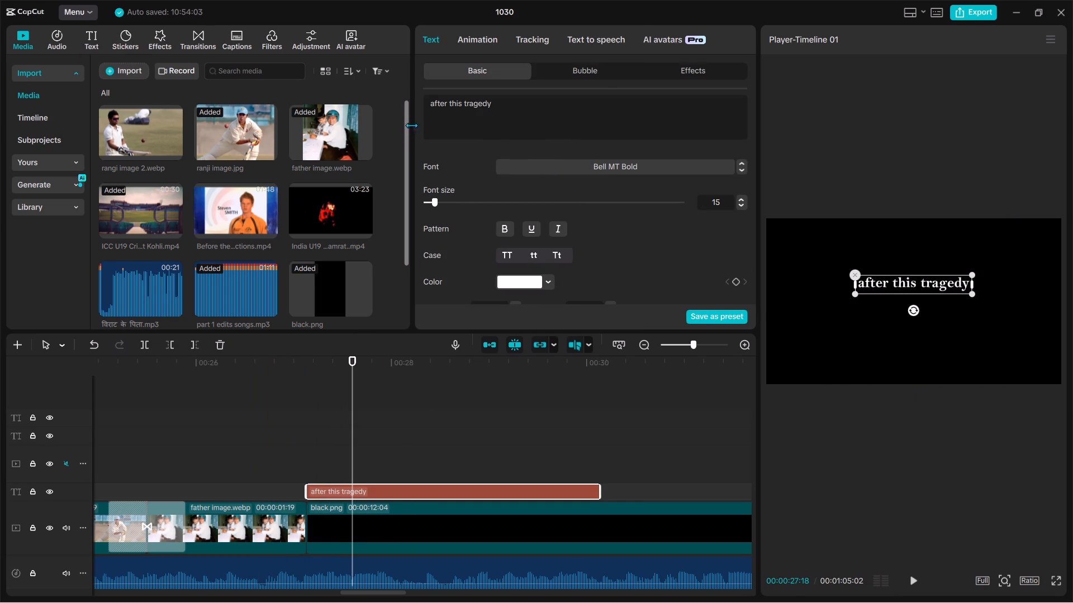
{"action": "left_click", "coordinate": [479, 33]}
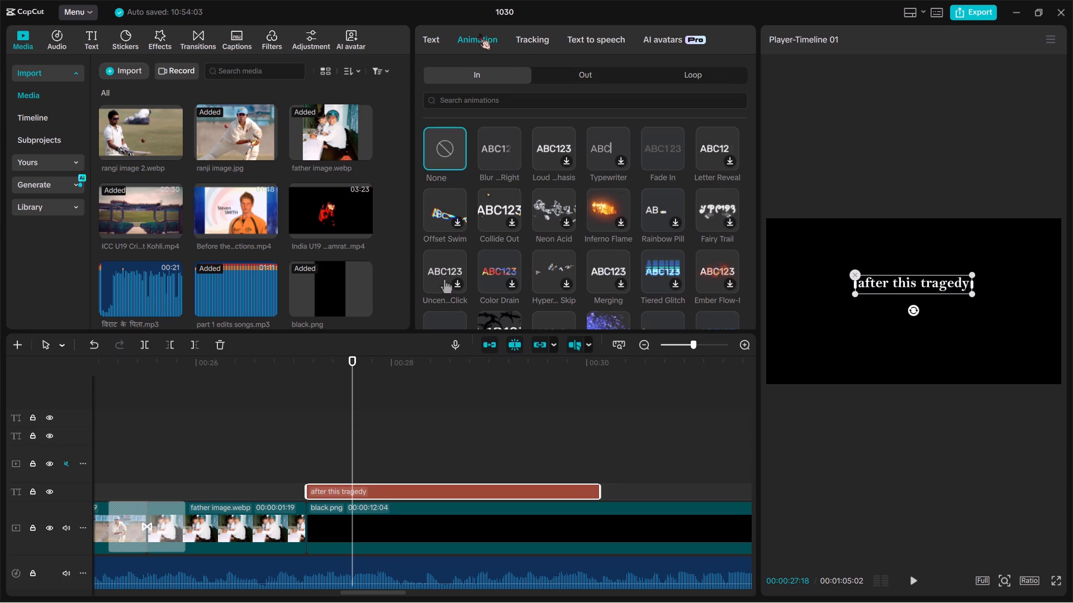
{"action": "double_click", "coordinate": [500, 157]}
{"action": "key", "text": "space"}
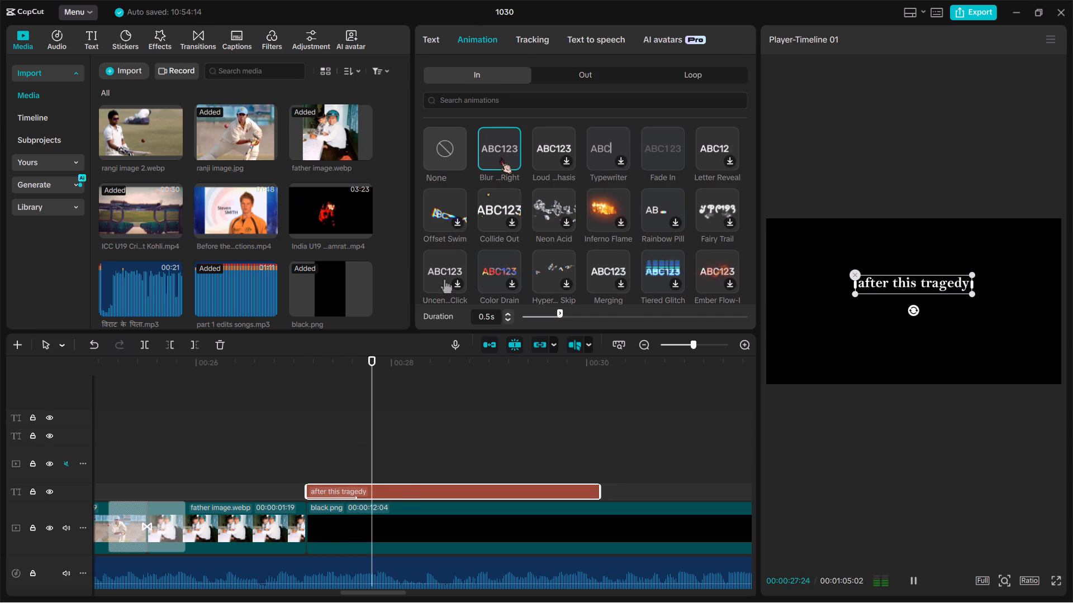
{"action": "key", "text": "space"}
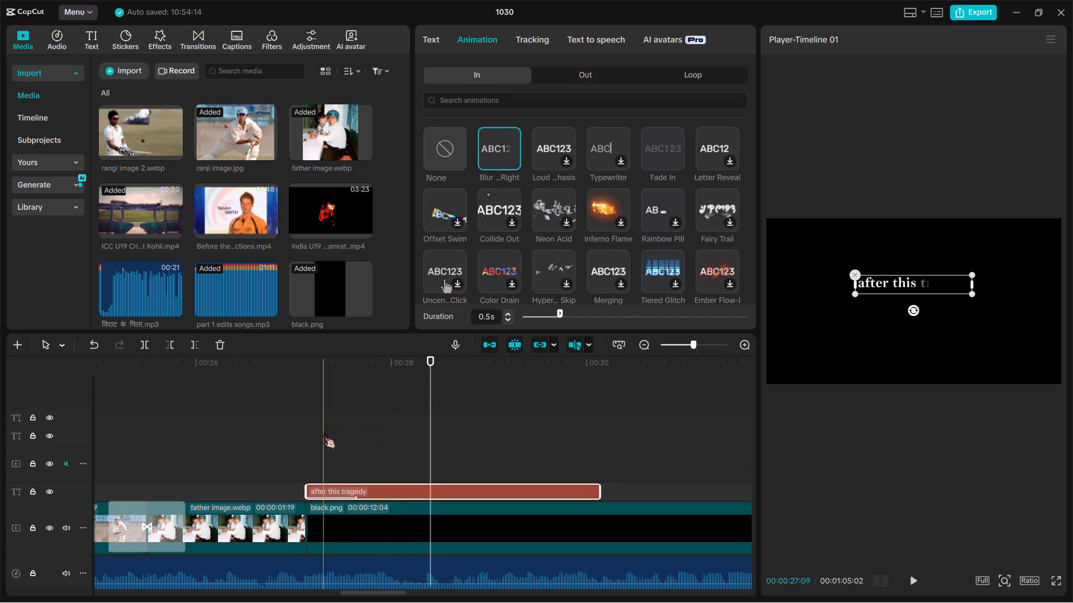
{"action": "key", "text": "space"}
{"action": "key", "text": "space"}
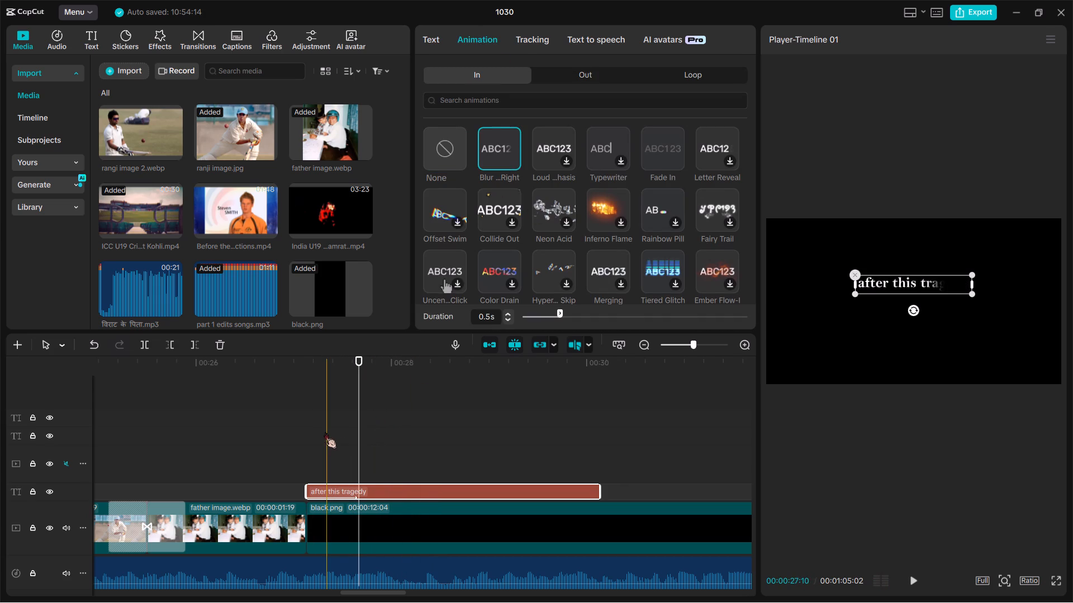
{"action": "left_click", "coordinate": [346, 520]}
{"action": "left_click", "coordinate": [342, 435]}
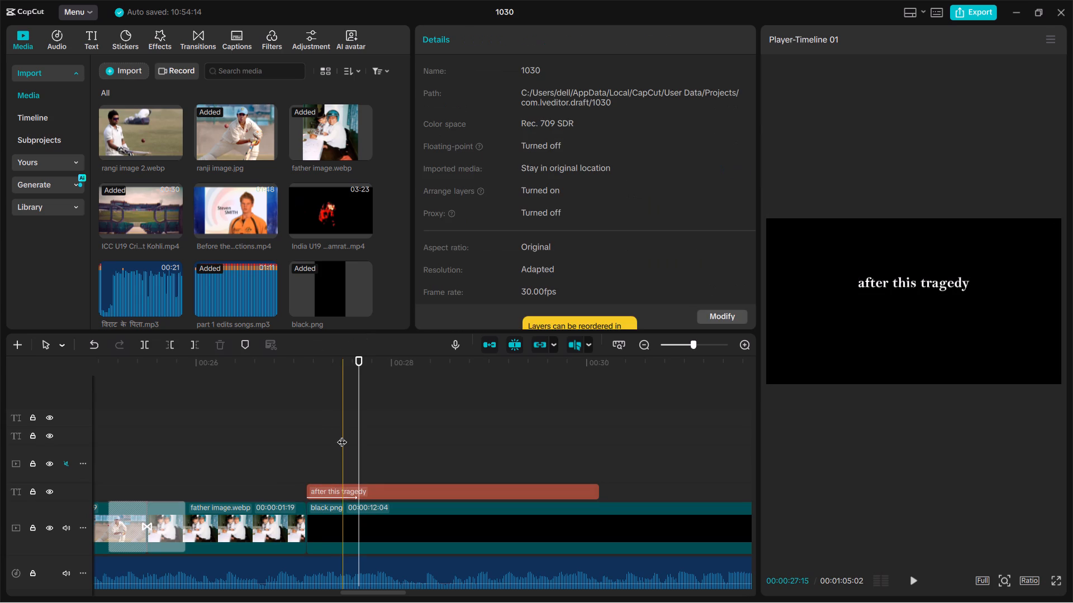
Set the "after this tragedy" title's in-animation duration to 0.9 s and play back the result.
{"action": "left_click", "coordinate": [373, 488]}
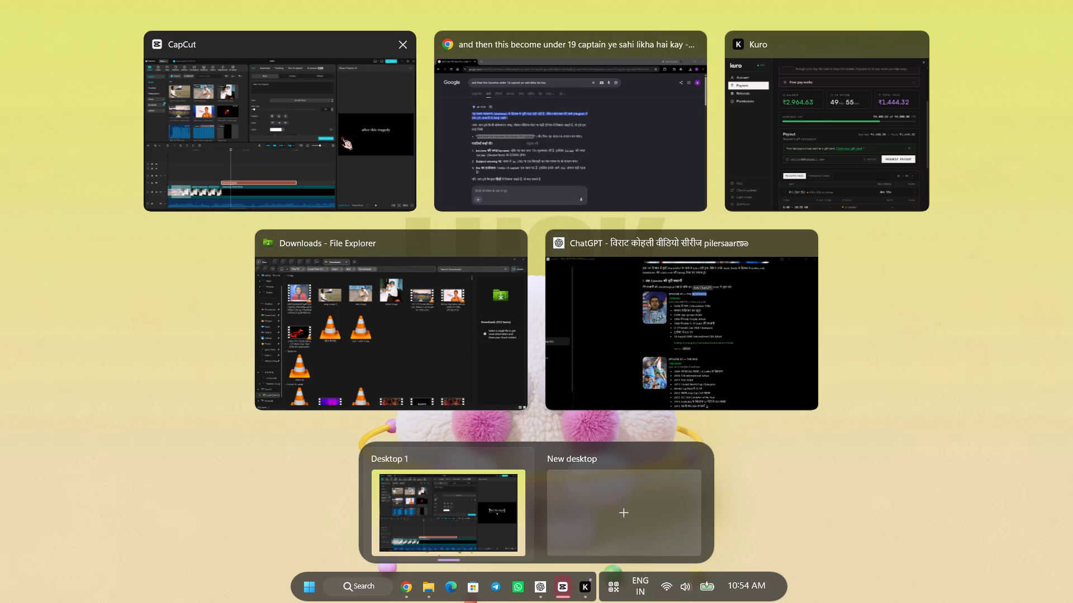
{"action": "left_click", "coordinate": [341, 133]}
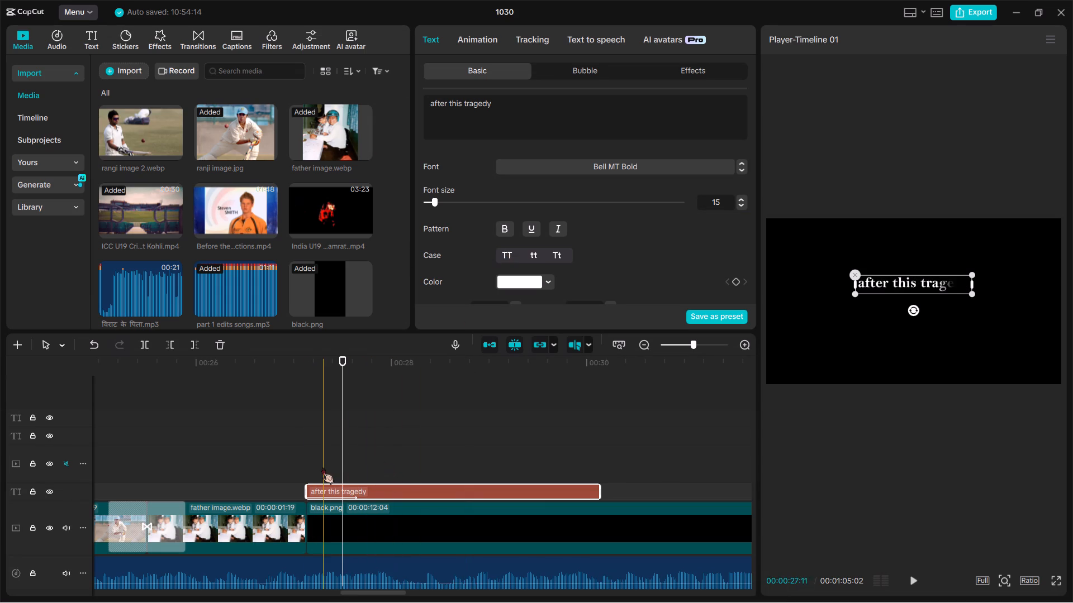
{"action": "key", "text": "space"}
{"action": "key", "text": "space"}
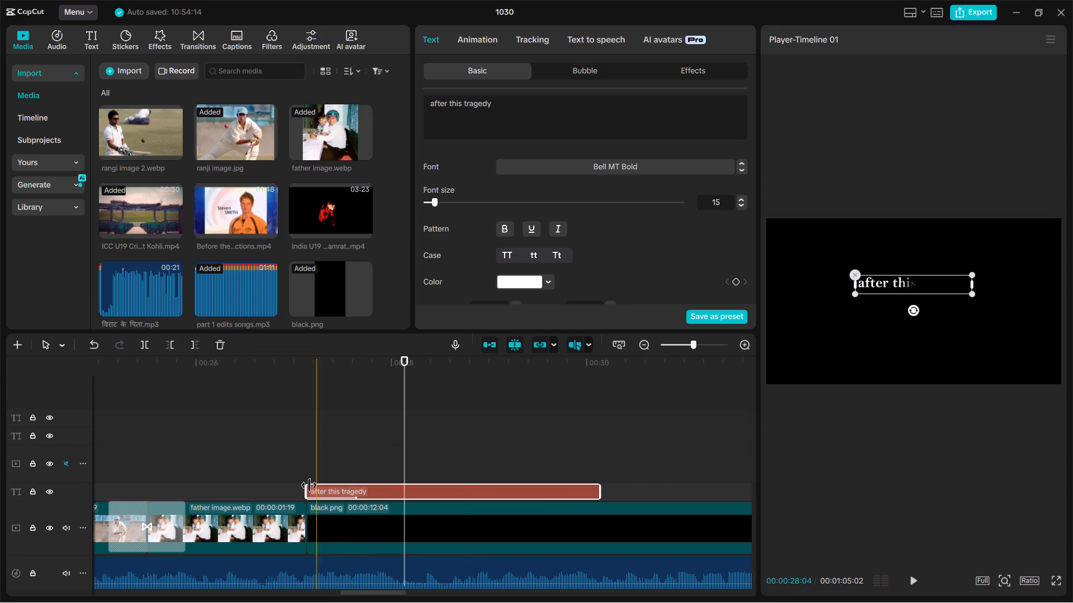
{"action": "key", "text": "space"}
{"action": "key", "text": "space"}
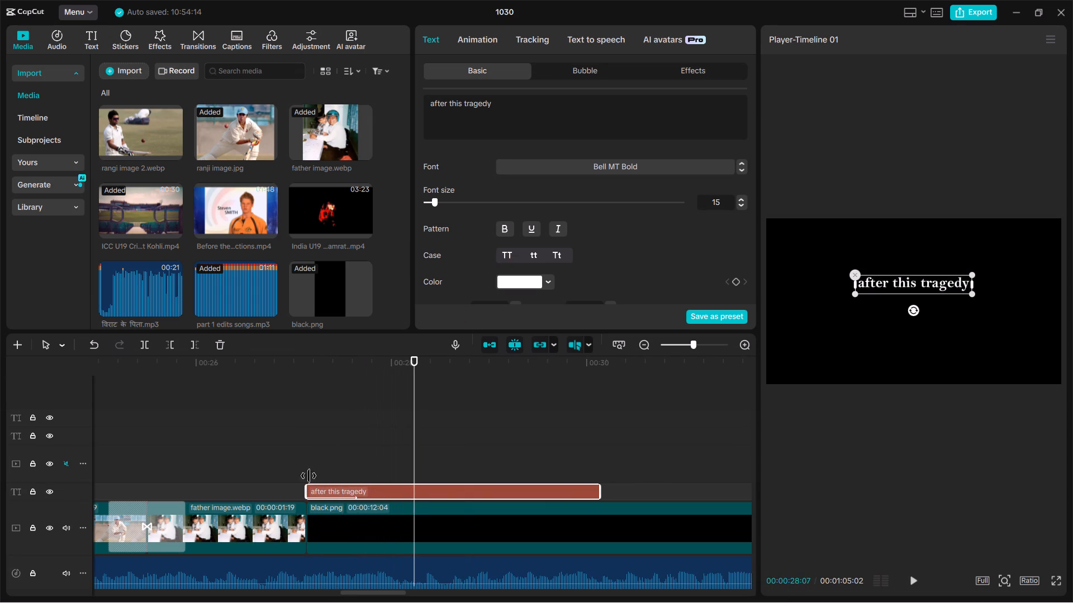
{"action": "left_click", "coordinate": [493, 40]}
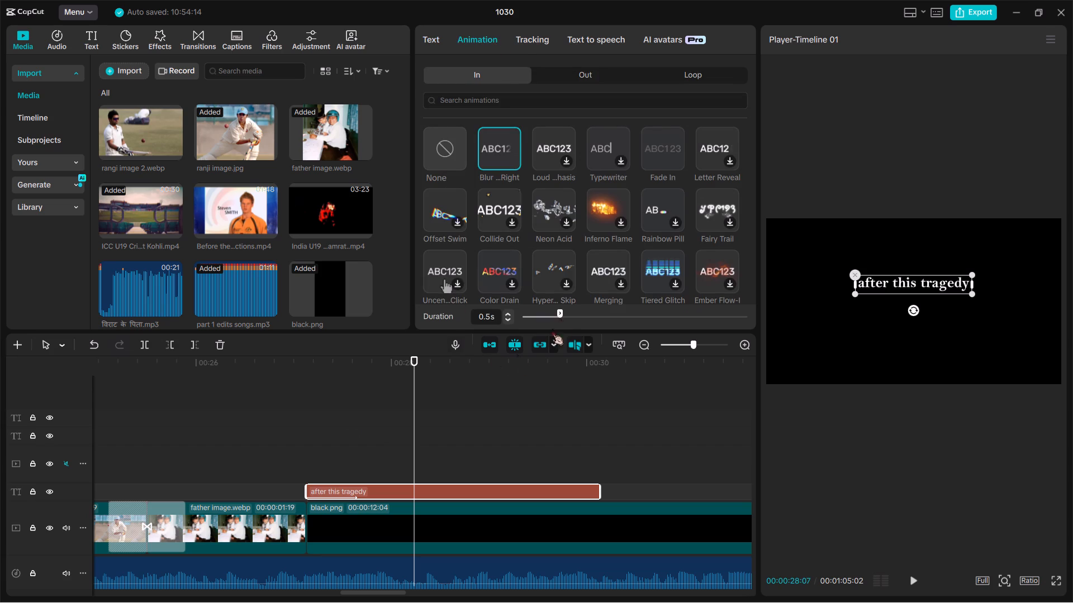
{"action": "left_click_drag", "start_coordinate": [561, 310], "coordinate": [593, 310]}
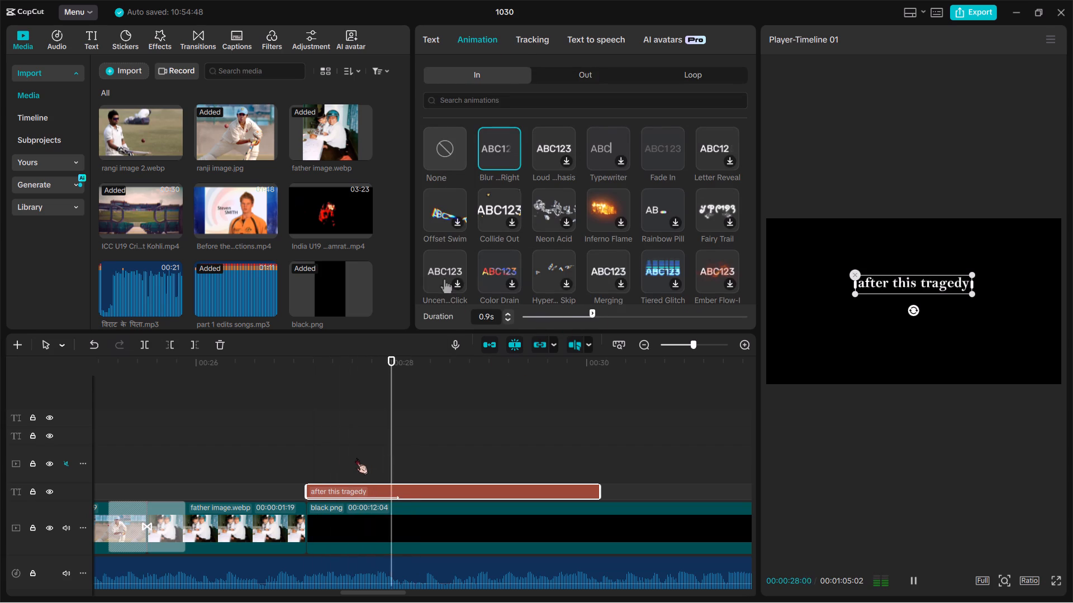
{"action": "key", "text": "space"}
{"action": "key", "text": "space"}
Play back the edit from the "KING OF CRICKET" intro to the start of the "after this tragedy" title.
{"action": "scroll", "coordinate": [356, 458], "scroll_direction": "down", "scroll_amount": 3}
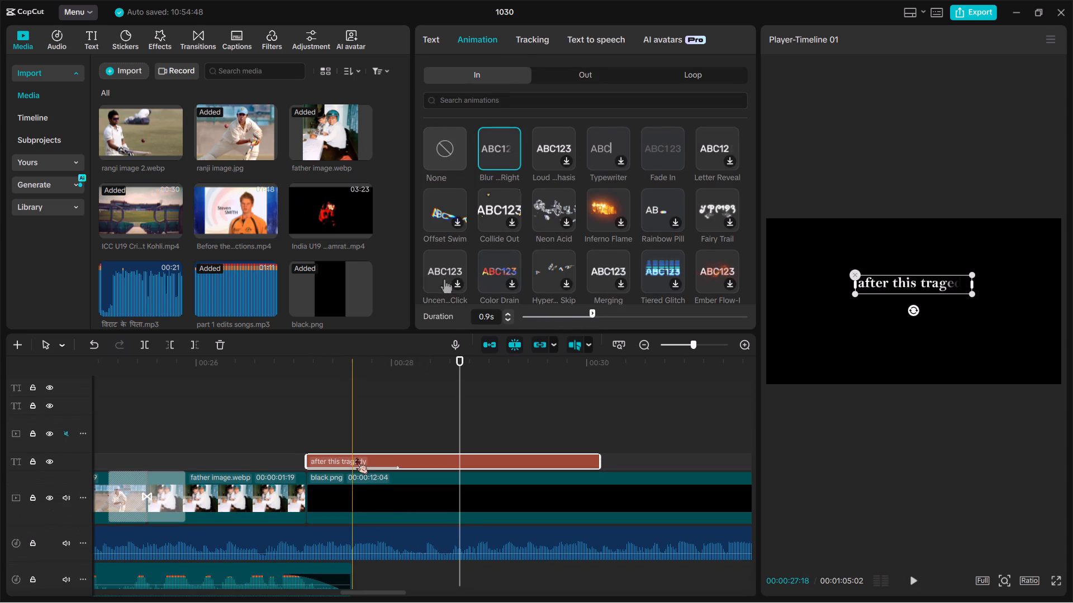
{"action": "scroll", "coordinate": [324, 530], "scroll_direction": "down", "scroll_amount": 5, "text": "ctrl"}
{"action": "scroll", "coordinate": [226, 537], "scroll_direction": "right", "scroll_amount": 1}
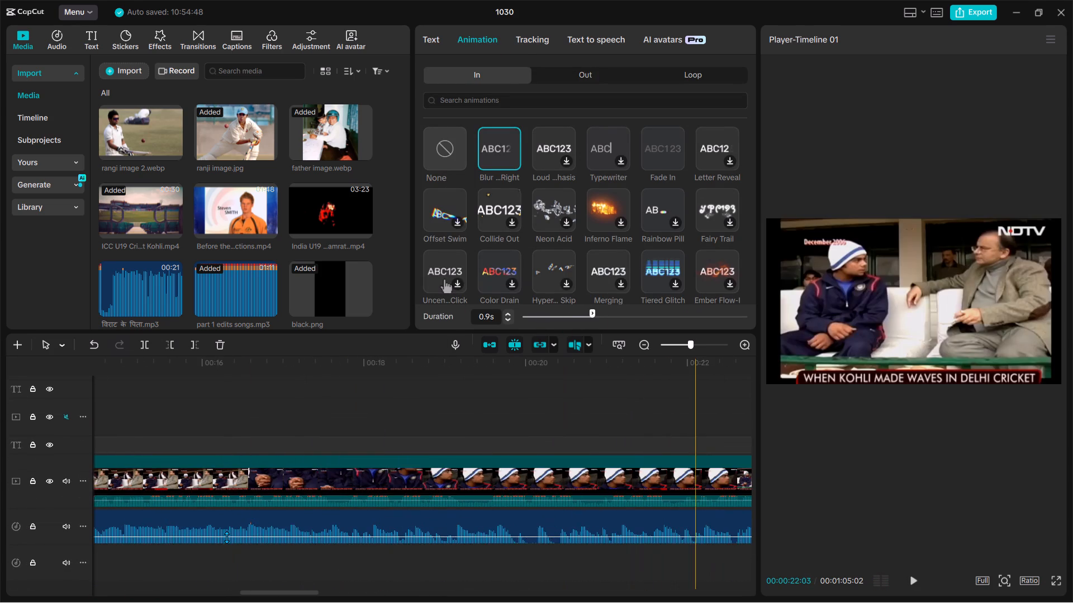
{"action": "scroll", "coordinate": [295, 540], "scroll_direction": "down", "scroll_amount": 4}
{"action": "key", "text": "space"}
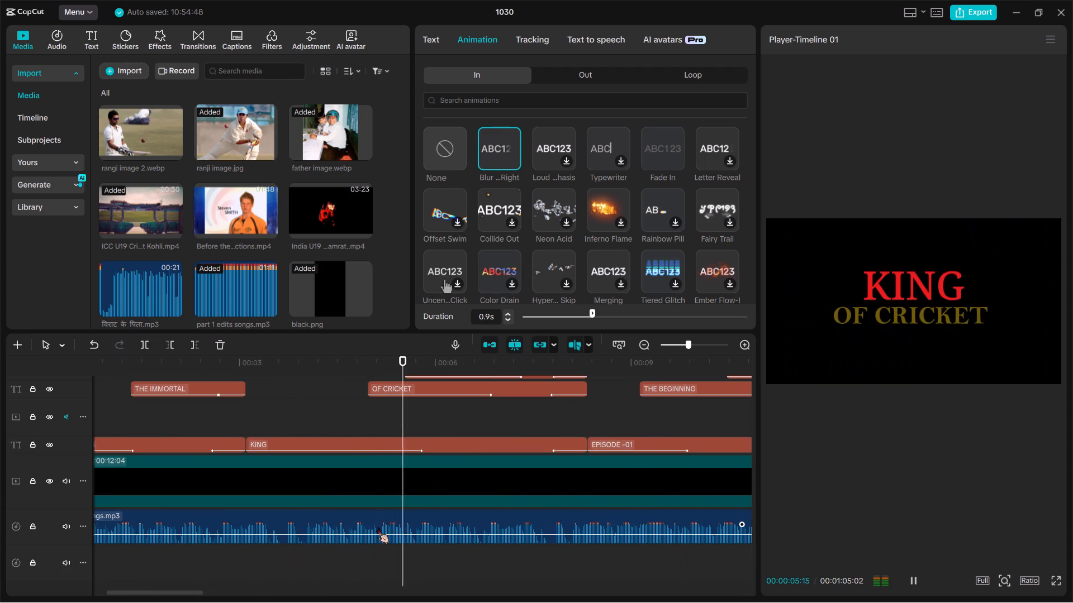
{"action": "scroll", "coordinate": [377, 527], "scroll_direction": "left", "scroll_amount": 1}
{"action": "scroll", "coordinate": [377, 527], "scroll_direction": "down", "scroll_amount": 2, "text": "ctrl"}
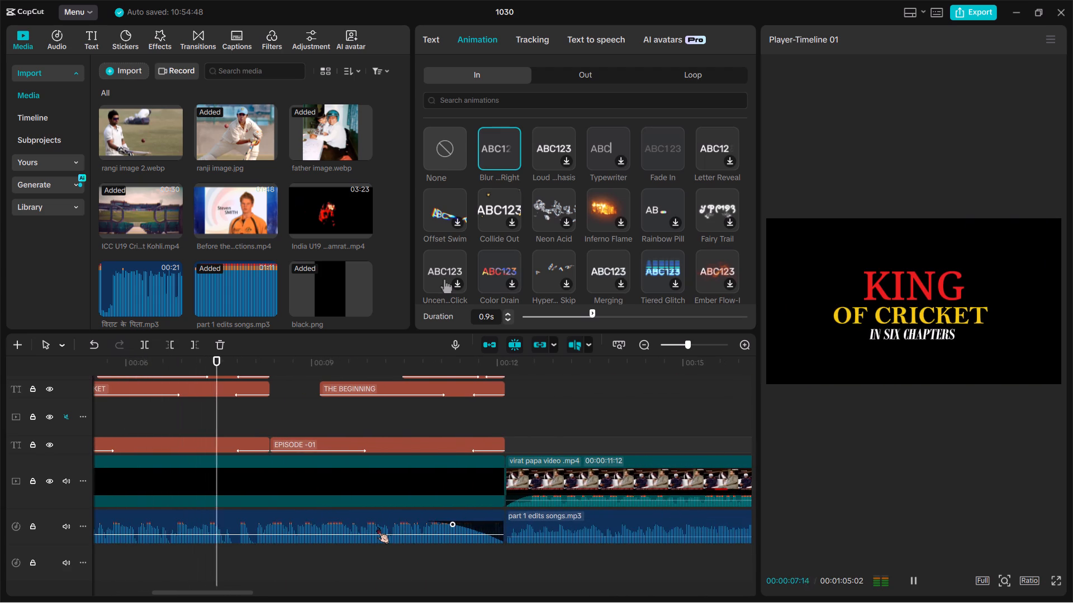
{"action": "scroll", "coordinate": [377, 527], "scroll_direction": "down", "scroll_amount": 5, "text": "ctrl"}
{"action": "scroll", "coordinate": [377, 527], "scroll_direction": "up", "scroll_amount": 2, "text": "ctrl"}
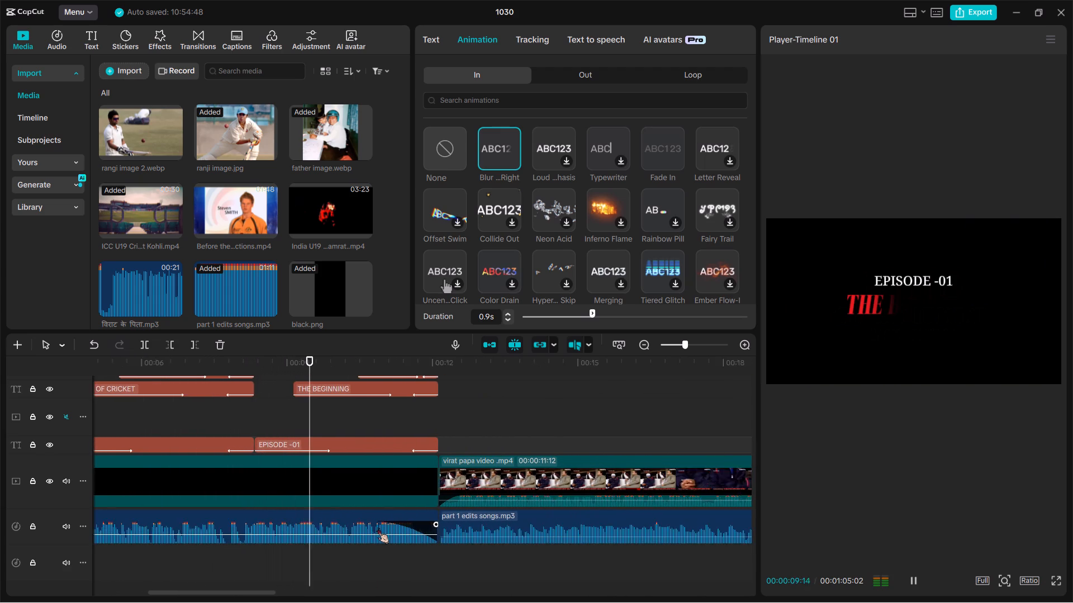
{"action": "scroll", "coordinate": [377, 527], "scroll_direction": "up", "scroll_amount": 4, "text": "ctrl"}
{"action": "scroll", "coordinate": [377, 527], "scroll_direction": "left", "scroll_amount": 1, "text": "ctrl"}
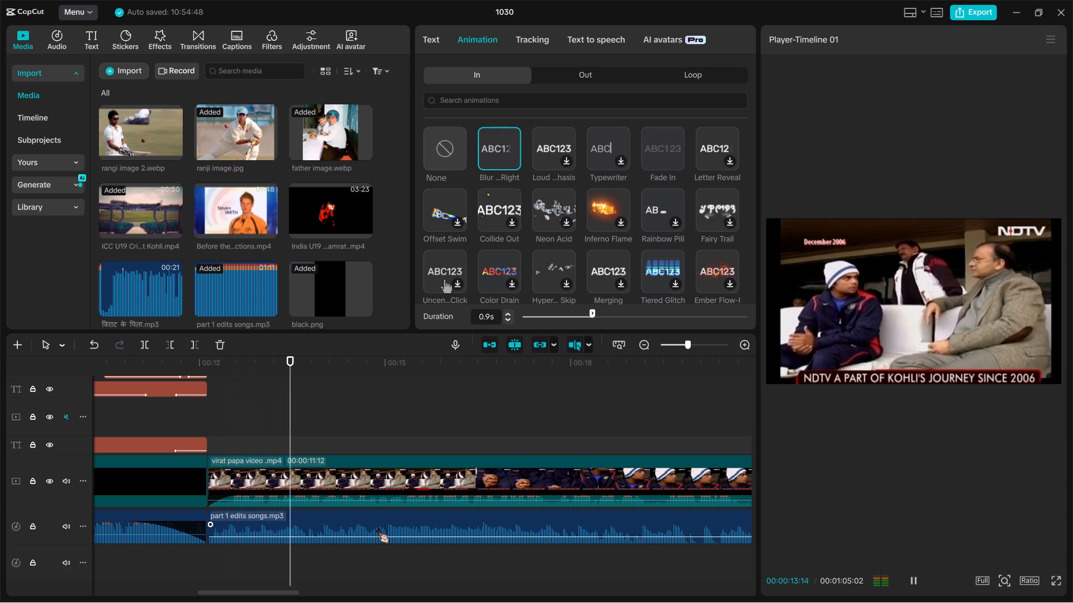
{"action": "left_click", "coordinate": [377, 527]}
{"action": "scroll", "coordinate": [377, 527], "scroll_direction": "down", "scroll_amount": 4, "text": "ctrl"}
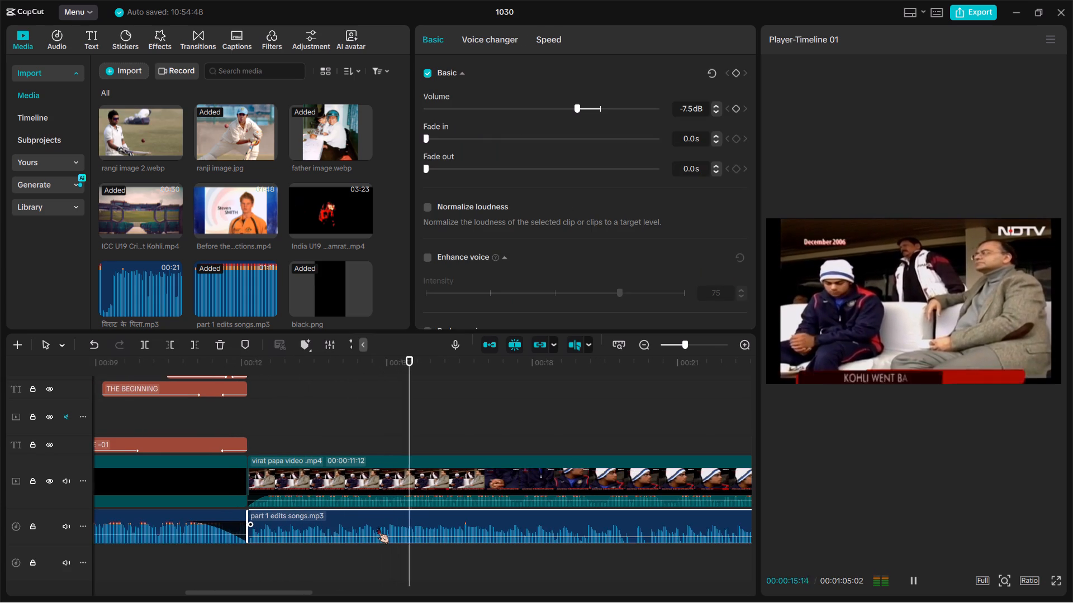
{"action": "scroll", "coordinate": [377, 527], "scroll_direction": "down", "scroll_amount": 3, "text": "ctrl"}
{"action": "scroll", "coordinate": [377, 527], "scroll_direction": "left", "scroll_amount": 1}
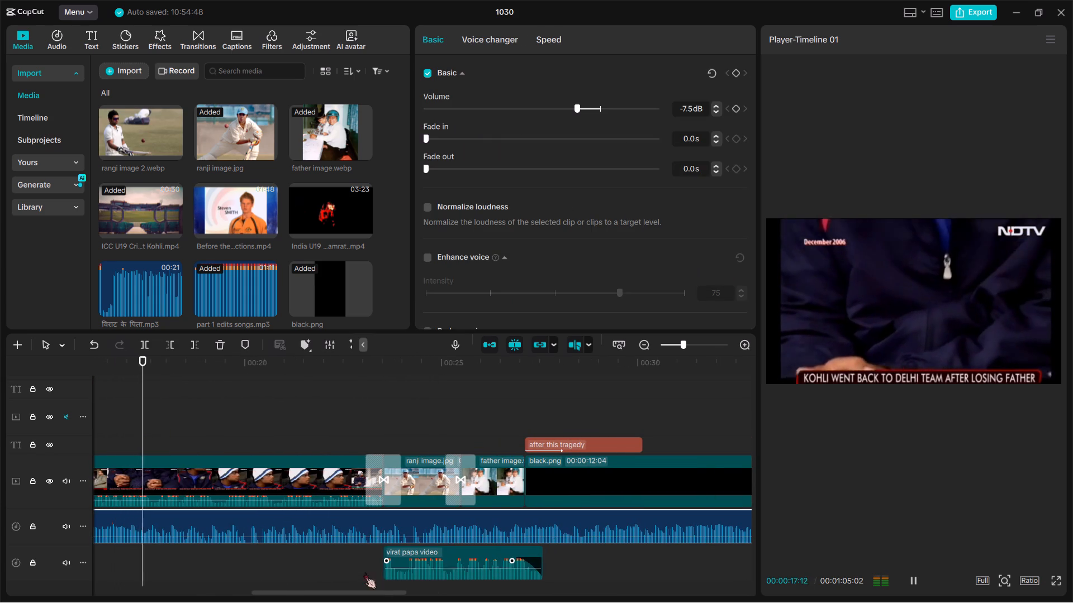
{"action": "scroll", "coordinate": [455, 486], "scroll_direction": "left", "scroll_amount": 2}
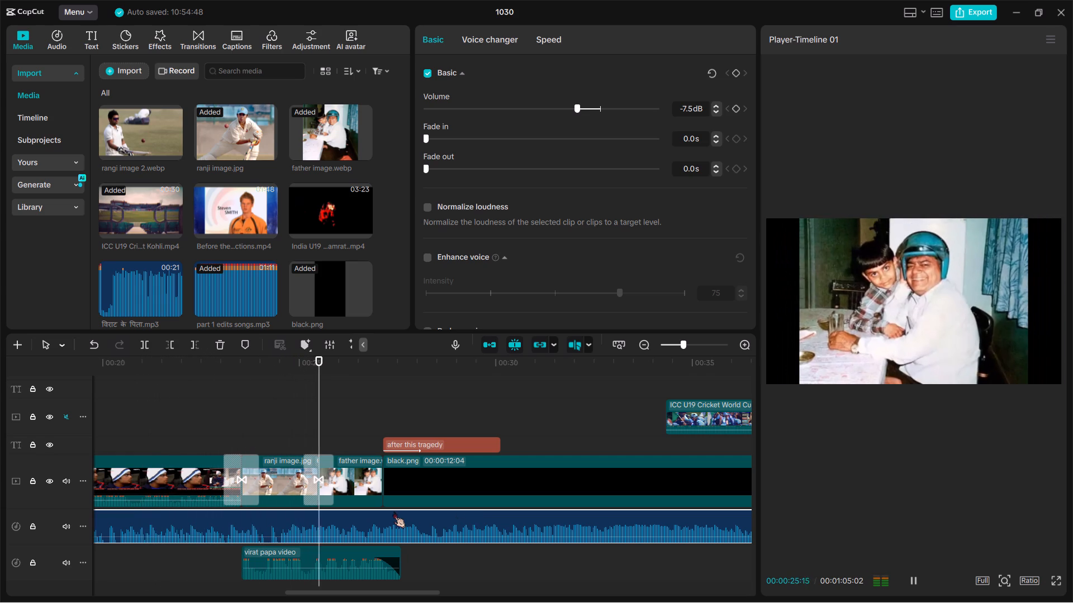
{"action": "key", "text": "space"}
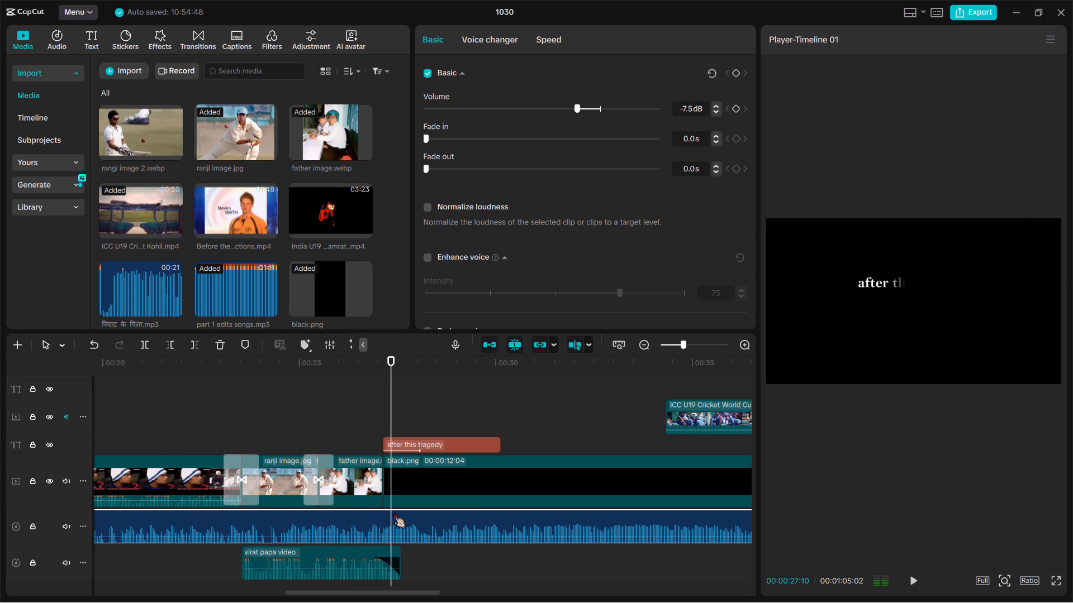
Split the part 1 edits songs.mp3 music where the black clip after father image.webp begins, and play back the section.
{"action": "left_click", "coordinate": [382, 513]}
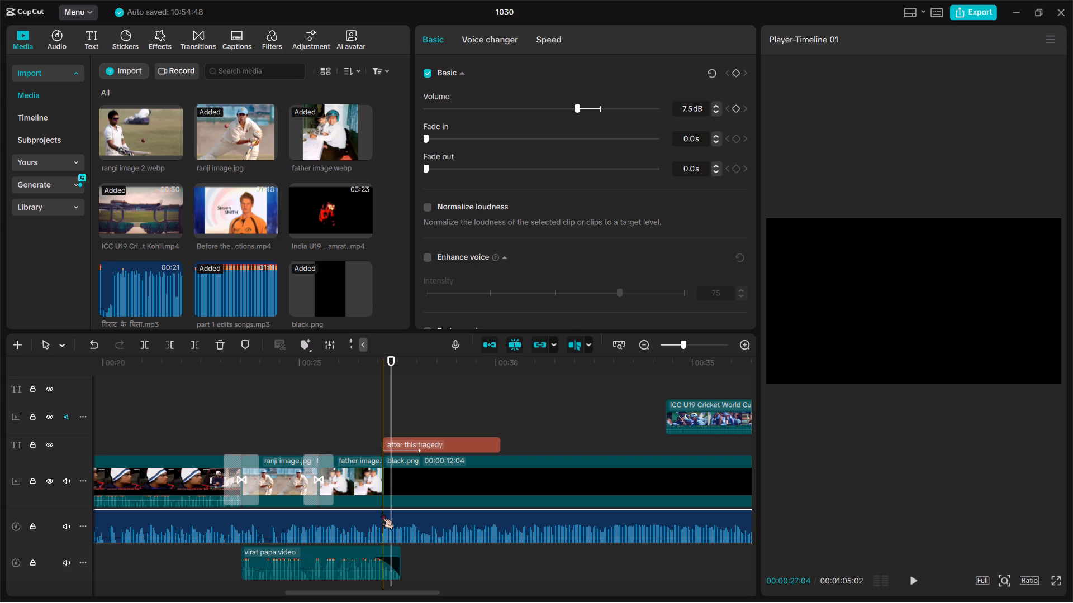
{"action": "key", "text": "ctrl+b"}
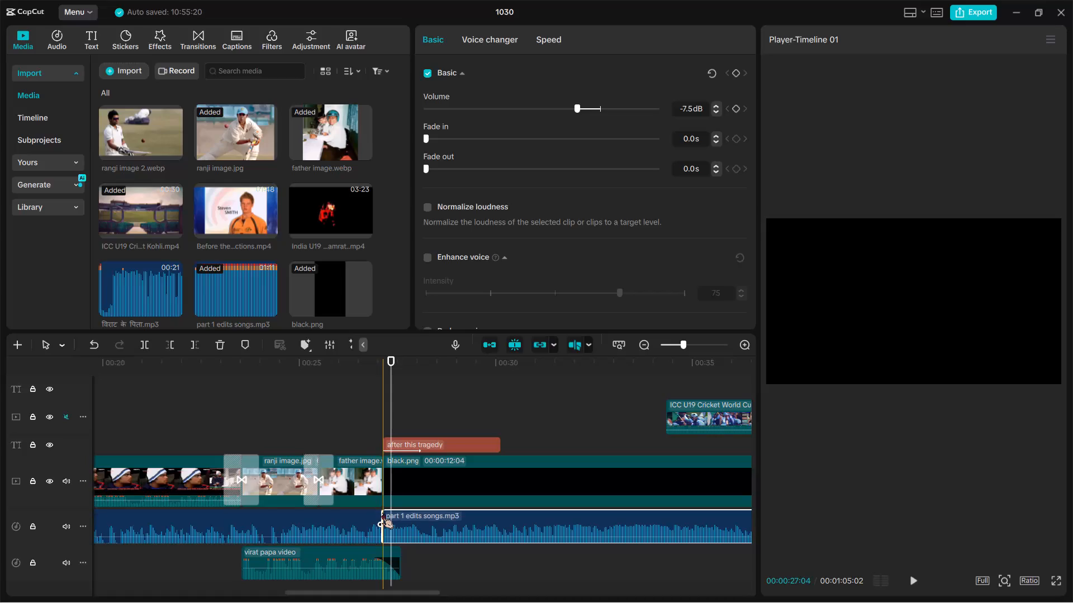
{"action": "key", "text": "space"}
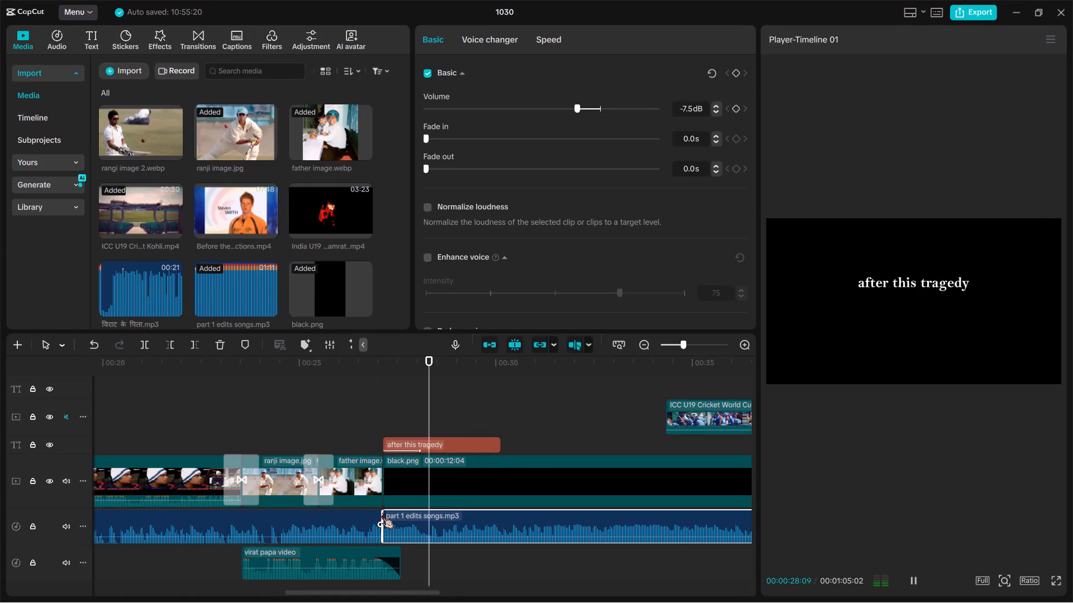
{"action": "key", "text": "space"}
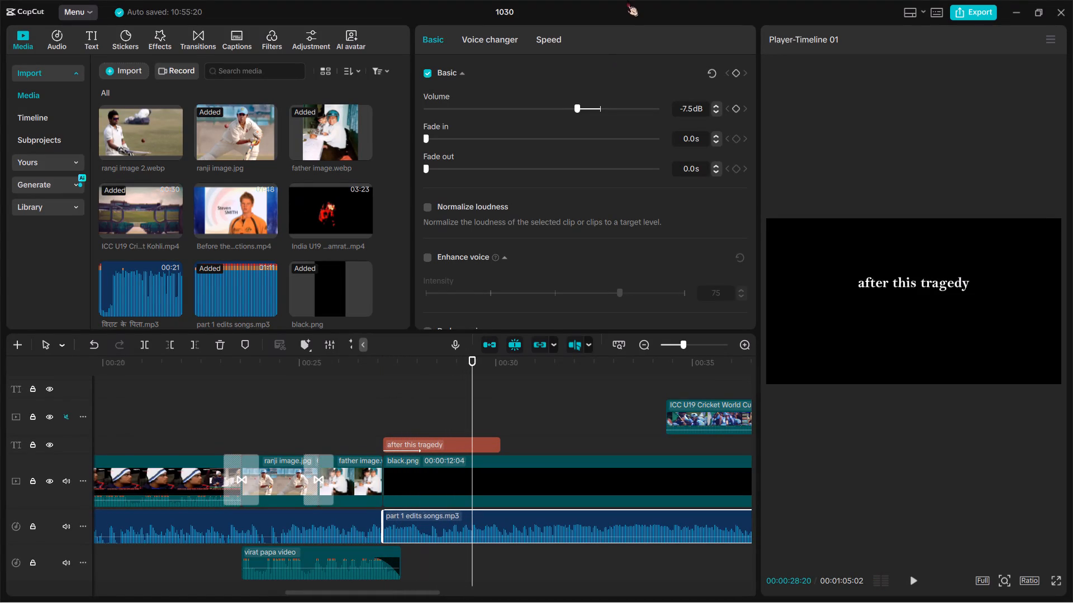
Raise the volume of the music section under the "after this tragedy" title to 0.0 dB and play it back.
{"action": "left_click_drag", "start_coordinate": [576, 108], "coordinate": [596, 106]}
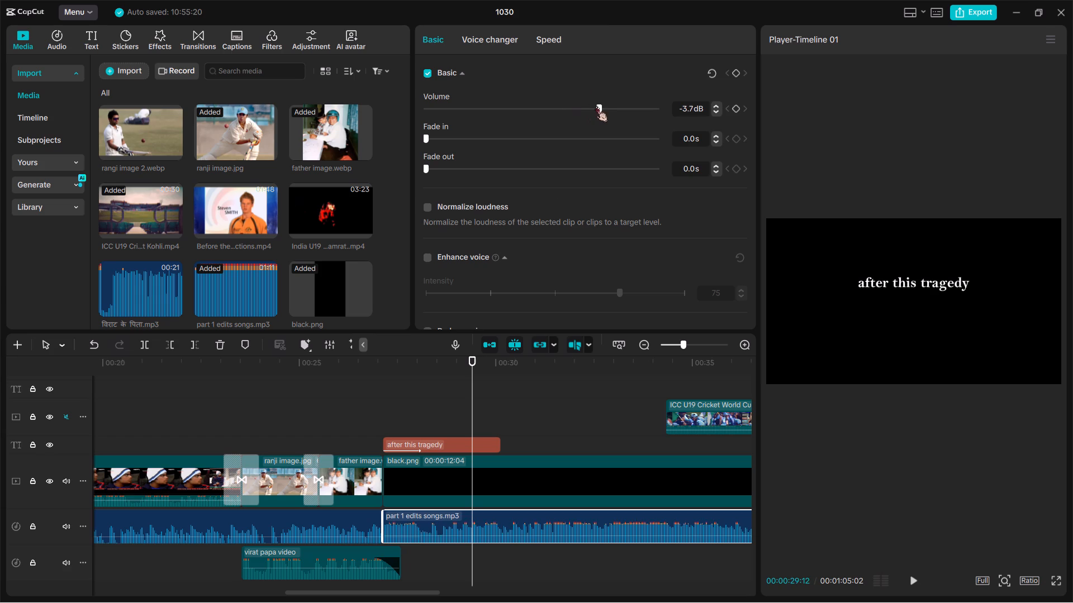
{"action": "left_click_drag", "start_coordinate": [596, 106], "coordinate": [597, 107]}
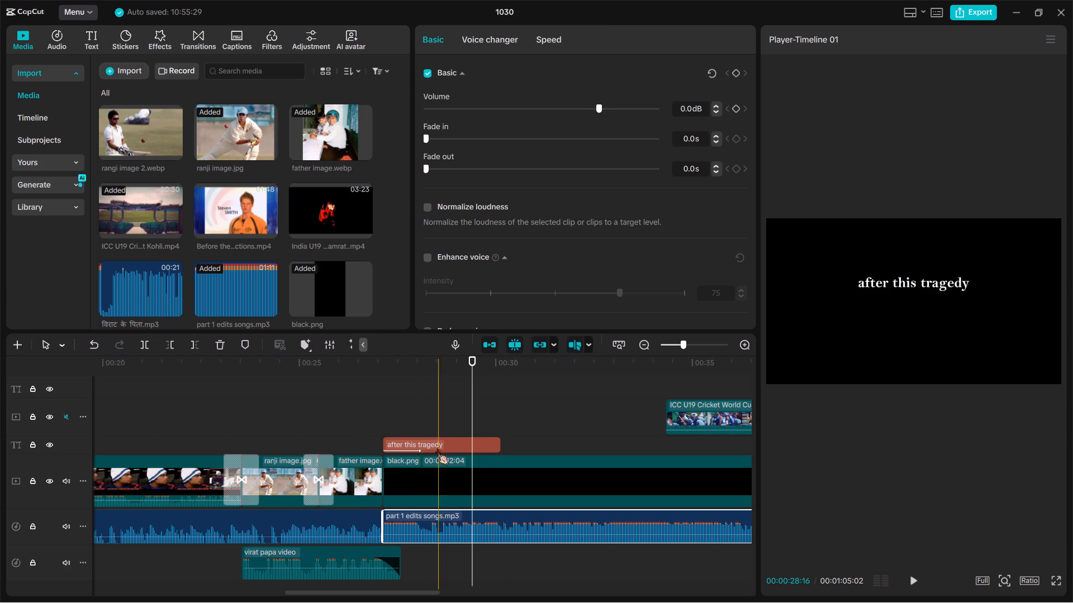
{"action": "left_click", "coordinate": [417, 444]}
{"action": "key", "text": "space"}
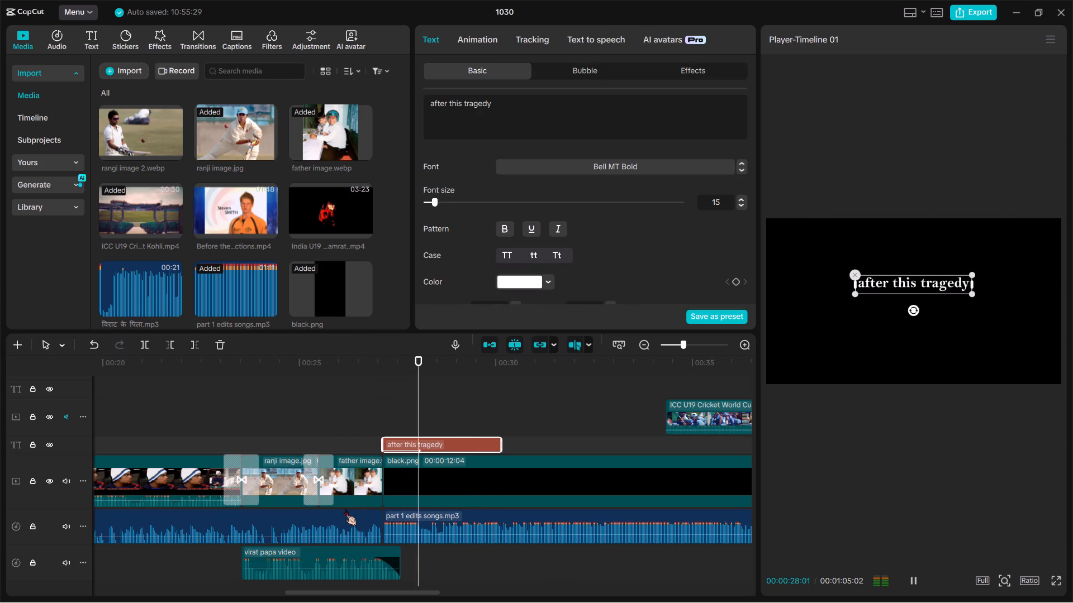
{"action": "key", "text": "space"}
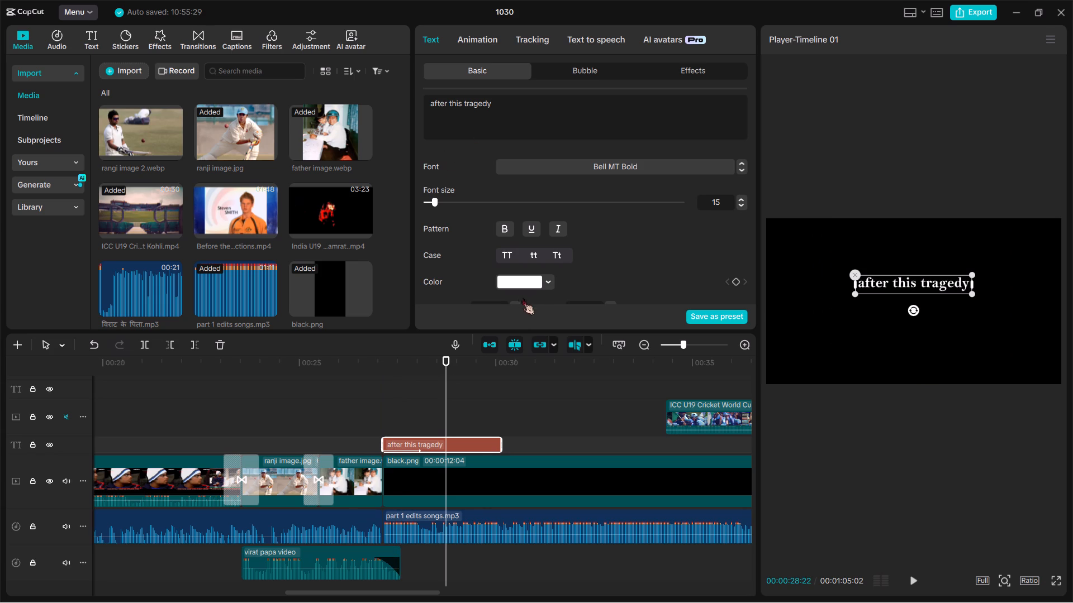
Add a default text clip on a track above the "after this tragedy" title, starting at about 28 s.
{"action": "left_click", "coordinate": [472, 396]}
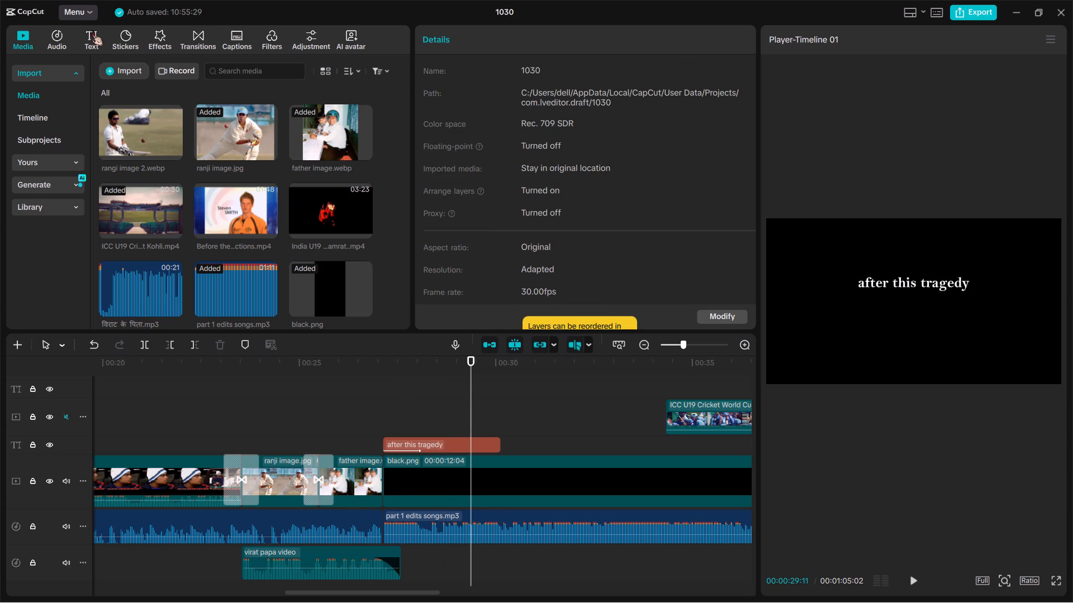
{"action": "left_click", "coordinate": [91, 30]}
{"action": "left_click_drag", "start_coordinate": [134, 104], "coordinate": [419, 437]}
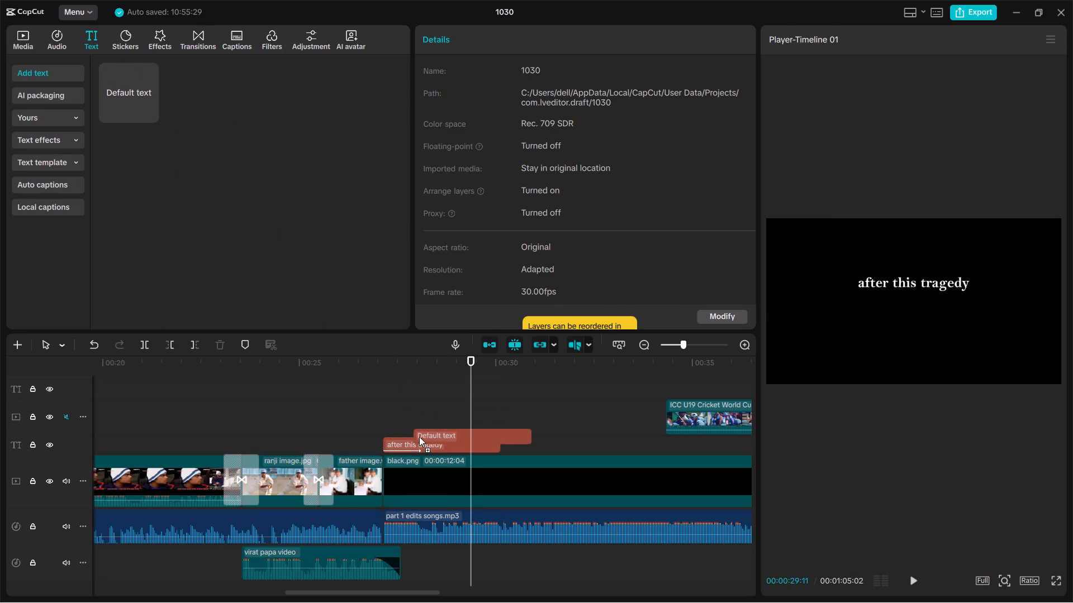
{"action": "left_click_drag", "start_coordinate": [419, 437], "coordinate": [419, 428]}
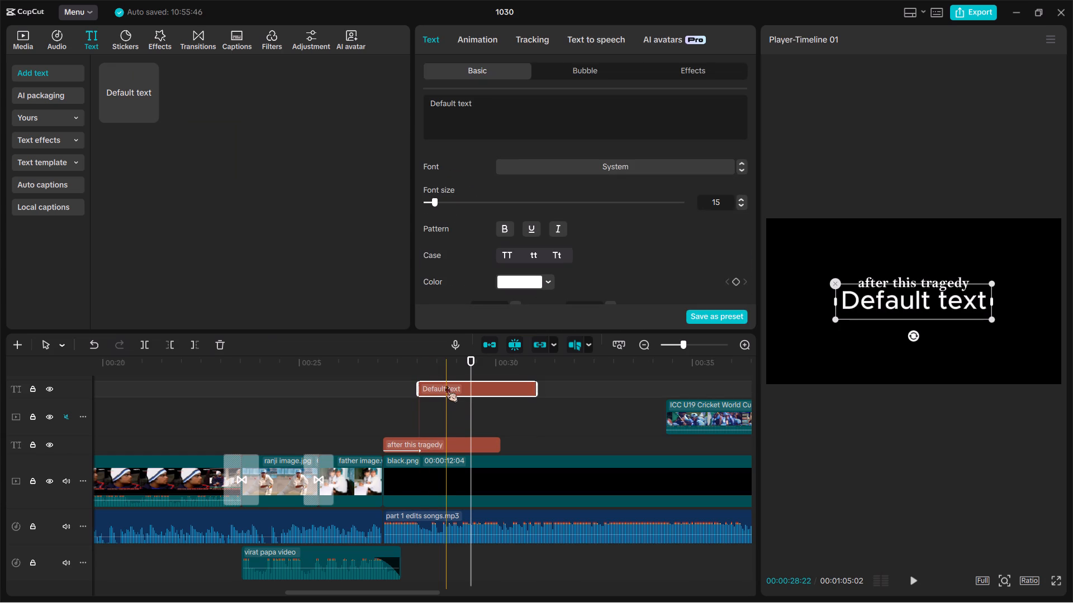
{"action": "left_click_drag", "start_coordinate": [446, 386], "coordinate": [445, 426]}
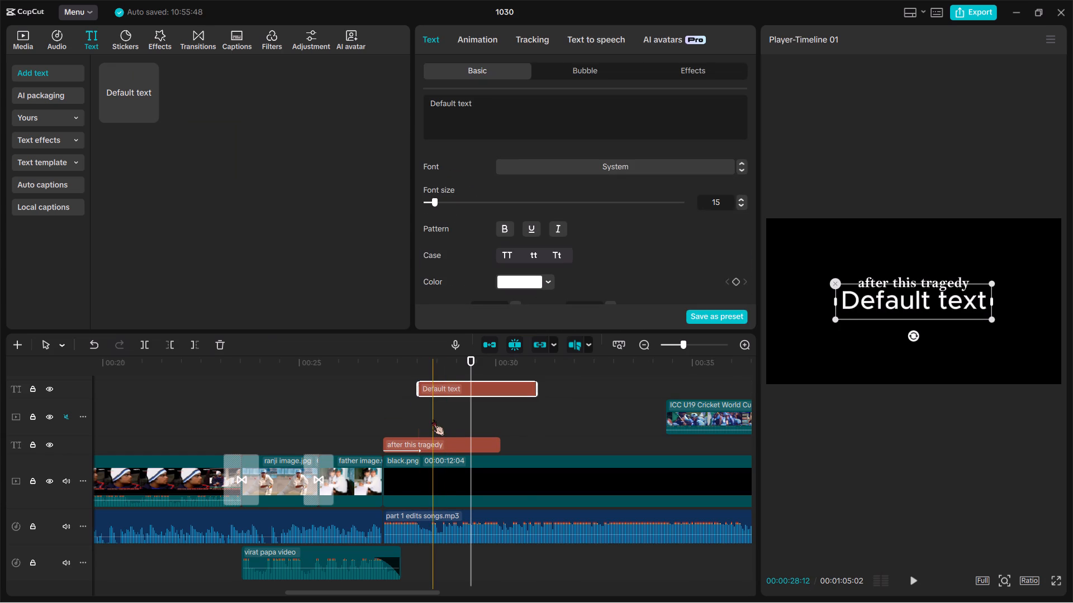
Move the ICC U19 Cricket World Cup clip onto the main track directly after black.png, and briefly play back near the titles.
{"action": "scroll", "coordinate": [433, 419], "scroll_direction": "down", "scroll_amount": 6, "text": "ctrl"}
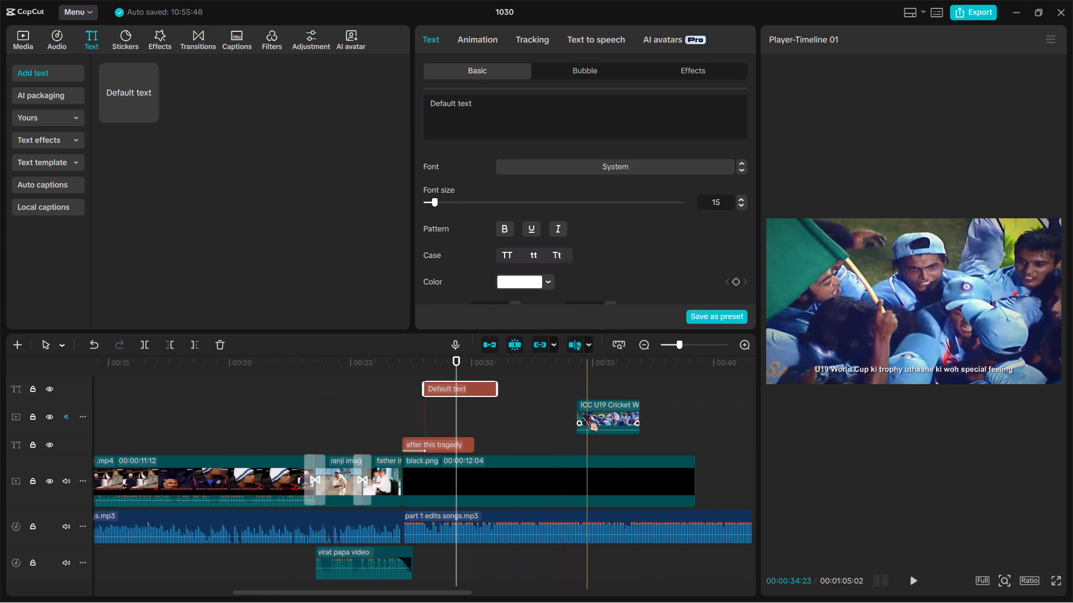
{"action": "left_click_drag", "start_coordinate": [596, 415], "coordinate": [724, 475]}
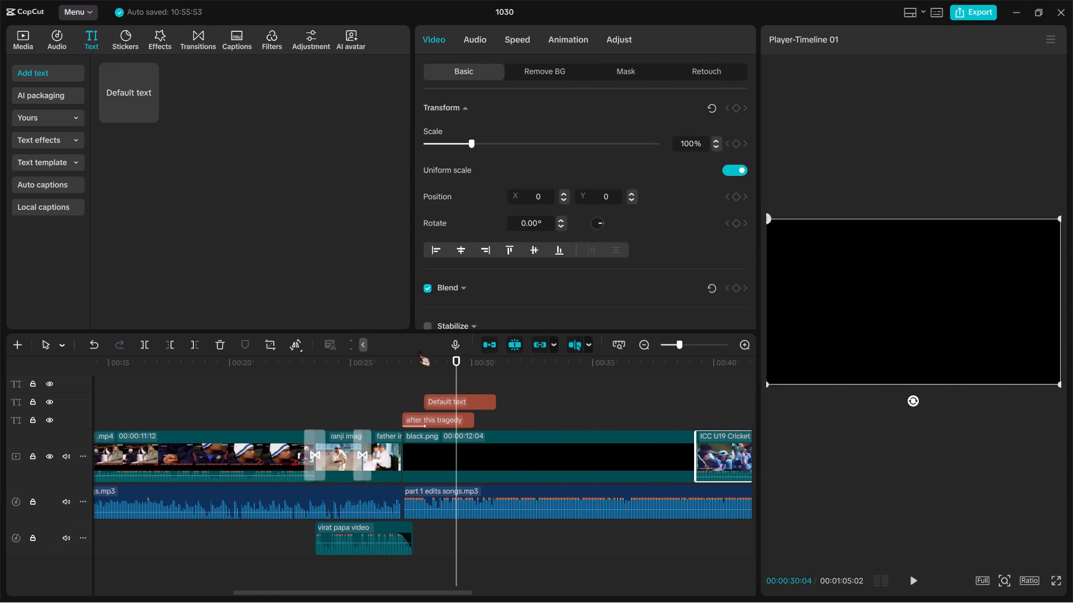
{"action": "key", "text": "space"}
{"action": "key", "text": "space"}
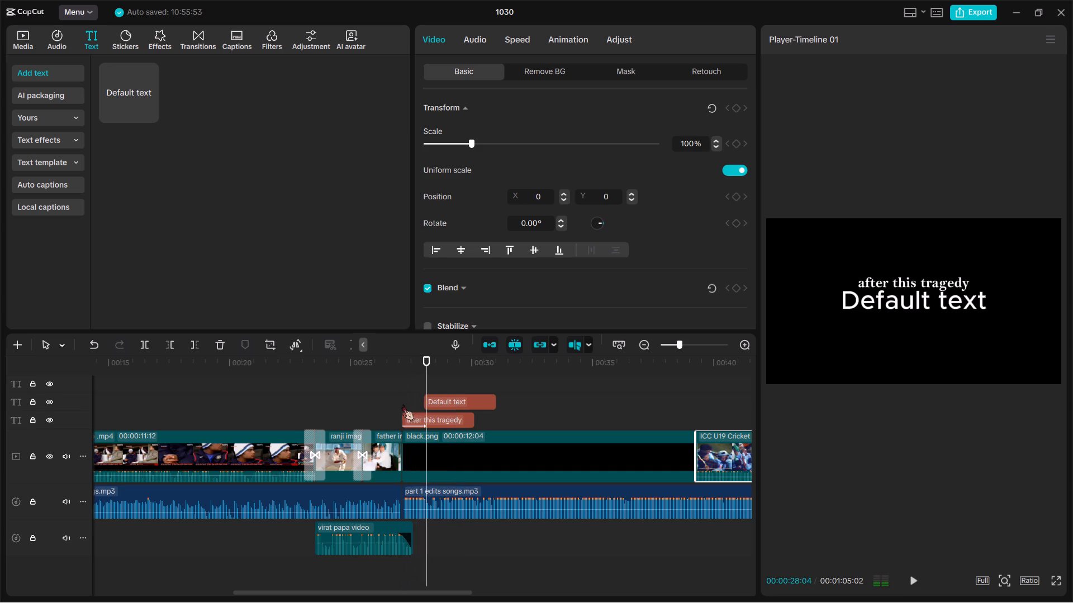
Replace the new default text clip's wording with "he going to".
{"action": "left_click", "coordinate": [447, 399]}
{"action": "left_click_drag", "start_coordinate": [486, 117], "coordinate": [469, 113]}
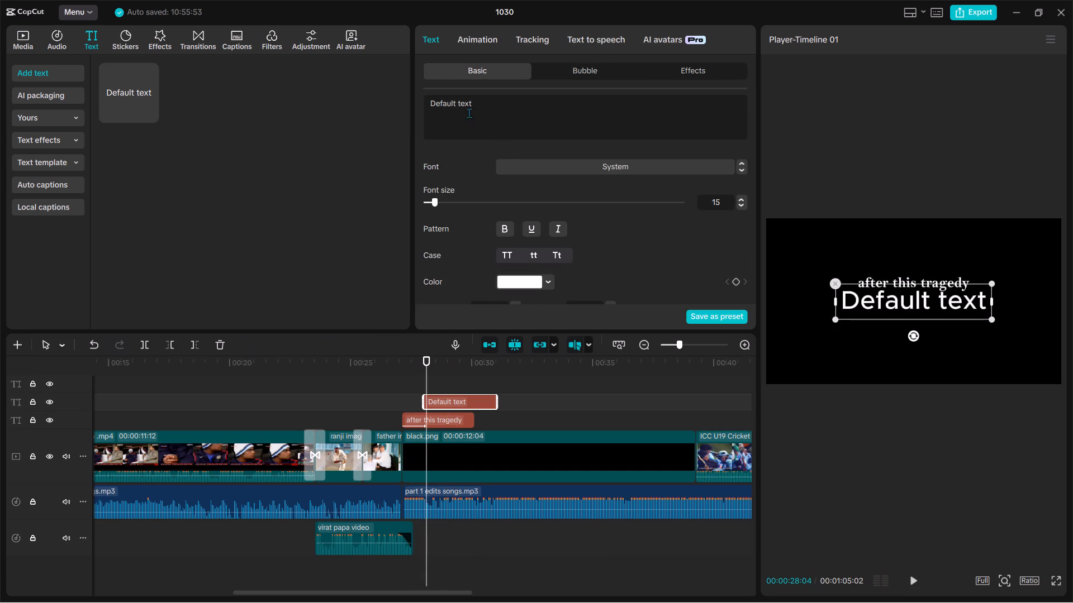
{"action": "left_click_drag", "start_coordinate": [469, 113], "coordinate": [417, 103]}
{"action": "key", "text": "BackSpace"}
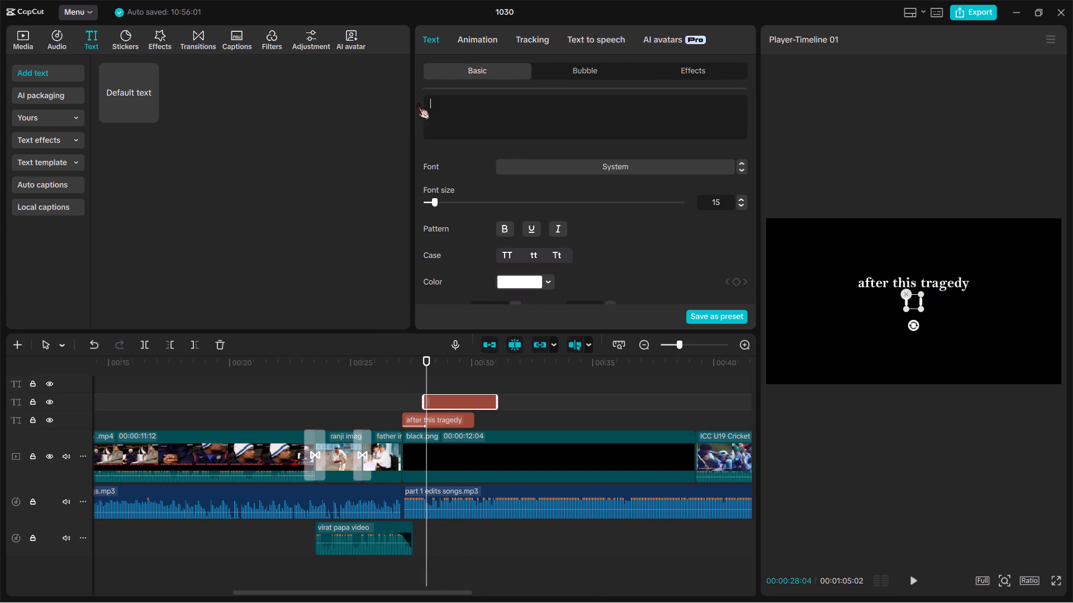
{"action": "type", "text": "he"}
{"action": "key", "text": "space"}
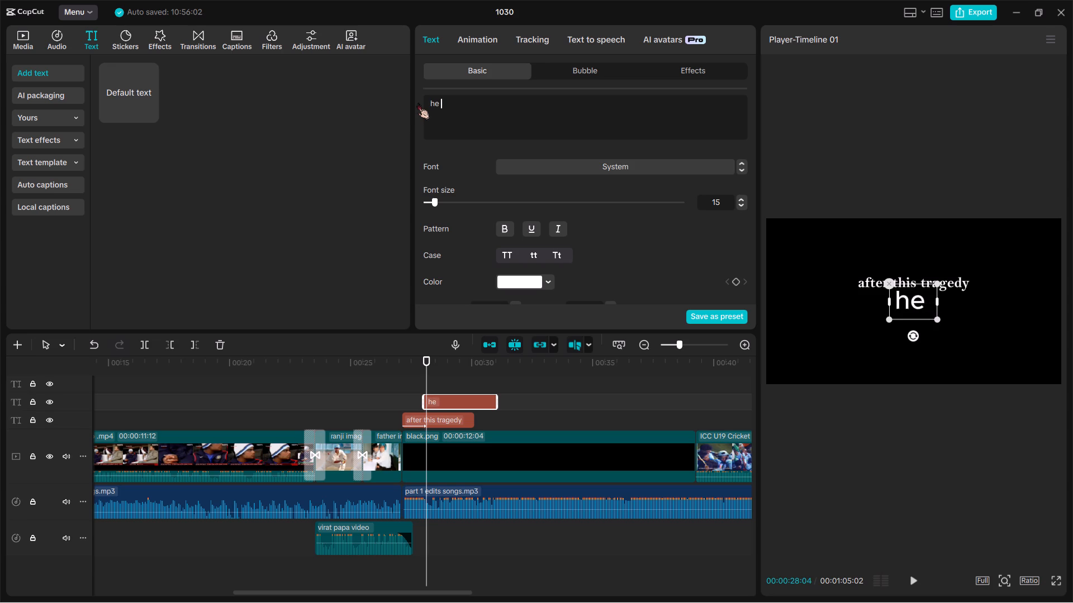
{"action": "type", "text": "gi"}
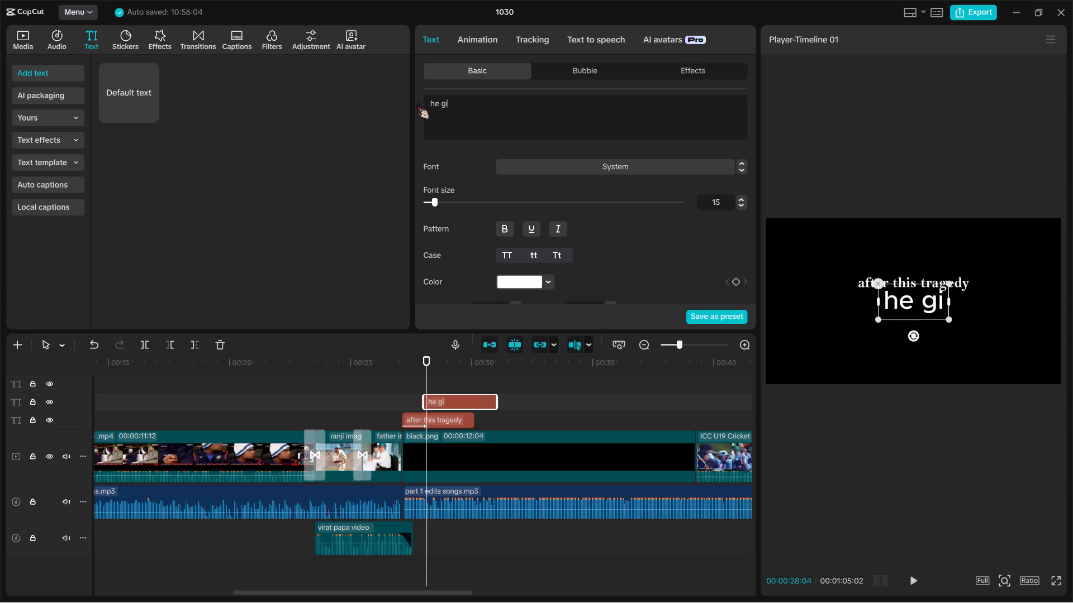
{"action": "key", "text": "BackSpace"}
{"action": "type", "text": "oing to"}
{"action": "key", "text": "space"}
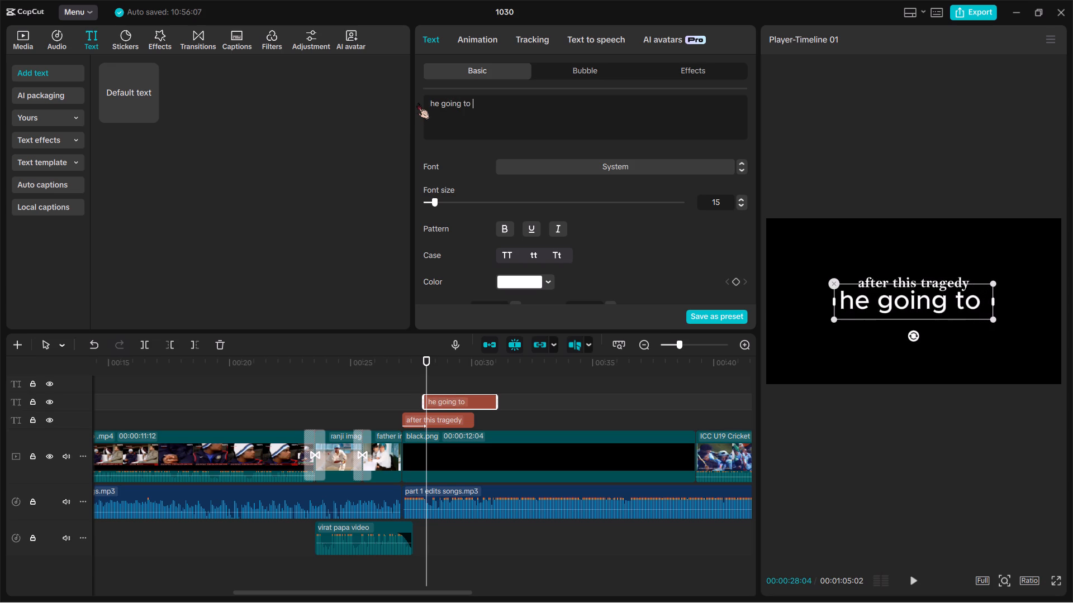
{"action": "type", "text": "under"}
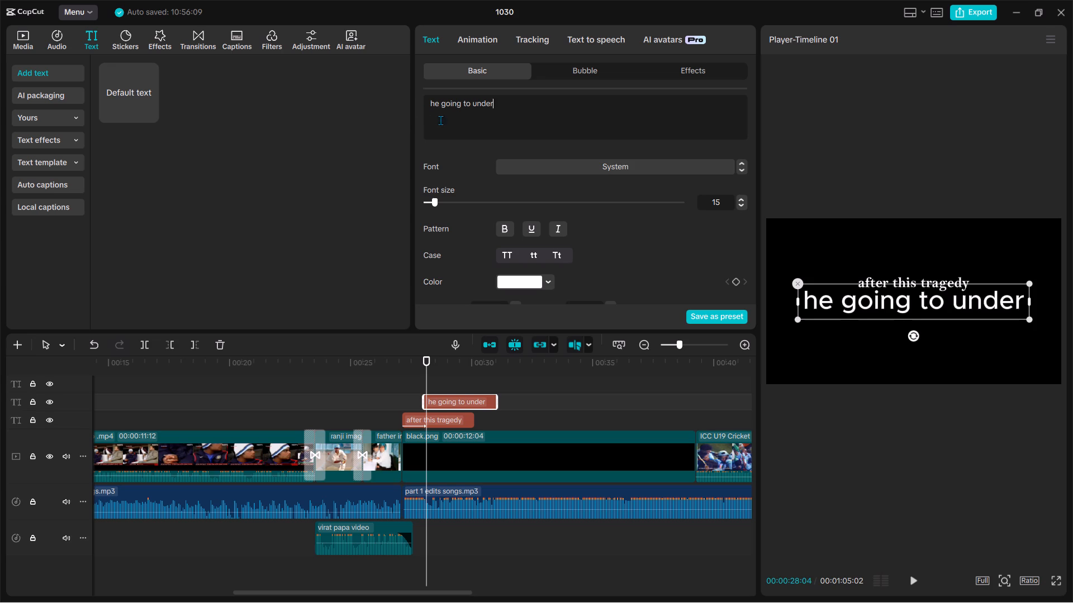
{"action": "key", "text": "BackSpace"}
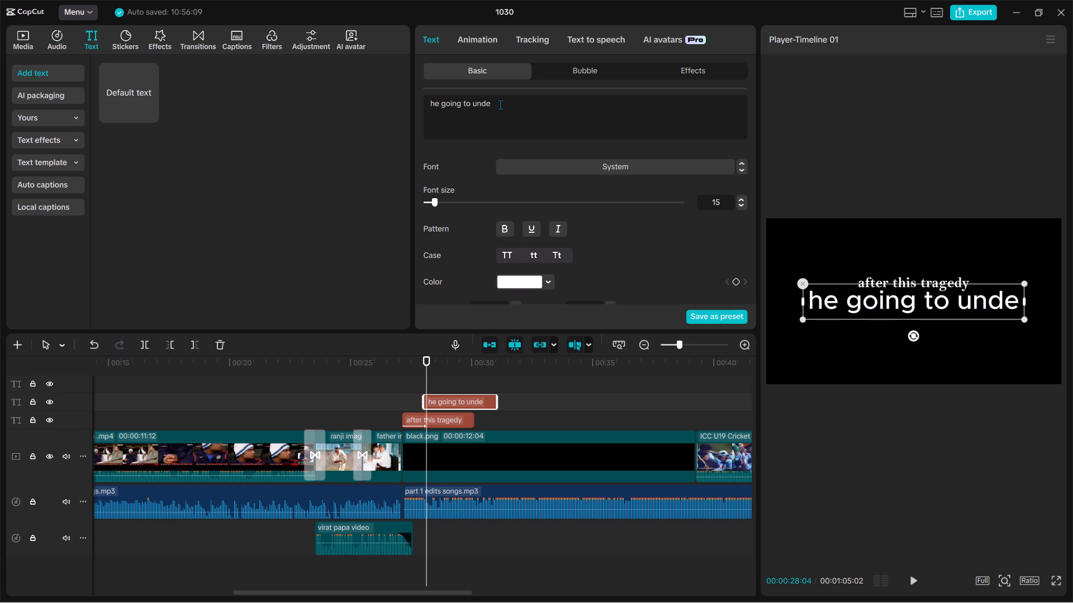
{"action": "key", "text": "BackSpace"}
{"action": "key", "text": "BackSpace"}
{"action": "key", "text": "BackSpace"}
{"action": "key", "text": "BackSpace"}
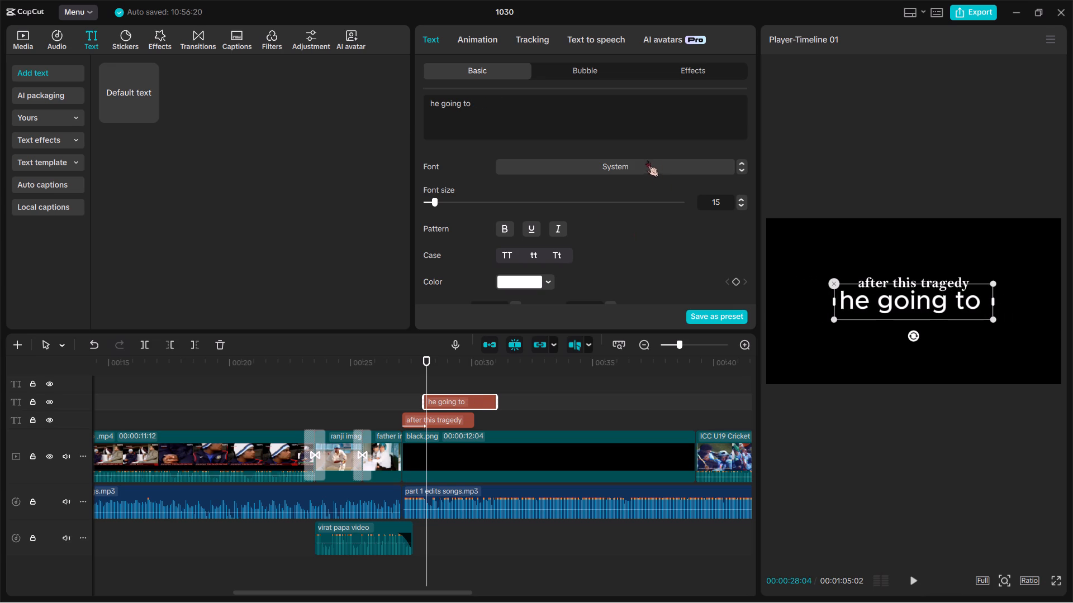
Set the "he going to" title's font to Bell MT Bold.
{"action": "left_click", "coordinate": [645, 167]}
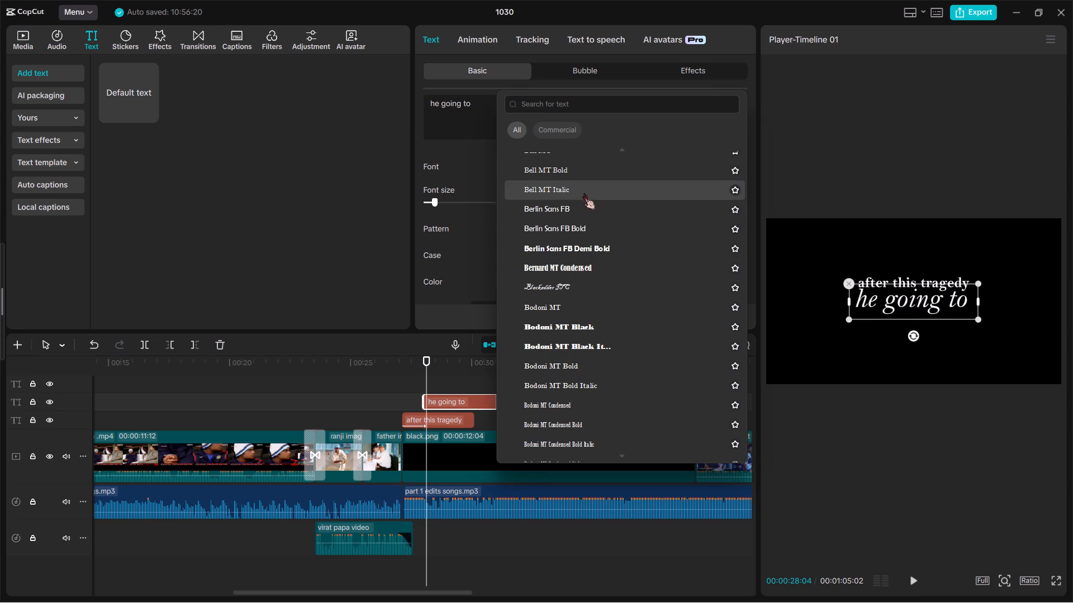
{"action": "scroll", "coordinate": [571, 170], "scroll_direction": "up", "scroll_amount": 5}
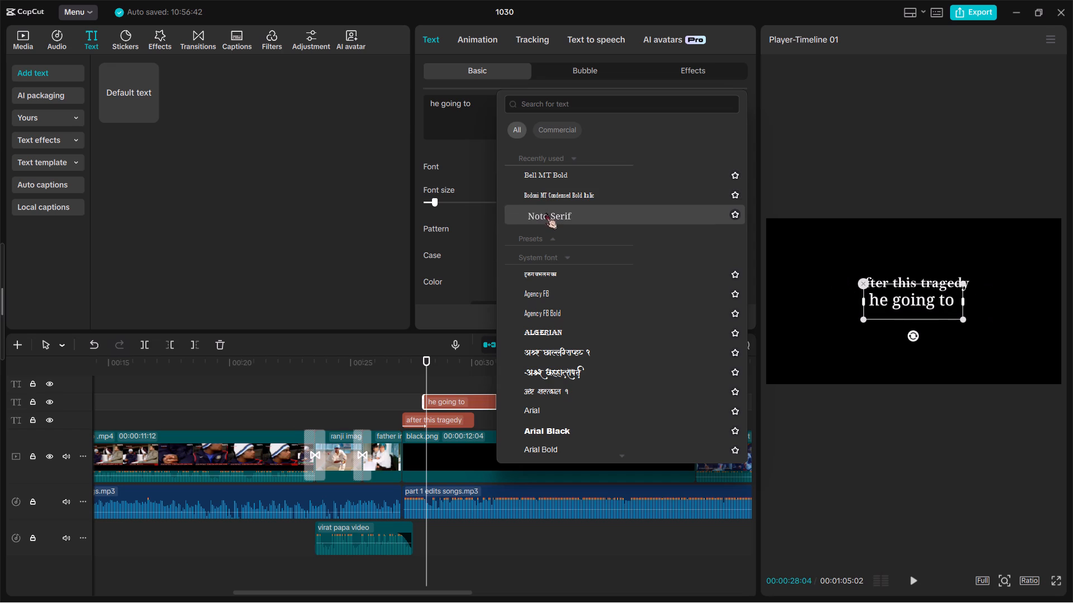
{"action": "left_click", "coordinate": [537, 167]}
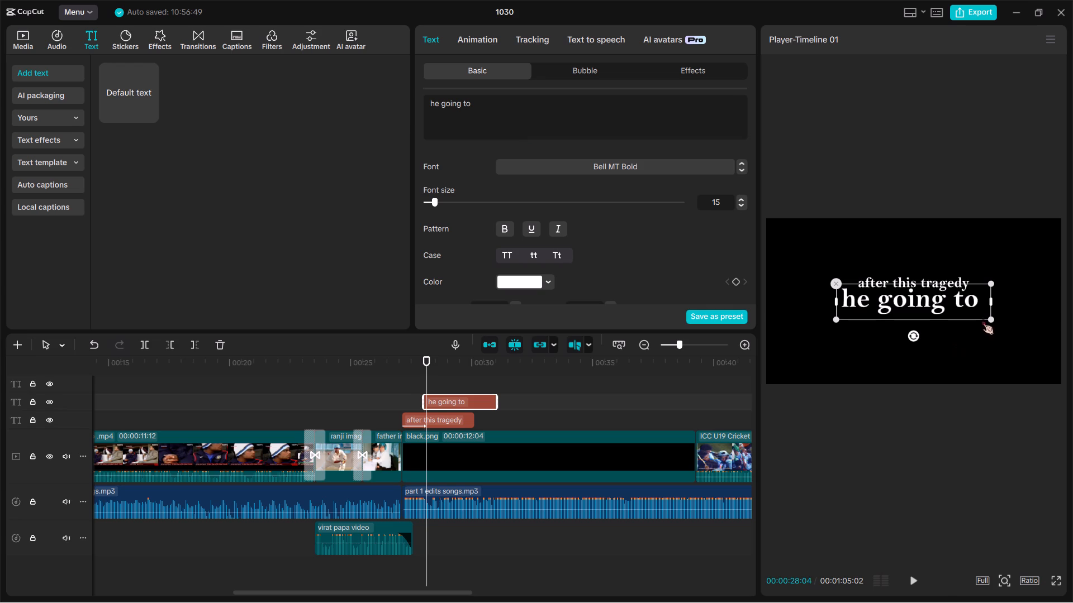
Shrink the "he going to" title in the preview so it sits centred just beneath "after this tragedy", narrower than that line.
{"action": "left_click_drag", "start_coordinate": [990, 319], "coordinate": [955, 298]}
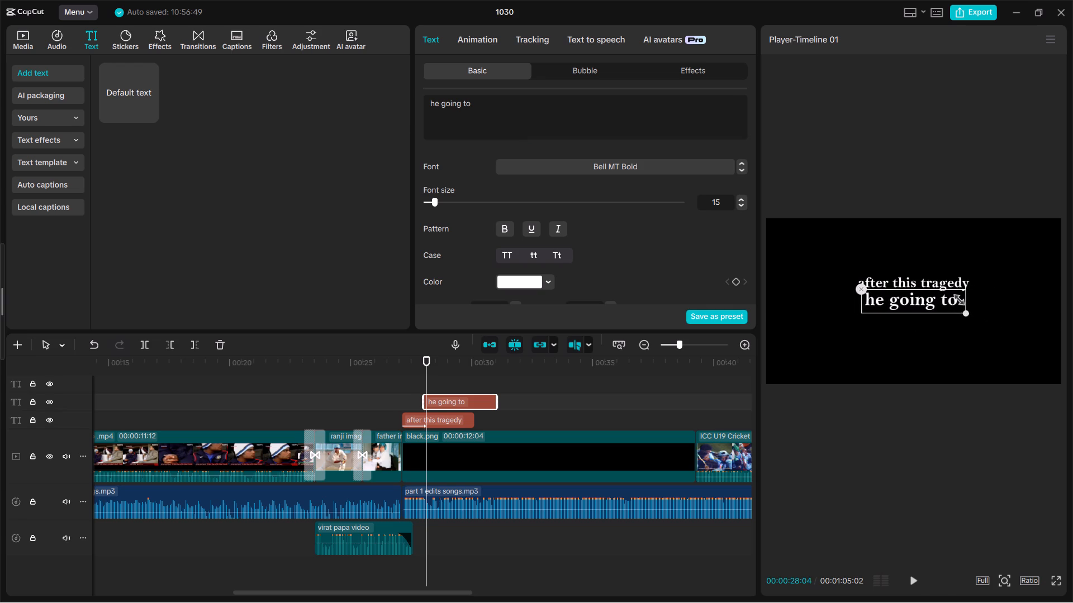
{"action": "left_click_drag", "start_coordinate": [955, 298], "coordinate": [951, 294]}
{"action": "left_click", "coordinate": [931, 303]}
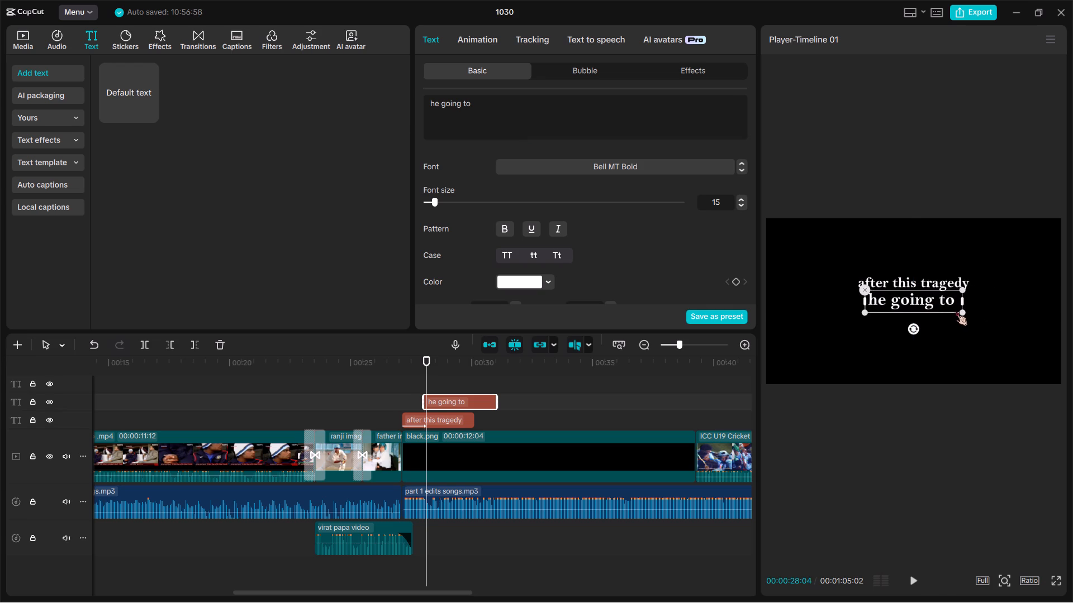
{"action": "left_click_drag", "start_coordinate": [957, 312], "coordinate": [944, 303]}
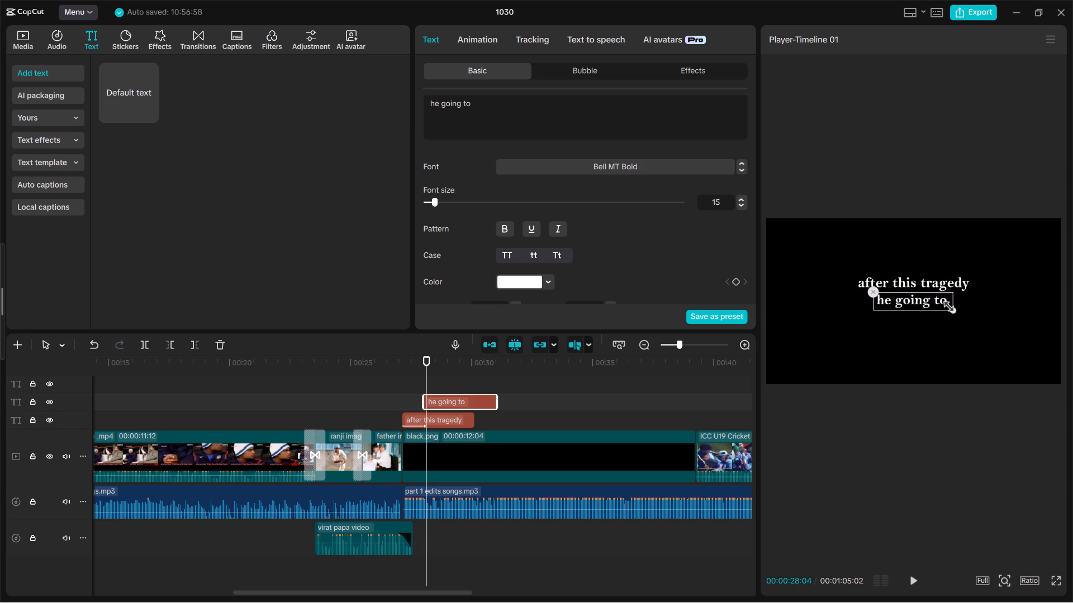
{"action": "left_click_drag", "start_coordinate": [944, 303], "coordinate": [946, 309]}
{"action": "left_click_drag", "start_coordinate": [927, 300], "coordinate": [927, 293]}
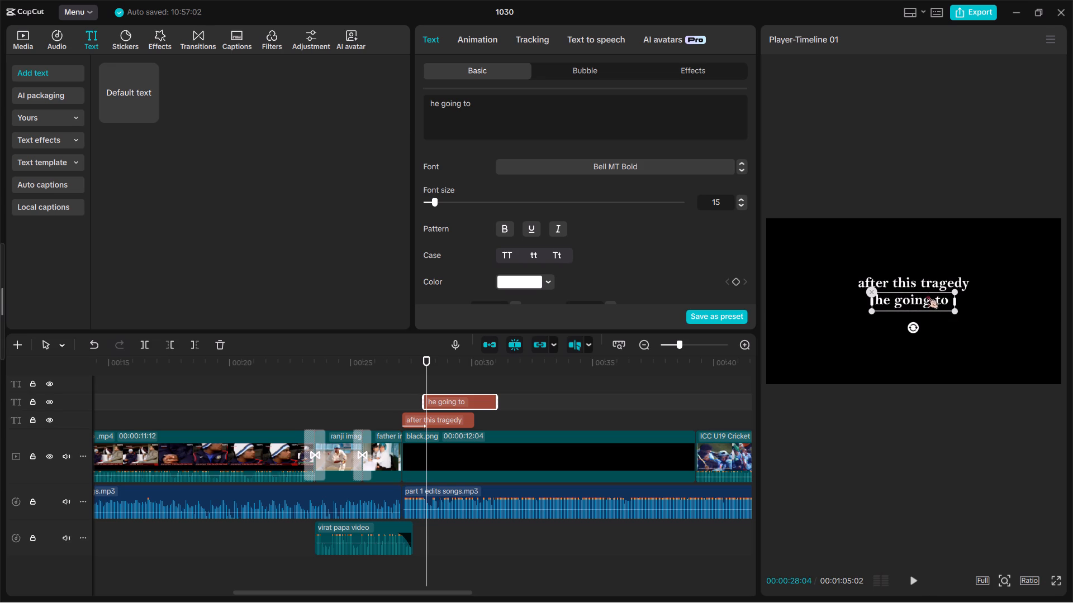
{"action": "left_click_drag", "start_coordinate": [927, 293], "coordinate": [925, 291]}
{"action": "left_click_drag", "start_coordinate": [925, 291], "coordinate": [925, 301]}
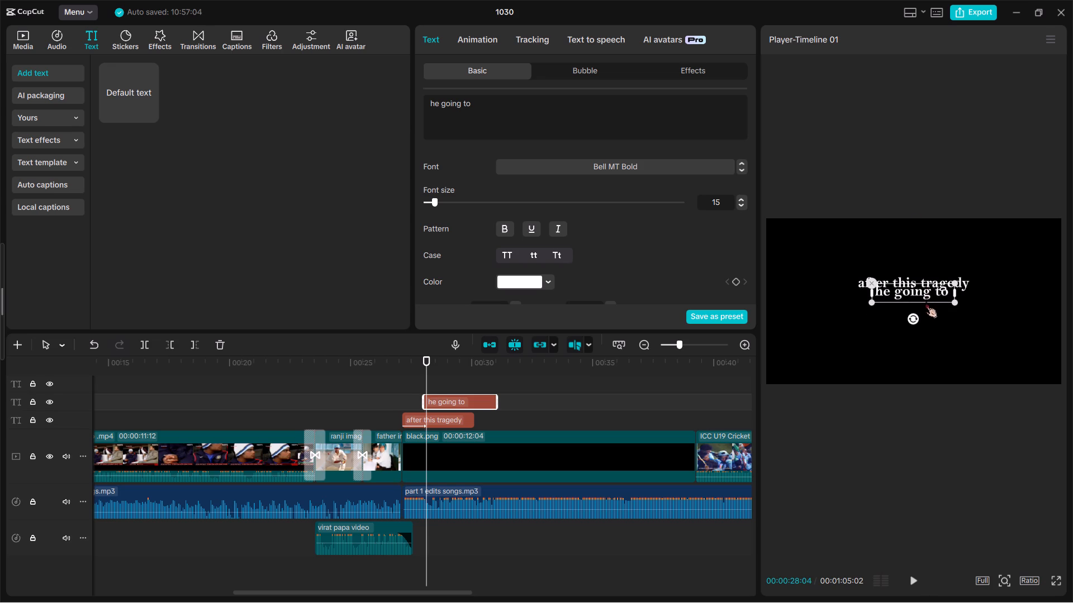
{"action": "left_click_drag", "start_coordinate": [925, 301], "coordinate": [924, 300]}
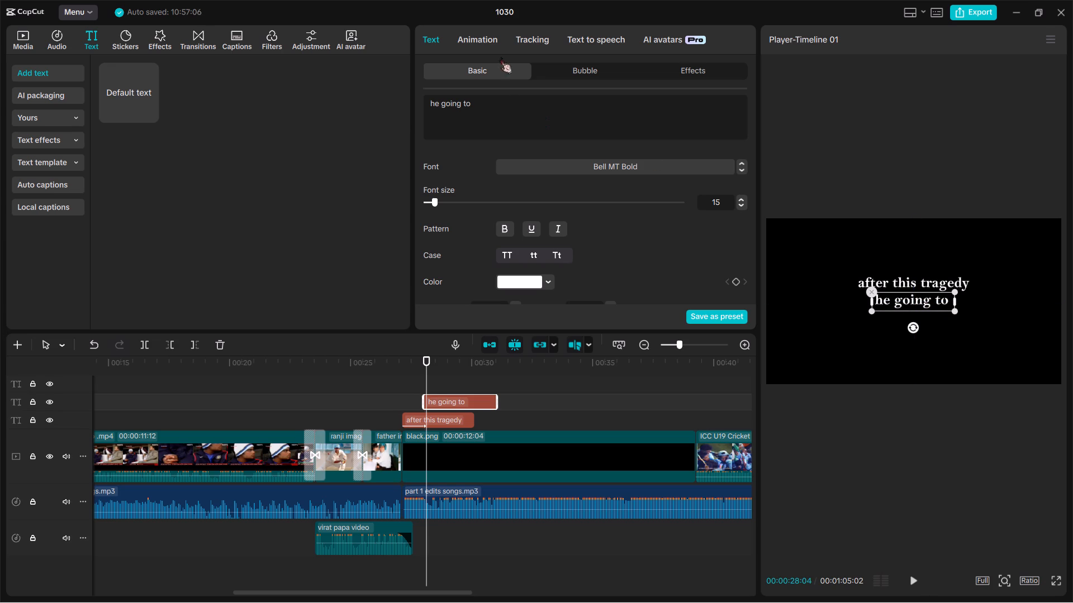
{"action": "left_click", "coordinate": [806, 260]}
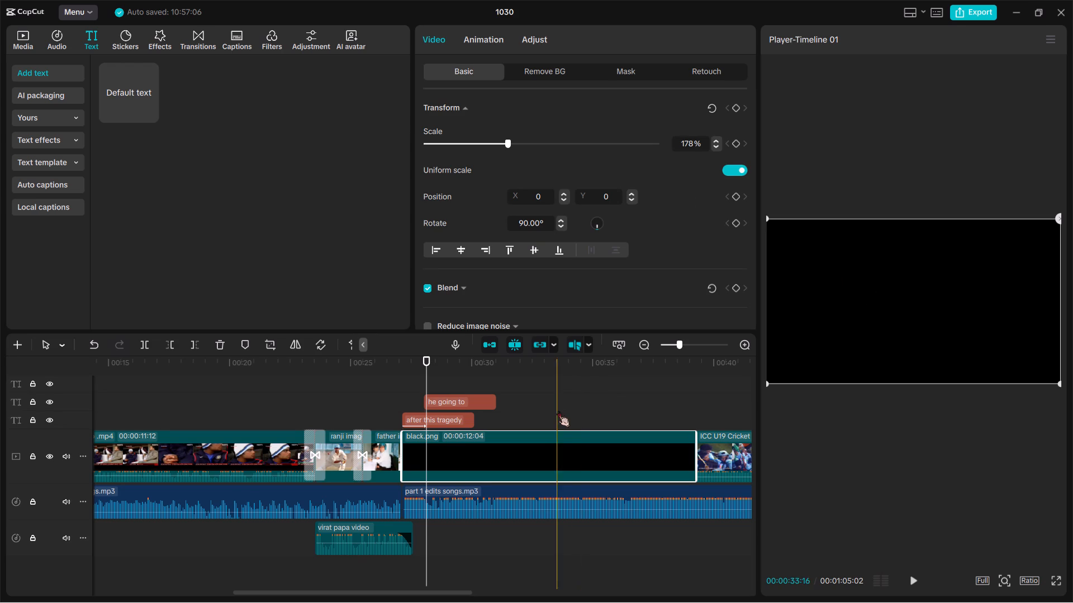
Move the "after this tragedy" title slightly down in the preview, closer to "he going to" and kept horizontally centred.
{"action": "left_click", "coordinate": [462, 401]}
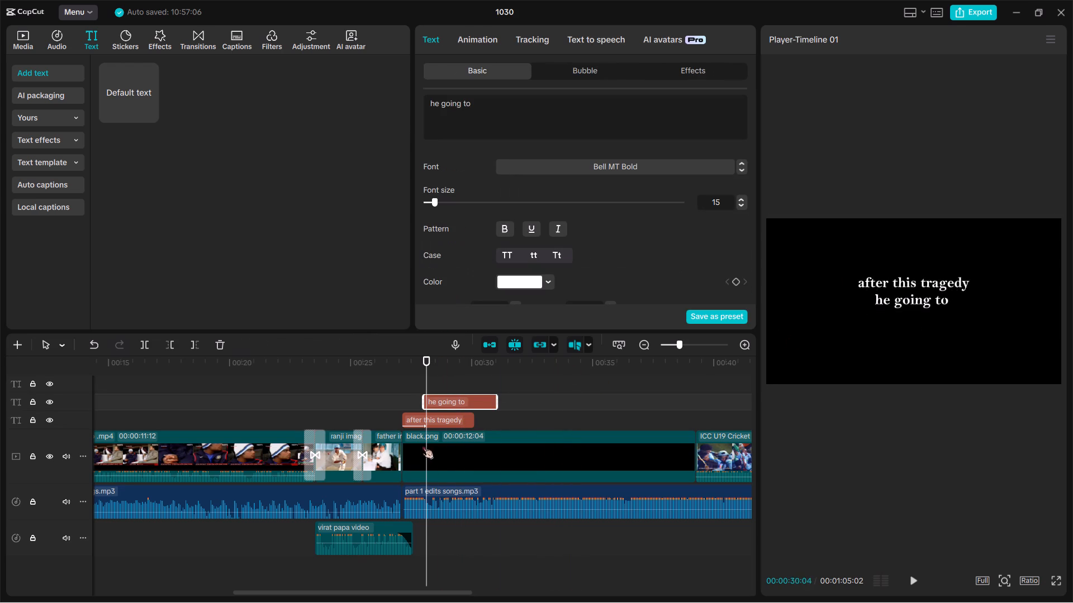
{"action": "left_click", "coordinate": [437, 422]}
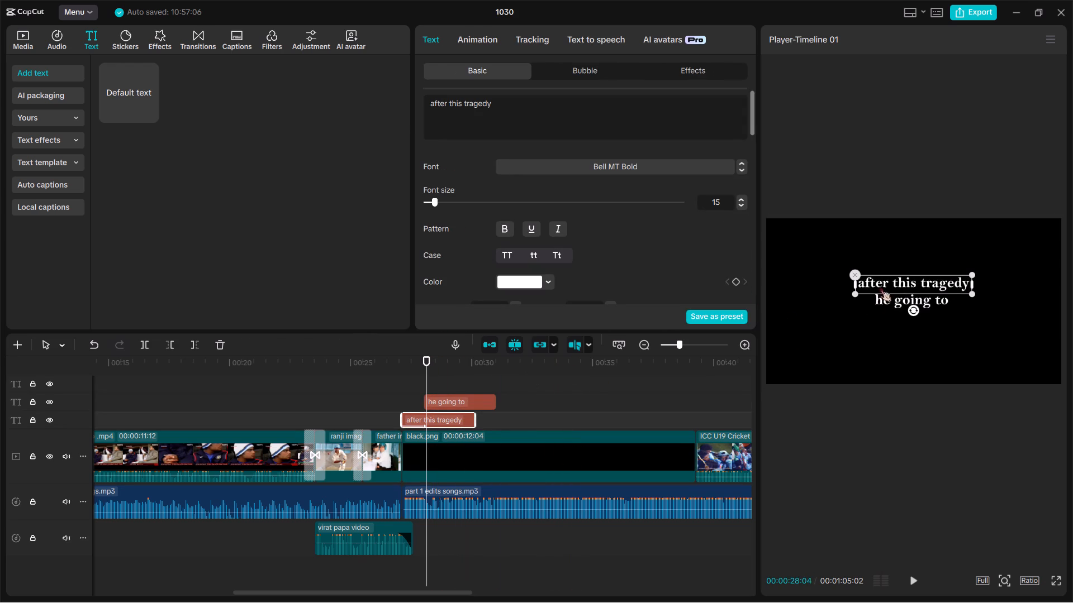
{"action": "left_click_drag", "start_coordinate": [887, 279], "coordinate": [888, 282]}
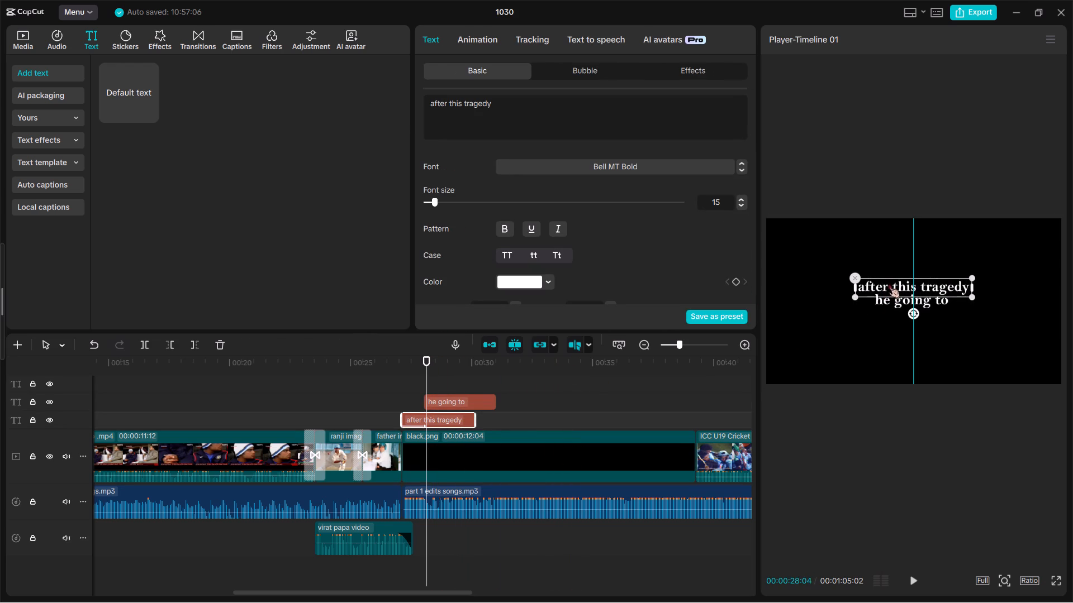
{"action": "left_click_drag", "start_coordinate": [888, 282], "coordinate": [888, 284]}
{"action": "left_click", "coordinate": [868, 356]}
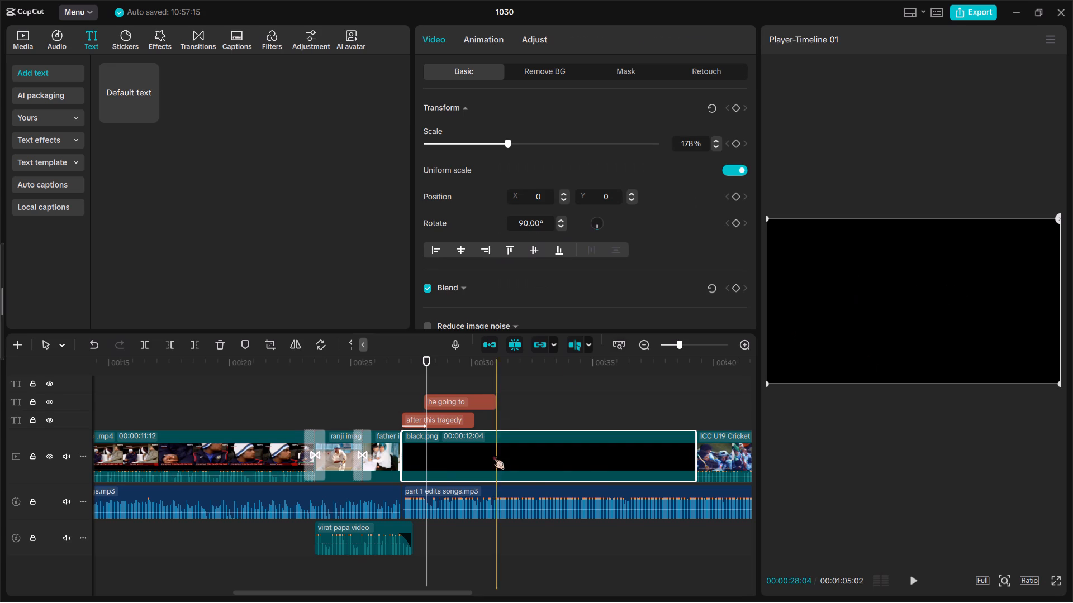
Apply the "Blur ...Right" entrance animation to the "he going to" title with a duration of 0.8s.
{"action": "left_click", "coordinate": [447, 402]}
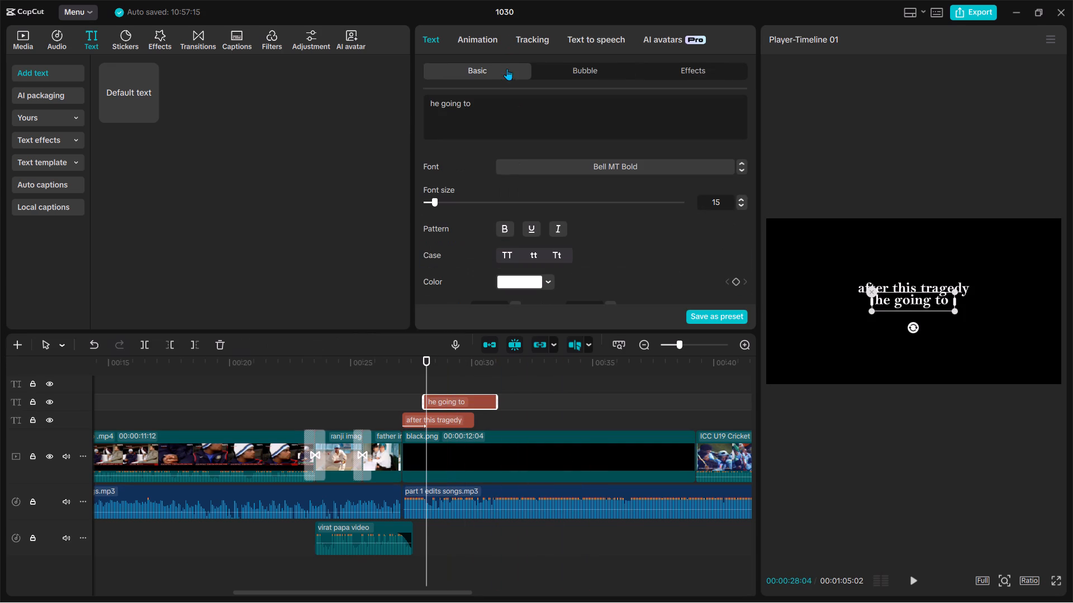
{"action": "left_click", "coordinate": [486, 39]}
{"action": "double_click", "coordinate": [494, 155]}
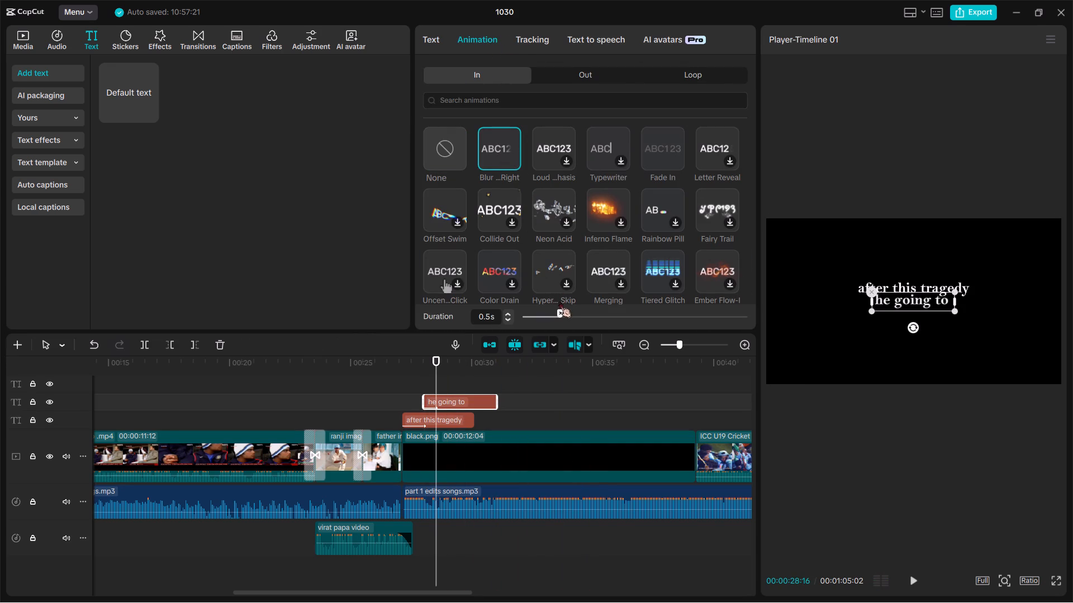
{"action": "left_click_drag", "start_coordinate": [559, 305], "coordinate": [597, 315]}
{"action": "left_click_drag", "start_coordinate": [556, 313], "coordinate": [573, 313]}
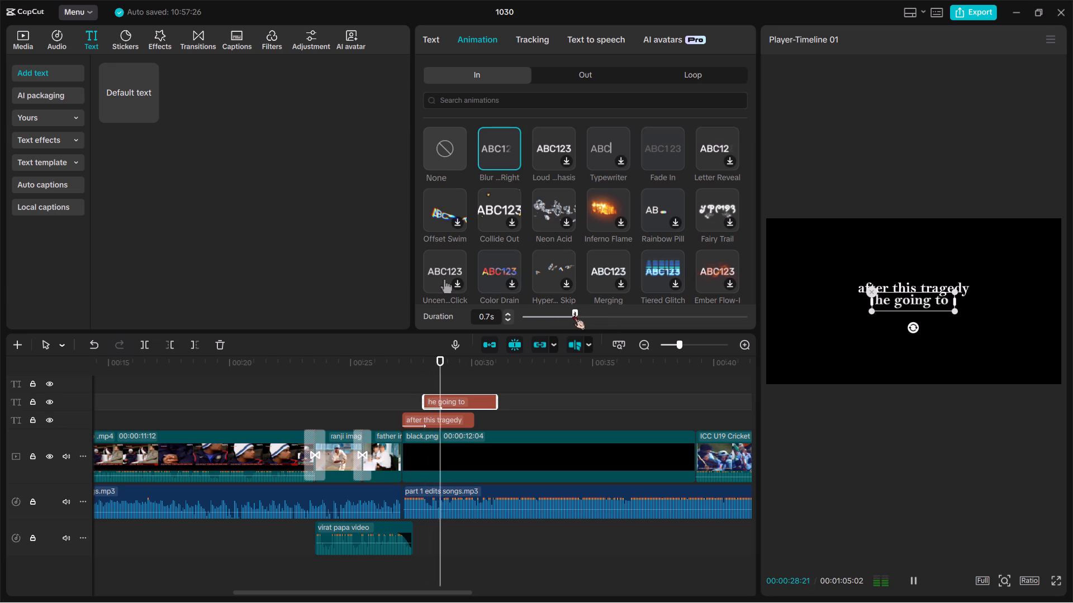
{"action": "left_click_drag", "start_coordinate": [573, 313], "coordinate": [583, 316]}
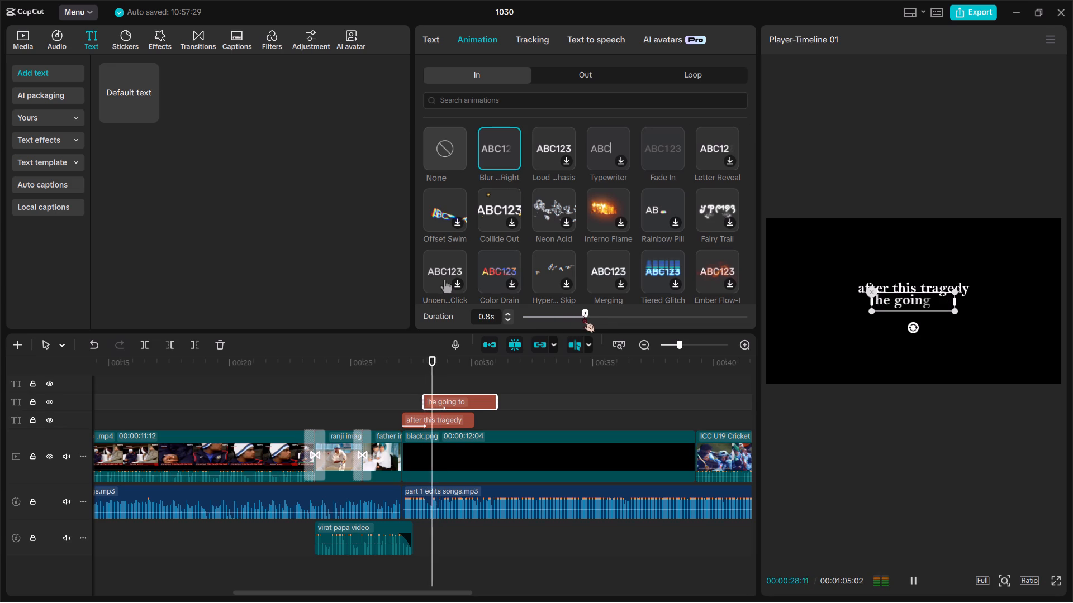
Apply the Fade Out exit animation to the "he going to" title.
{"action": "left_click", "coordinate": [556, 72]}
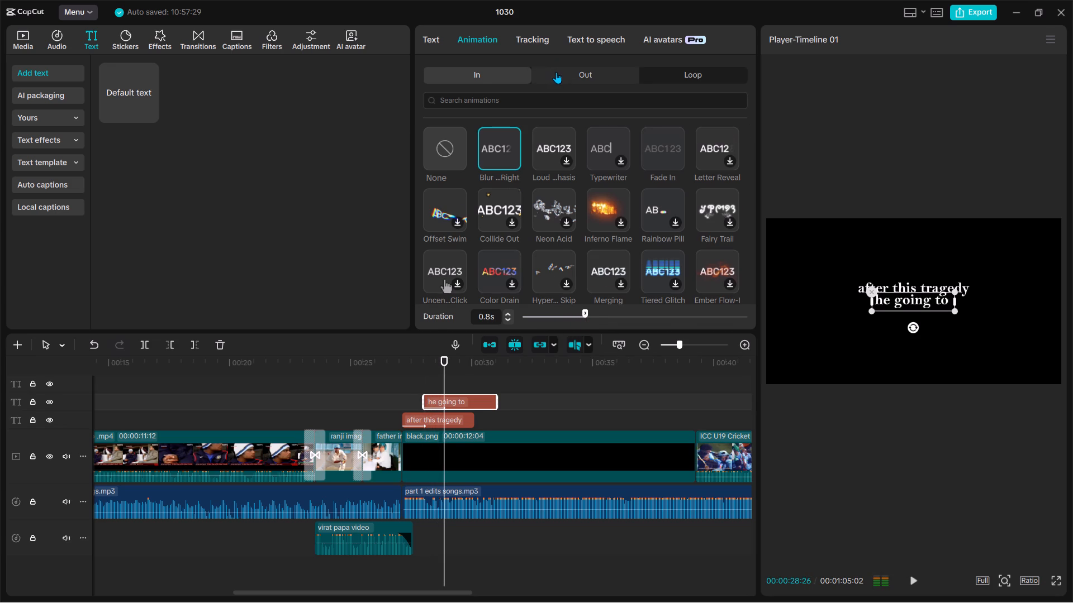
{"action": "double_click", "coordinate": [510, 159]}
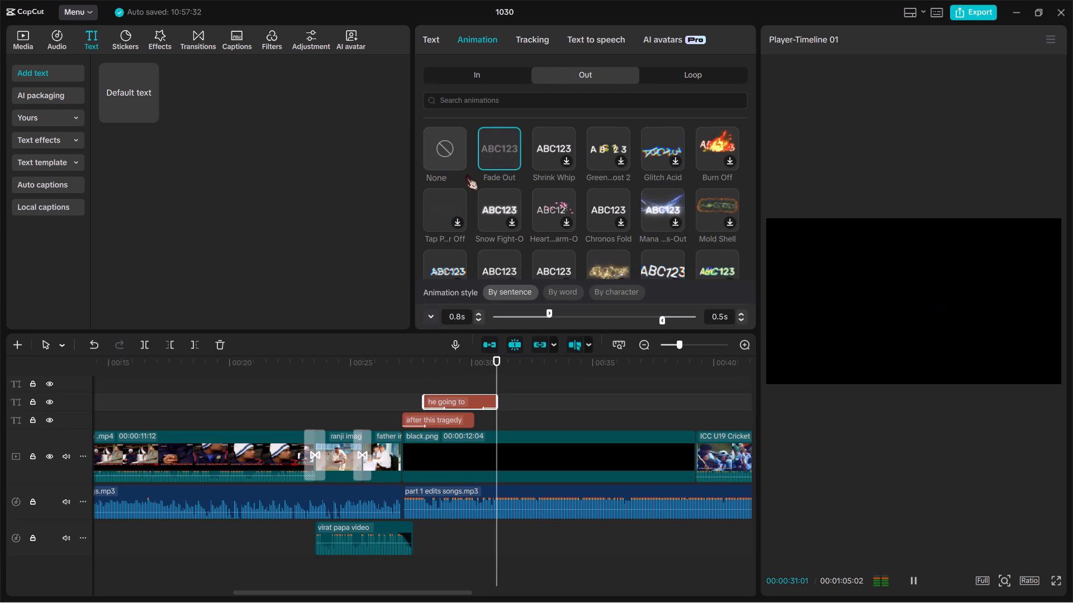
Apply the Fade Out exit animation to the "after this tragedy" title.
{"action": "left_click", "coordinate": [445, 419]}
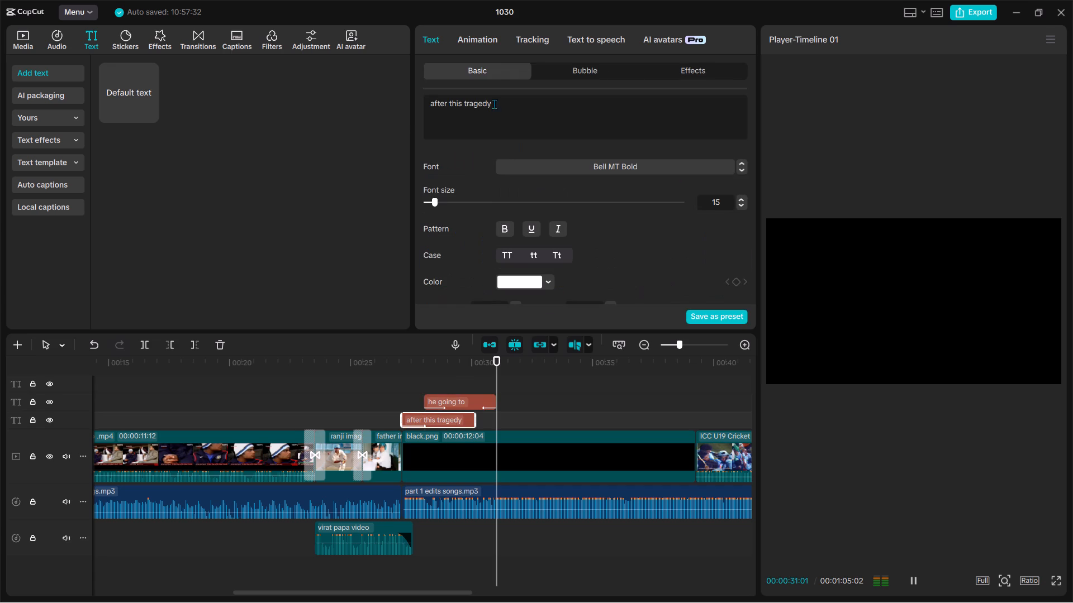
{"action": "left_click", "coordinate": [485, 40]}
{"action": "double_click", "coordinate": [504, 155]}
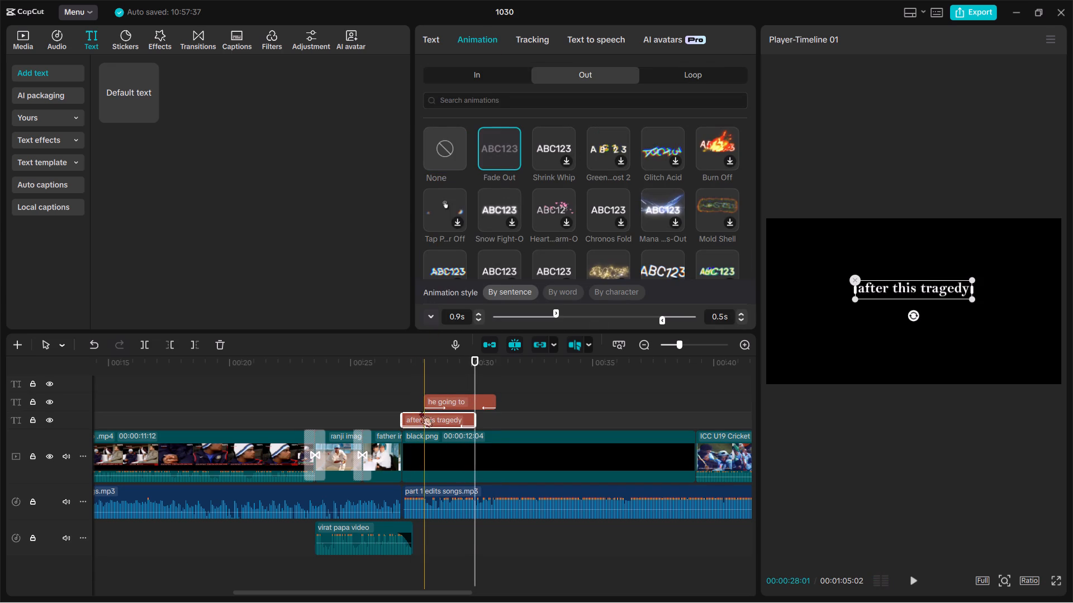
Add a default text clip on the track above the "he going to" title, starting at about 29 s.
{"action": "scroll", "coordinate": [421, 417], "scroll_direction": "up", "scroll_amount": 1}
{"action": "left_click_drag", "start_coordinate": [113, 80], "coordinate": [393, 406]}
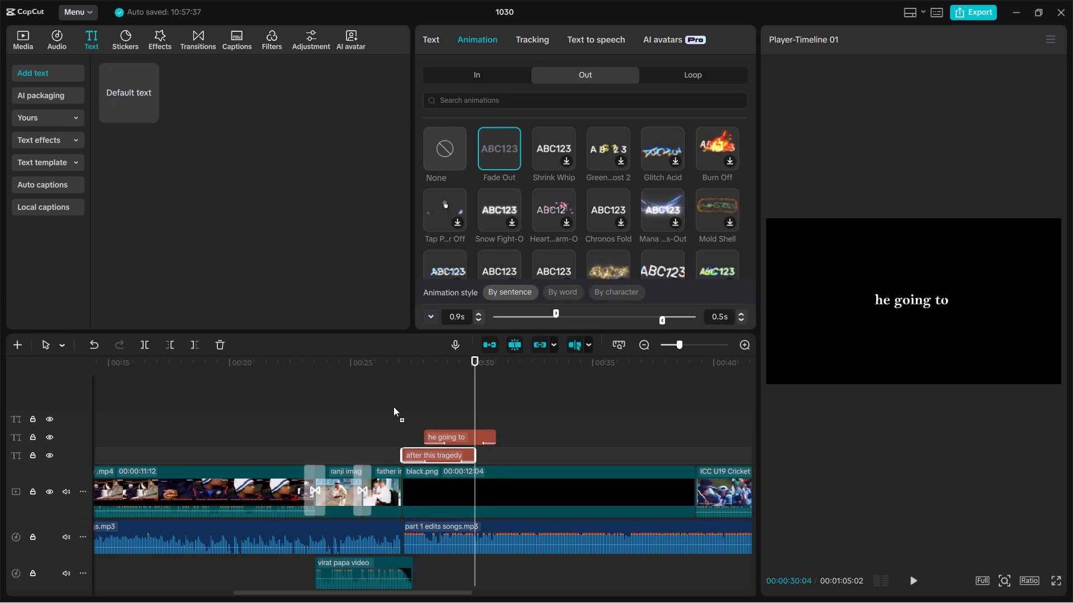
{"action": "left_click_drag", "start_coordinate": [393, 406], "coordinate": [446, 424]}
Replace the new default text clip's wording with "UNDER 19 WC".
{"action": "left_click_drag", "start_coordinate": [479, 96], "coordinate": [474, 104]}
{"action": "double_click", "coordinate": [474, 104]}
{"action": "left_click_drag", "start_coordinate": [474, 104], "coordinate": [392, 106]}
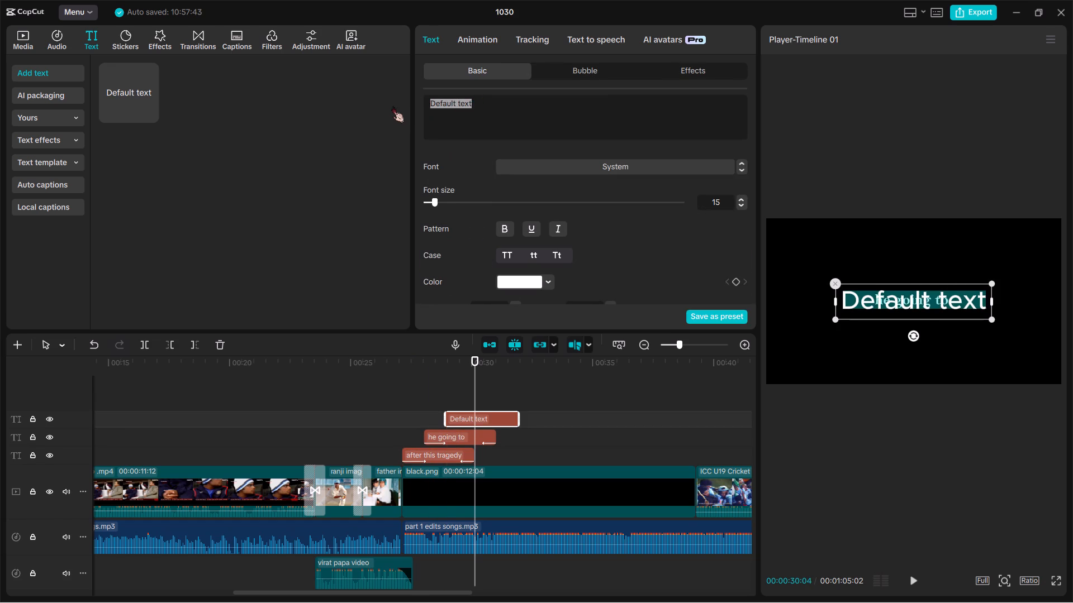
{"action": "left_click_drag", "start_coordinate": [392, 106], "coordinate": [391, 106]}
{"action": "key", "text": "BackSpace"}
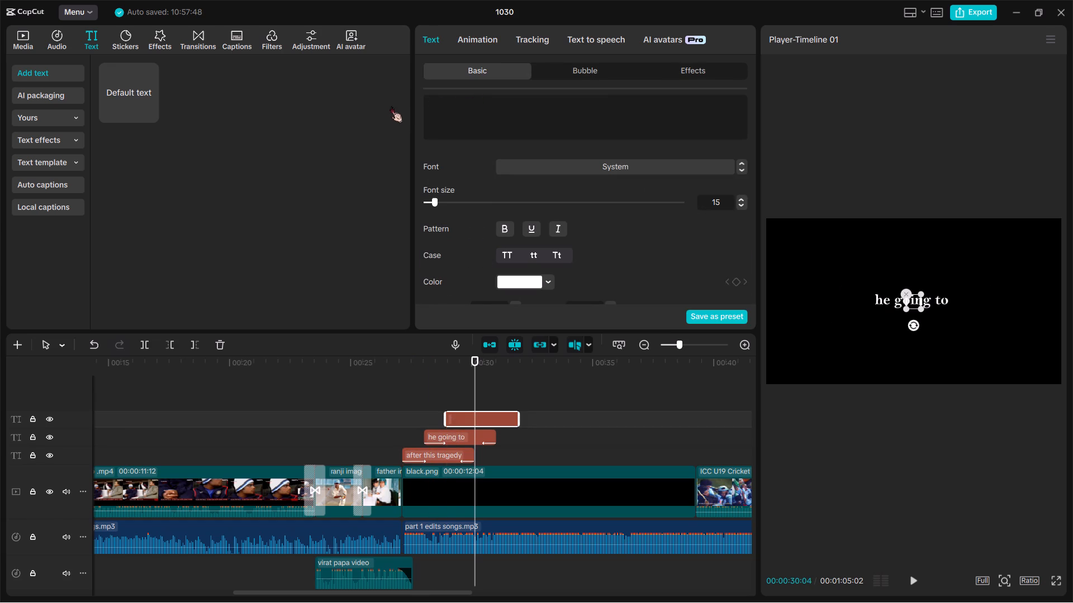
{"action": "type", "text": "UNDER"}
{"action": "key", "text": "space"}
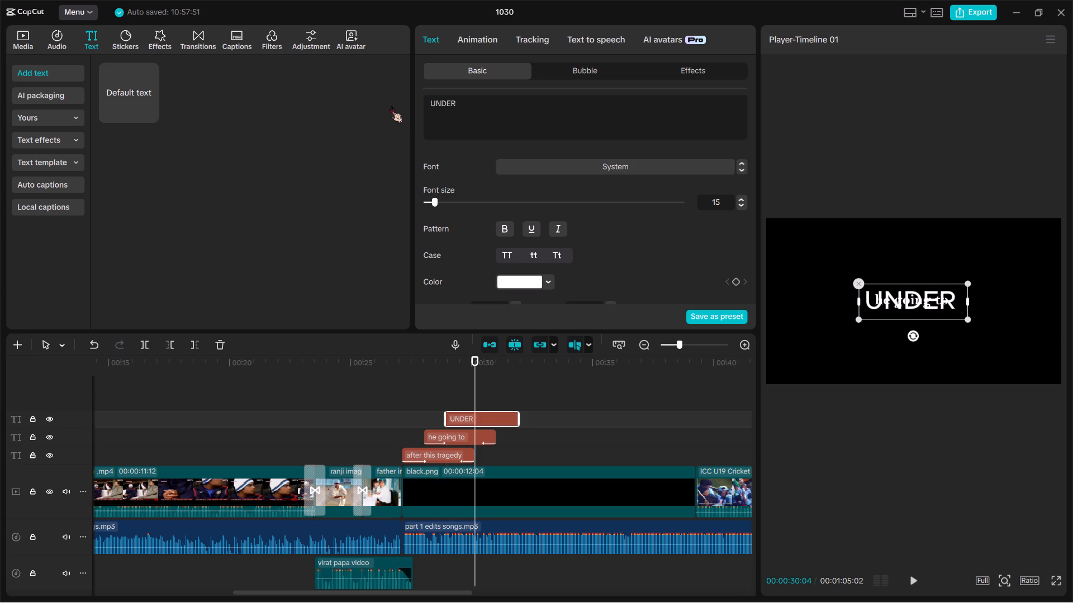
{"action": "type", "text": "19 W"}
{"action": "key", "text": "BackSpace"}
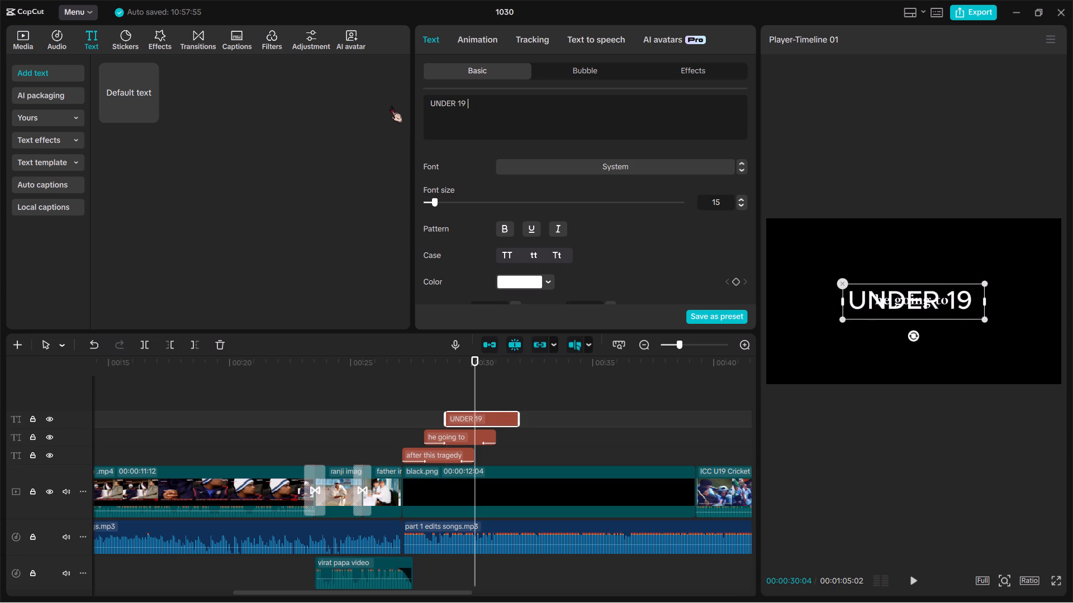
{"action": "type", "text": "WC"}
{"action": "key", "text": "BackSpace"}
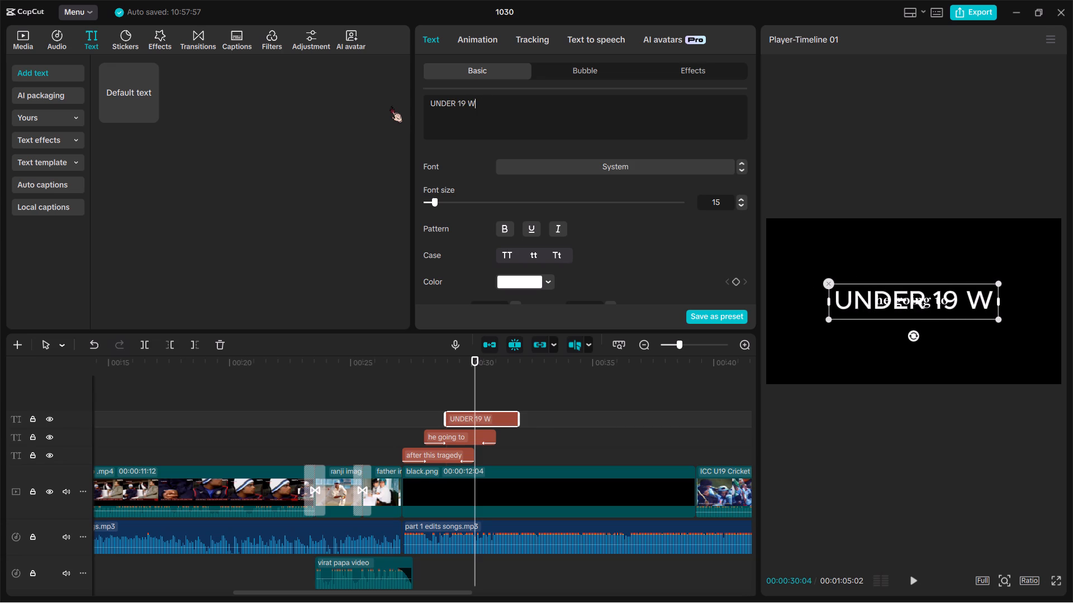
{"action": "key", "text": "c"}
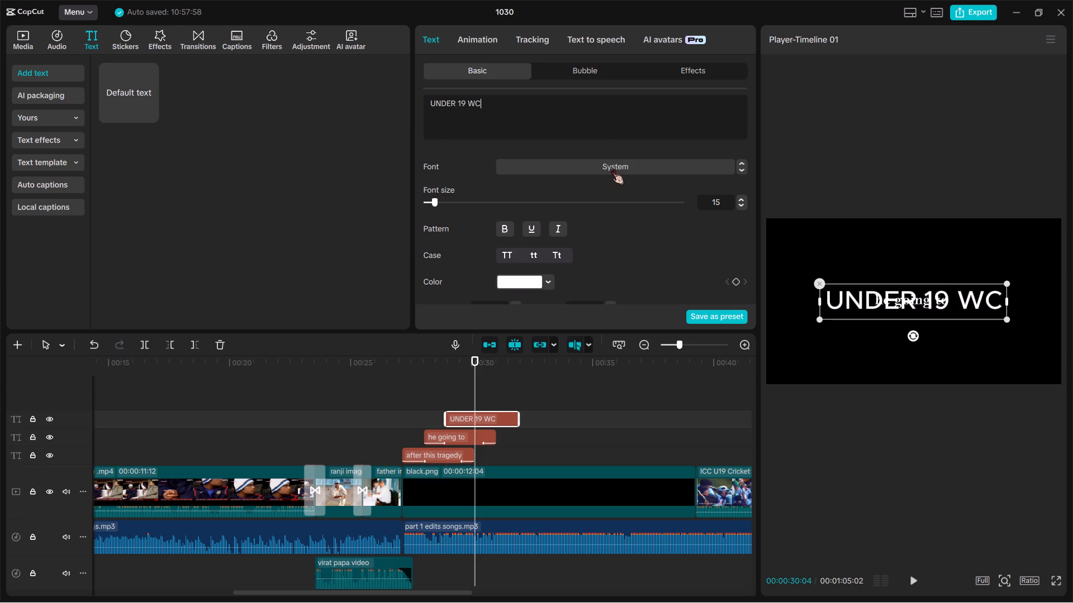
Set the "UNDER 19 WC" title's font to Noto Serif.
{"action": "left_click", "coordinate": [612, 168]}
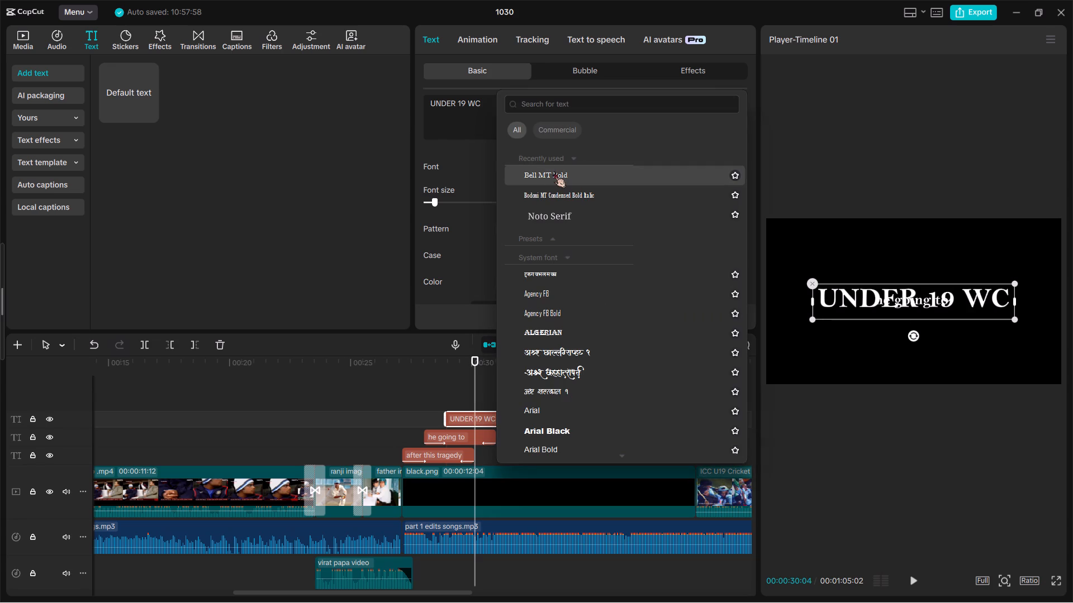
{"action": "left_click", "coordinate": [552, 221]}
Move the "UNDER 19 WC" title below "he going to" in the preview and briefly play back the titles.
{"action": "left_click_drag", "start_coordinate": [922, 307], "coordinate": [924, 337]}
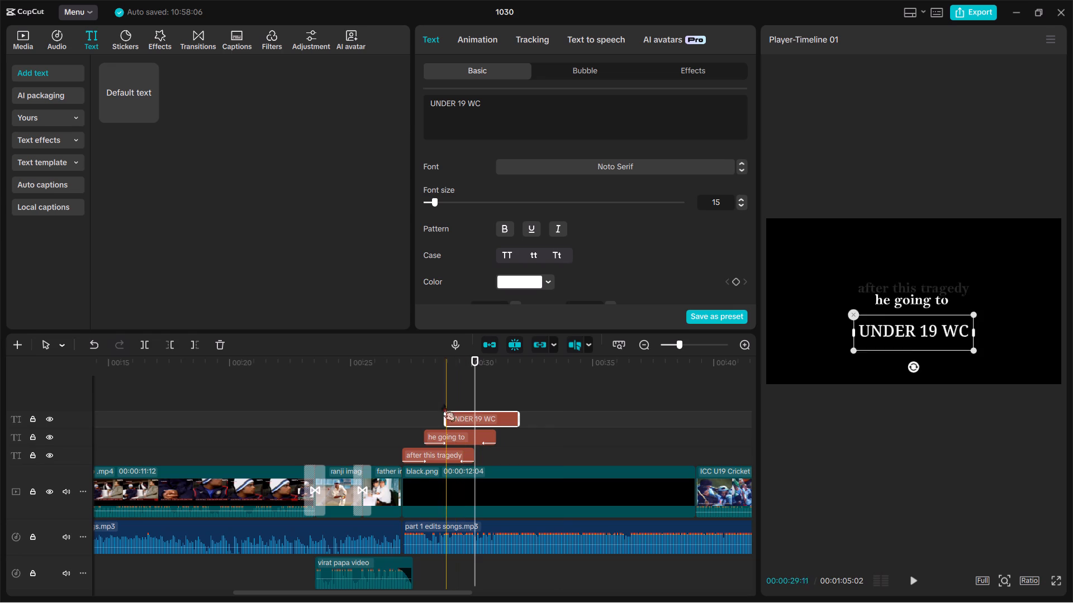
{"action": "key", "text": "space"}
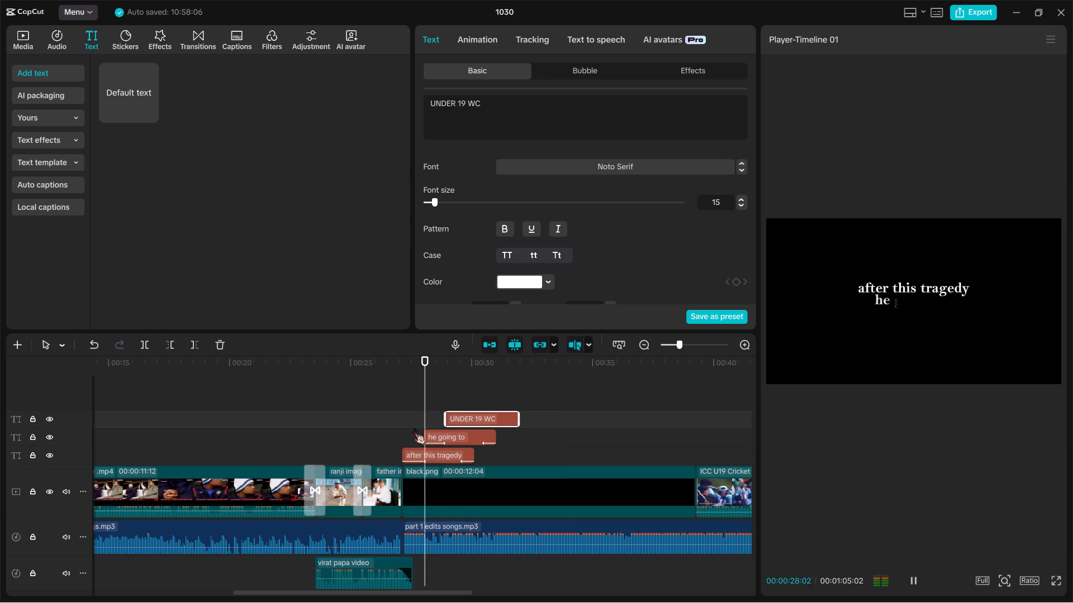
{"action": "key", "text": "space"}
Extend the end of the "after this tragedy" text clip to about 31 s.
{"action": "left_click", "coordinate": [464, 454]}
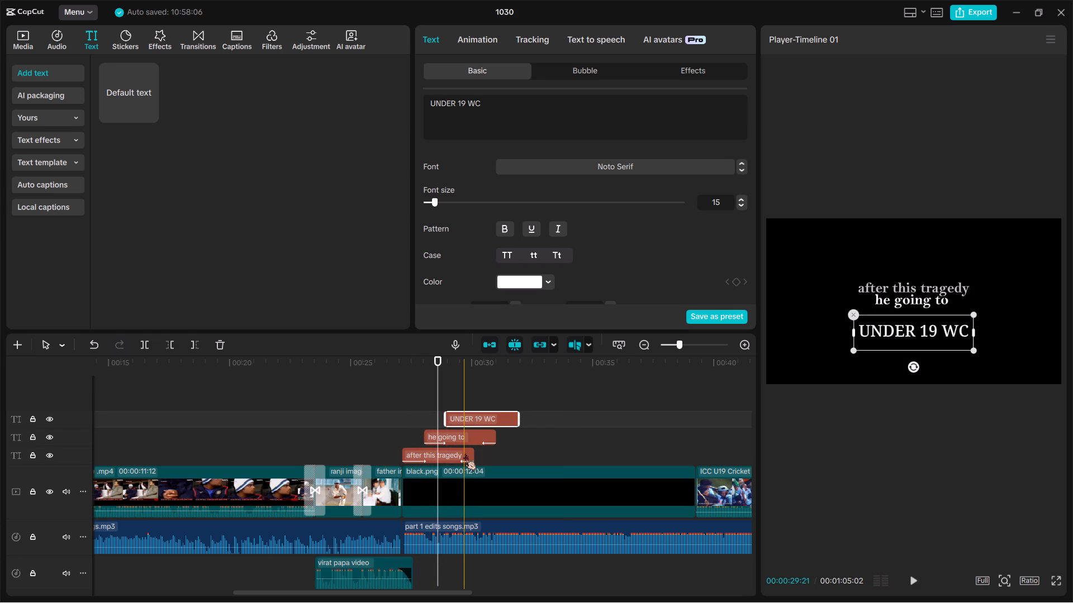
{"action": "left_click_drag", "start_coordinate": [475, 458], "coordinate": [502, 460]}
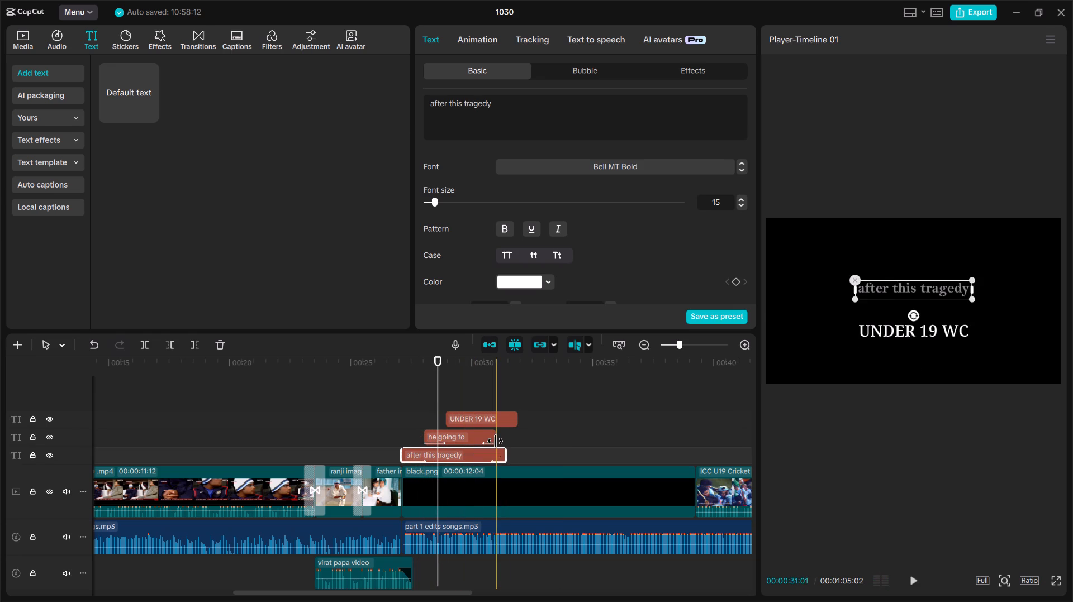
Extend the end of the "he going to" text clip to line up with the end of "after this tragedy".
{"action": "left_click", "coordinate": [495, 441]}
{"action": "left_click_drag", "start_coordinate": [495, 441], "coordinate": [505, 442]}
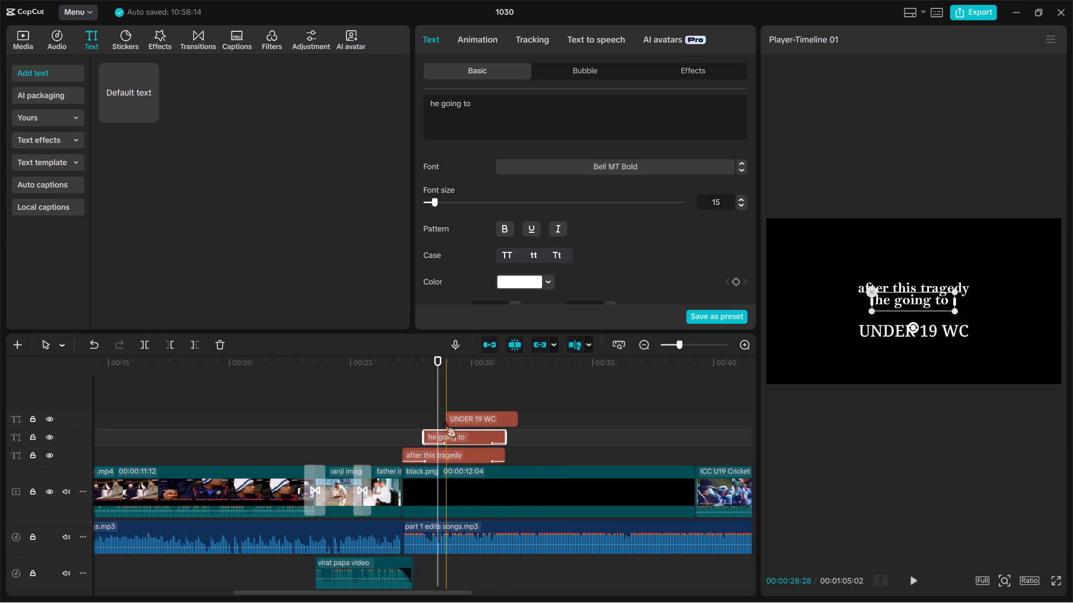
Move the "UNDER 19 WC" title up close beneath "he going to" in the preview and enlarge it slightly.
{"action": "left_click", "coordinate": [462, 413]}
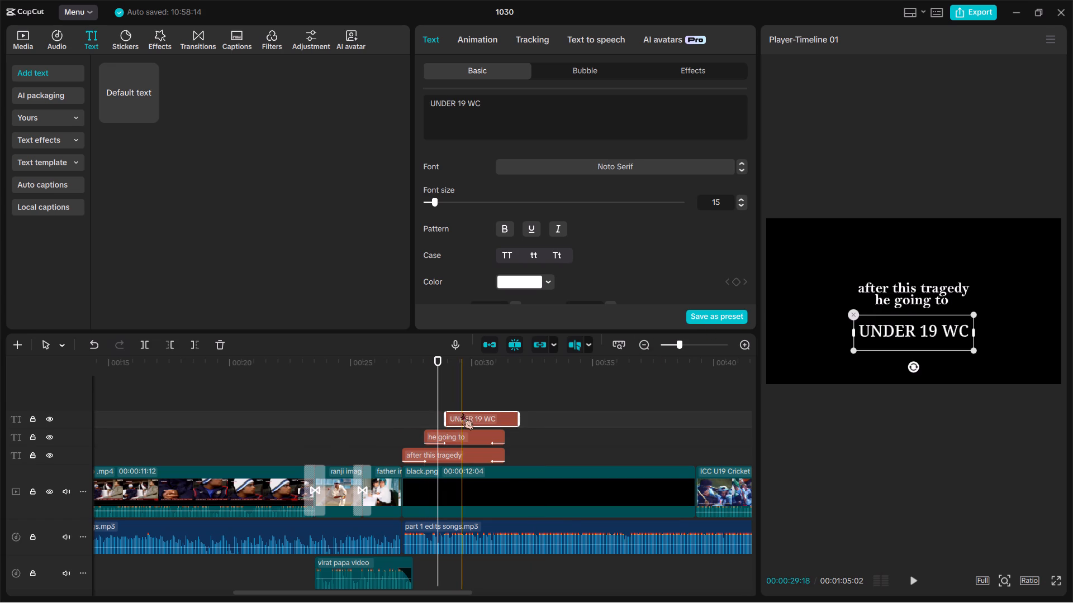
{"action": "left_click", "coordinate": [472, 391]}
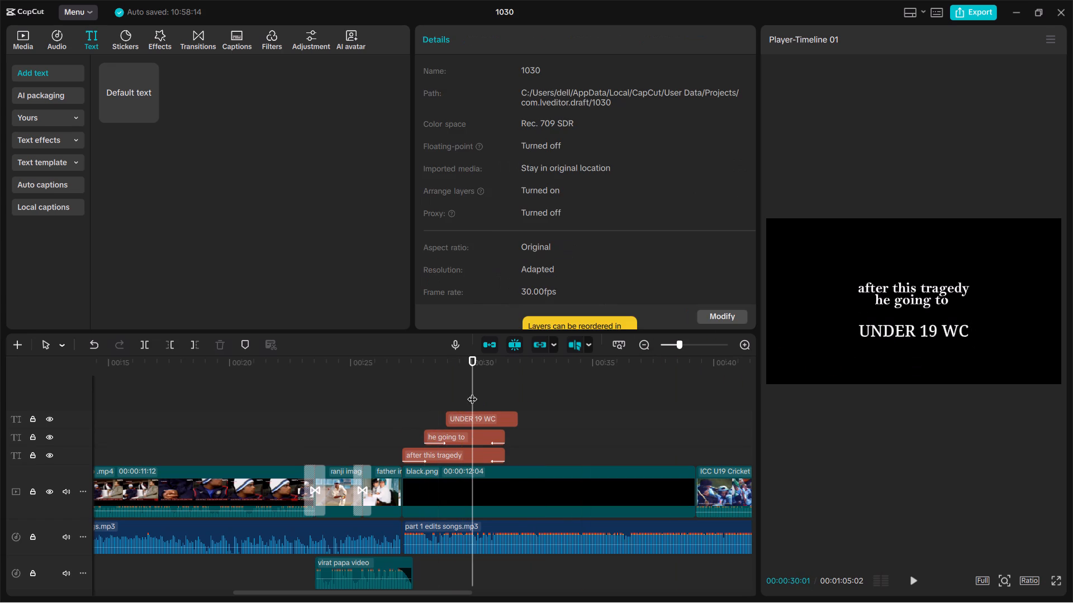
{"action": "left_click", "coordinate": [474, 411]}
{"action": "left_click_drag", "start_coordinate": [914, 332], "coordinate": [914, 313]}
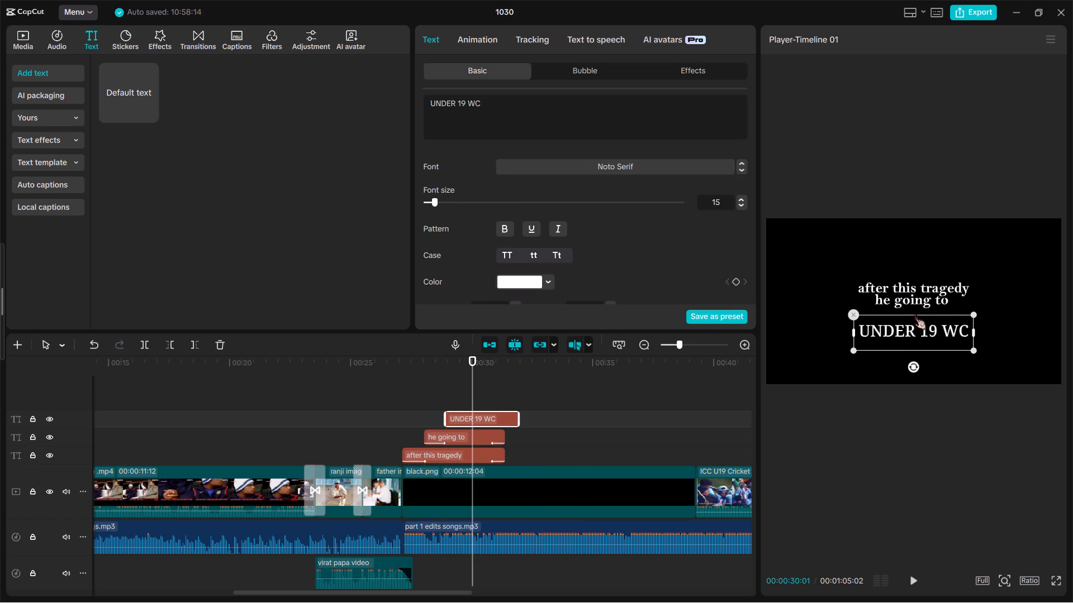
{"action": "left_click_drag", "start_coordinate": [914, 313], "coordinate": [914, 313]}
{"action": "left_click_drag", "start_coordinate": [913, 315], "coordinate": [912, 337]}
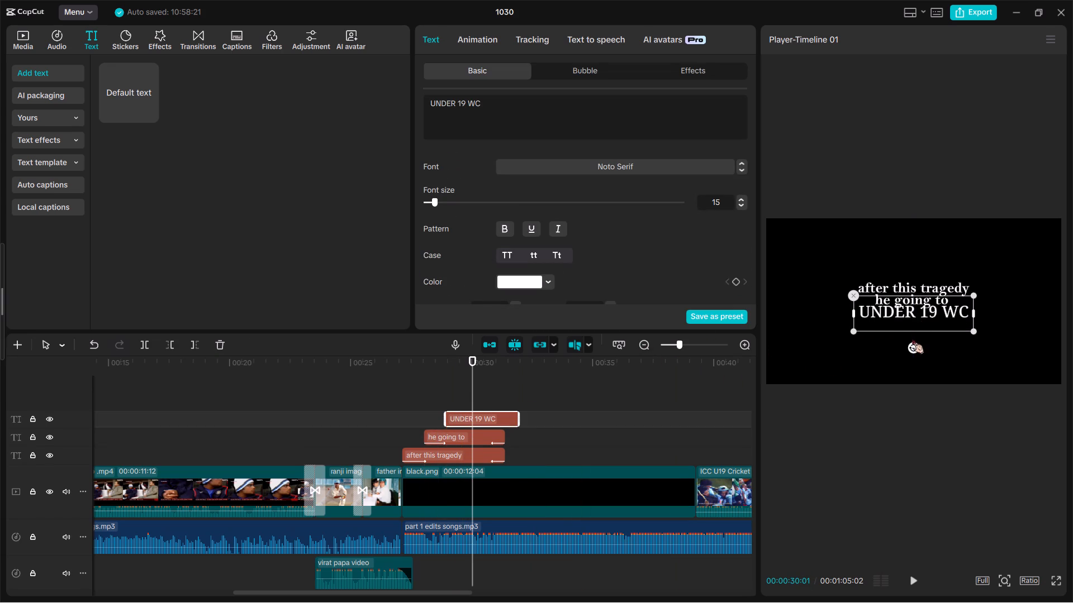
{"action": "left_click_drag", "start_coordinate": [912, 337], "coordinate": [914, 327]}
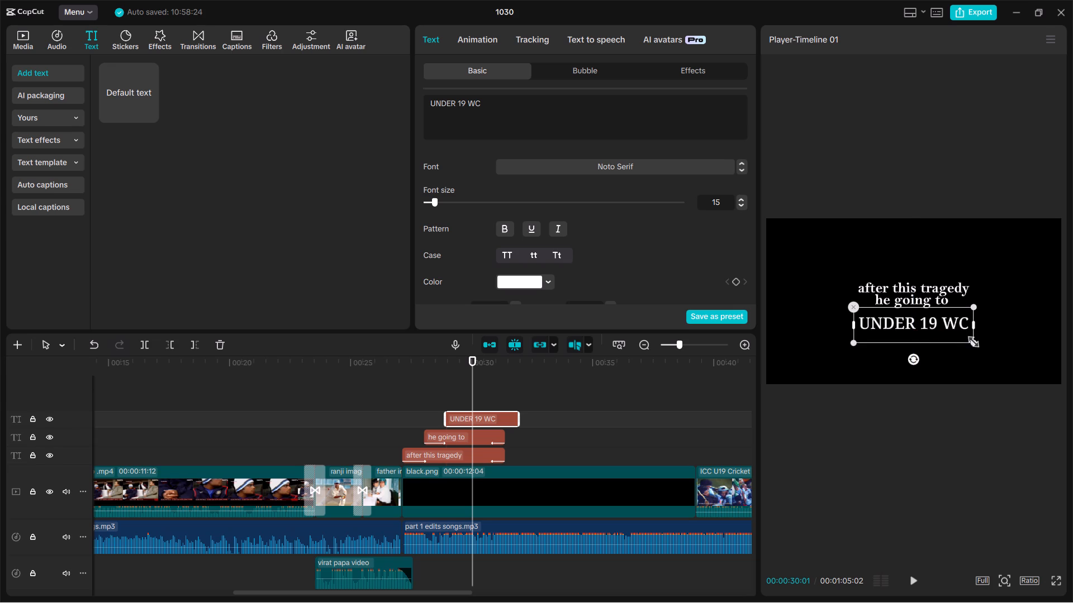
{"action": "left_click_drag", "start_coordinate": [970, 339], "coordinate": [976, 347]}
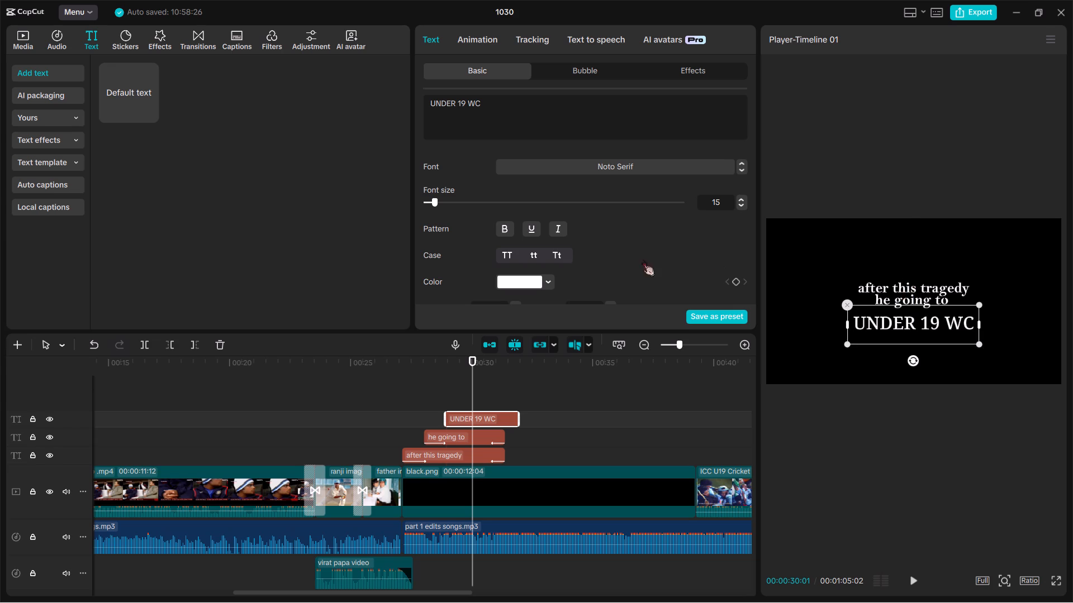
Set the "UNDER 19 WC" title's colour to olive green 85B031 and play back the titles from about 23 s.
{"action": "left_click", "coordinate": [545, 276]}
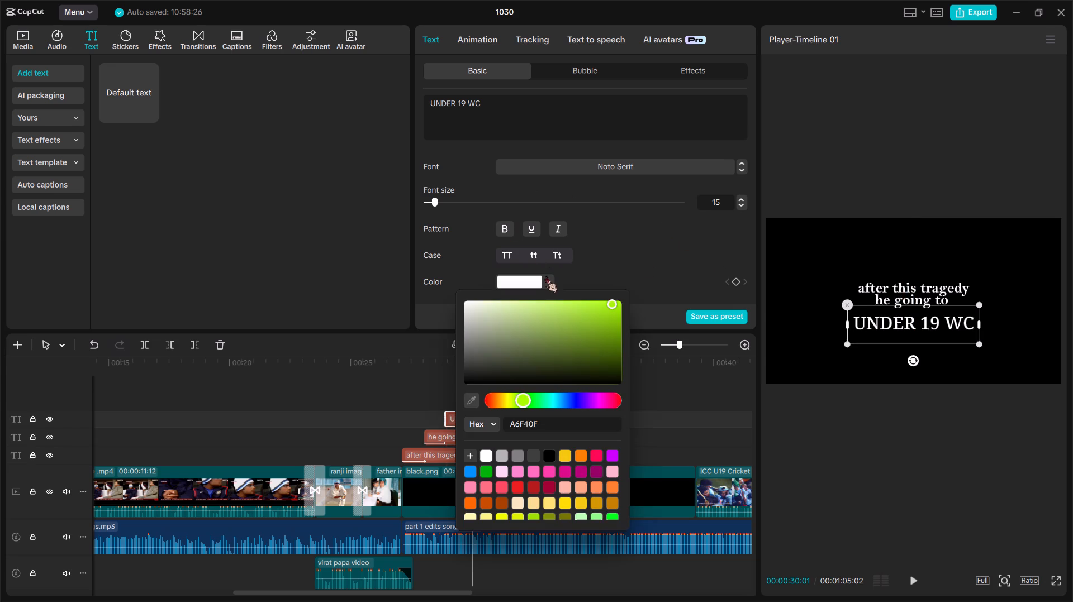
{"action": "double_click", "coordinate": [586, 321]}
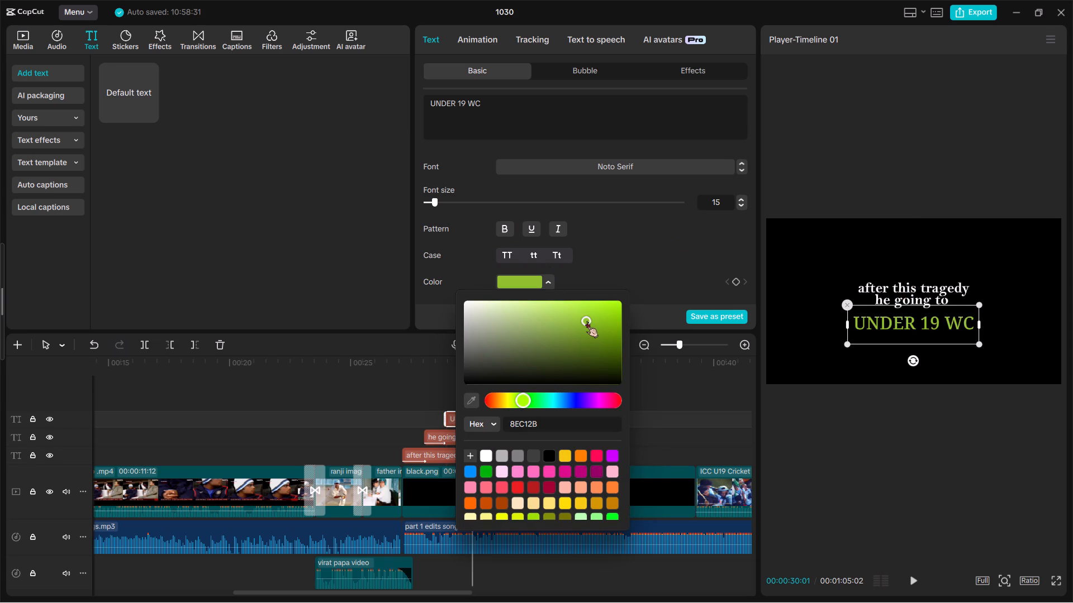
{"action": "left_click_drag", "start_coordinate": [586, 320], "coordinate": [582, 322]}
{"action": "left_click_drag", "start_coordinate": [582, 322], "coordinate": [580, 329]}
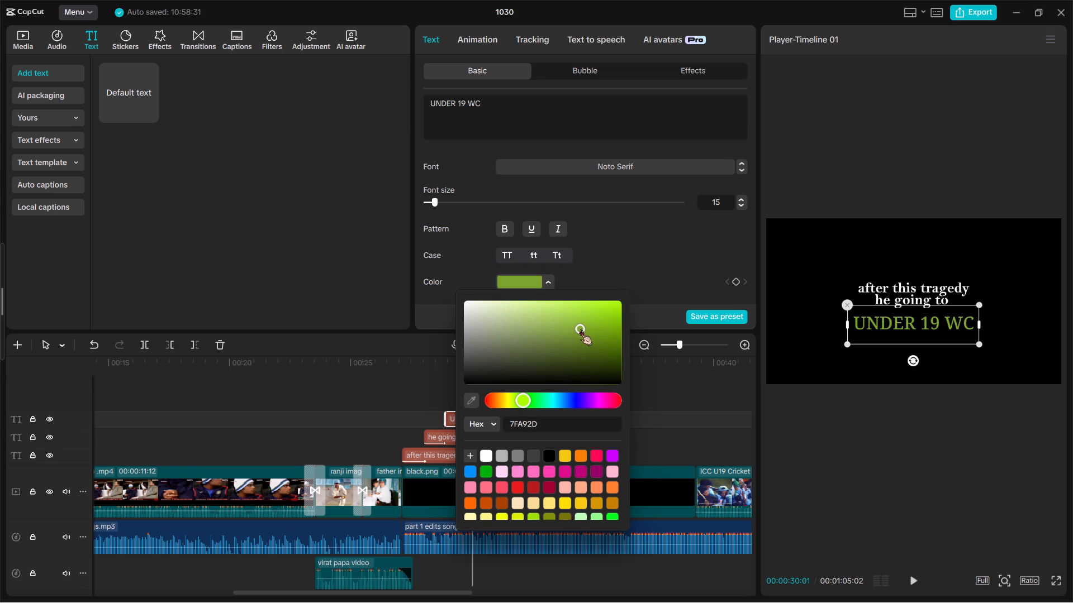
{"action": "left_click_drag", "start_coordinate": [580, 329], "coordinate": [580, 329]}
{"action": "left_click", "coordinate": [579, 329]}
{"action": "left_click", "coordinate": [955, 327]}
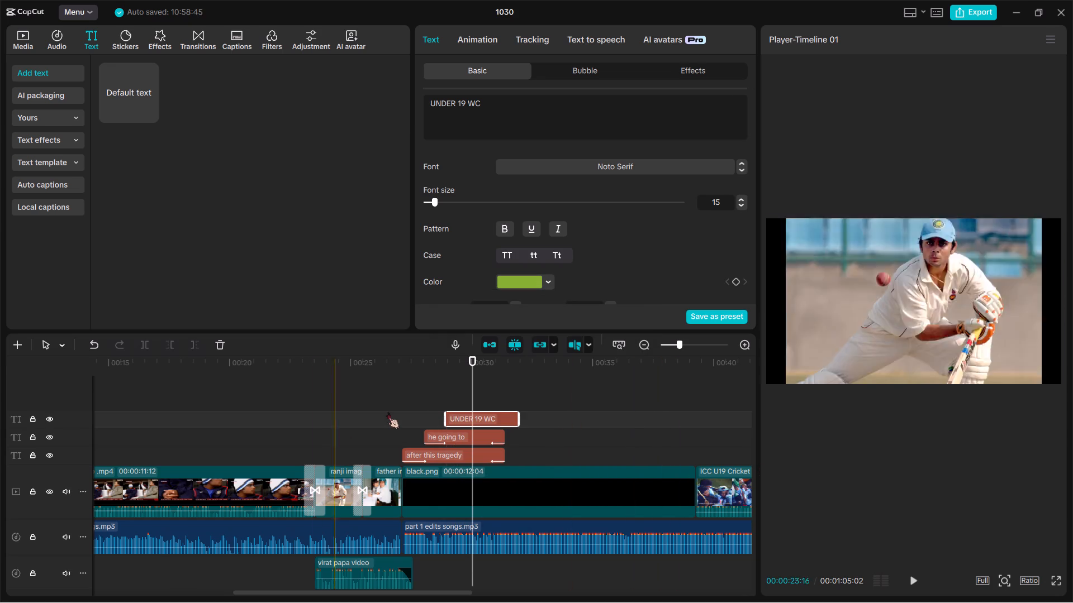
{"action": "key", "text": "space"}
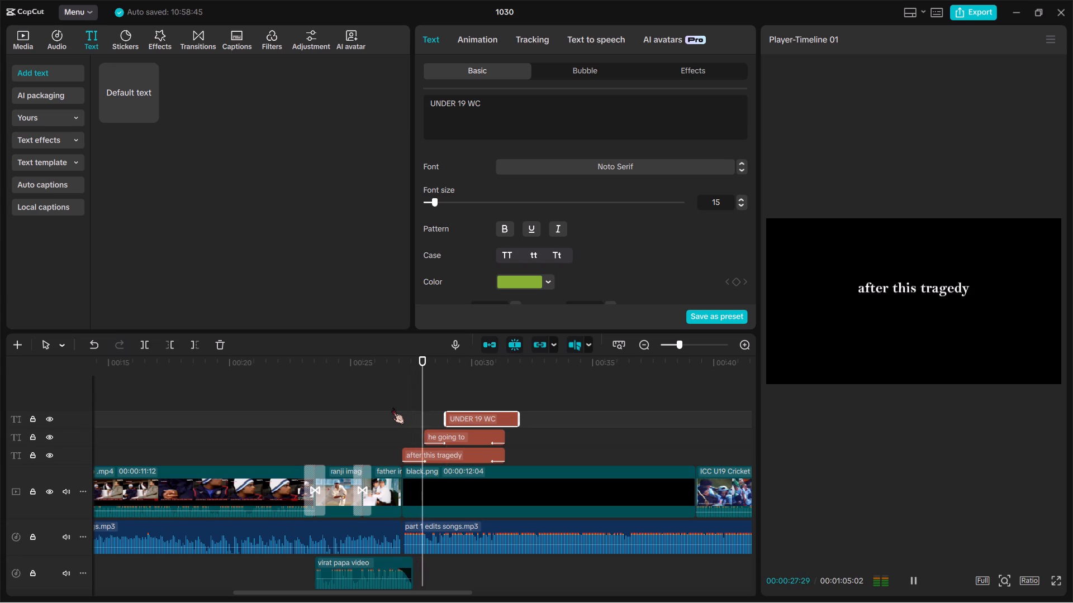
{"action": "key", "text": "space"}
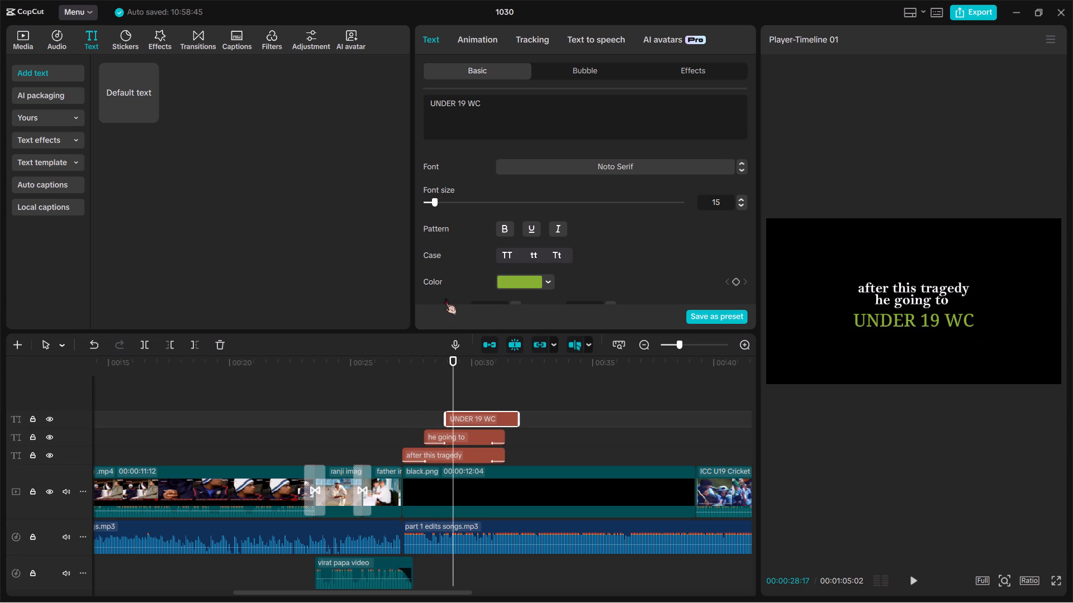
Apply the Fade Out exit animation and the Fade In entrance animation to "UNDER 19 WC", and play it back.
{"action": "left_click_drag", "start_coordinate": [476, 26], "coordinate": [477, 41]}
{"action": "left_click", "coordinate": [477, 41]}
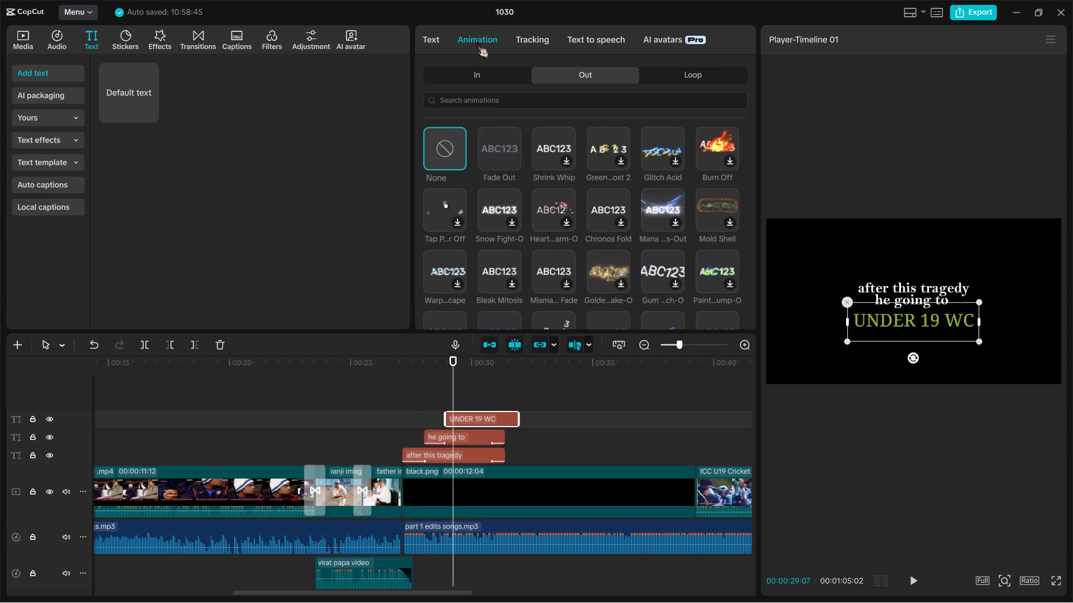
{"action": "double_click", "coordinate": [511, 137]}
{"action": "left_click", "coordinate": [511, 137]}
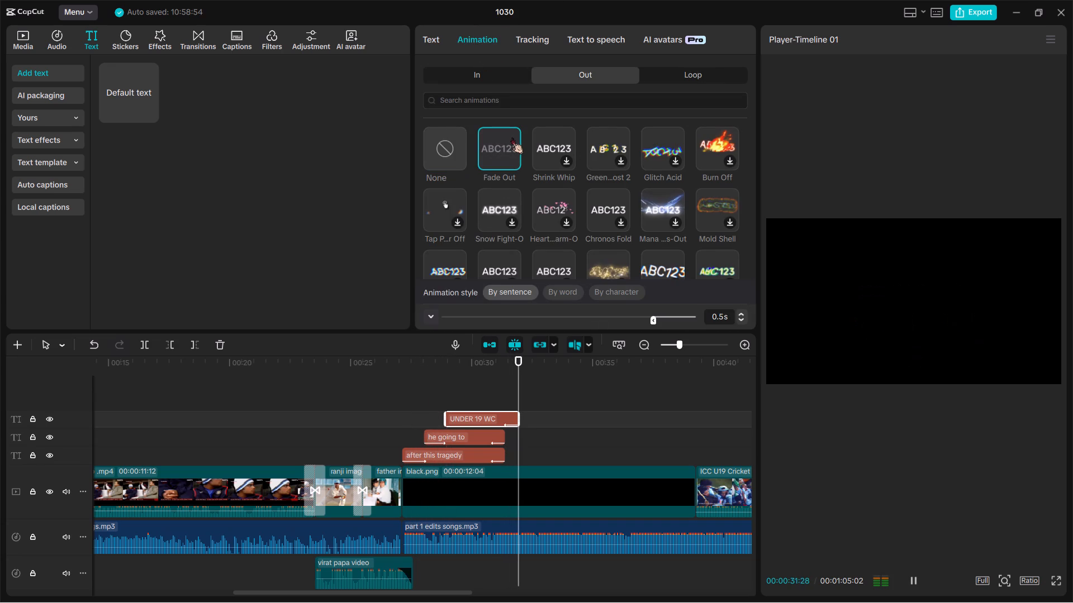
{"action": "left_click", "coordinate": [467, 77]}
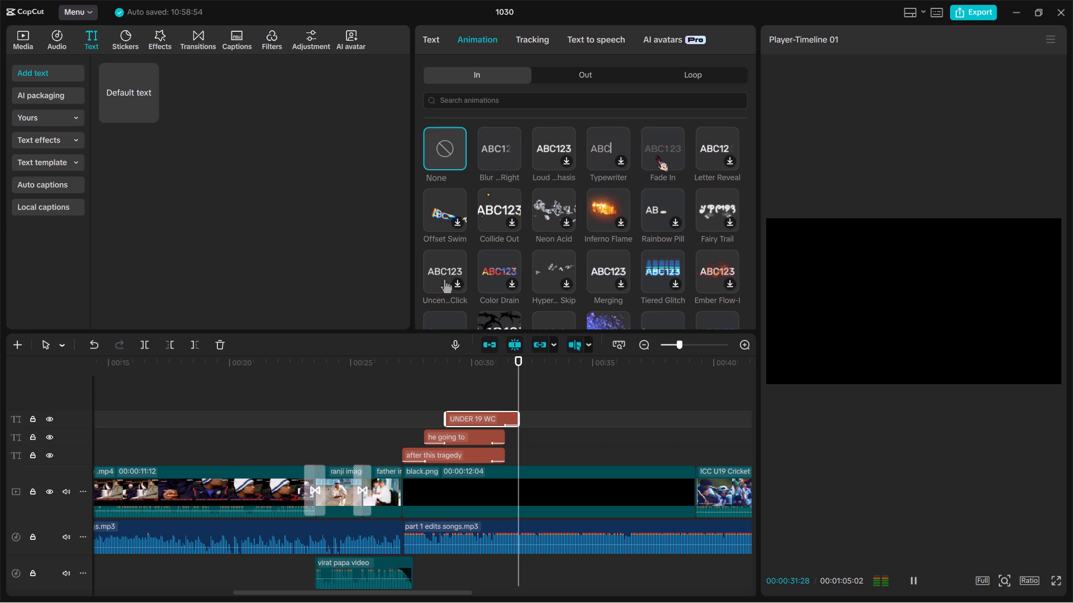
{"action": "left_click", "coordinate": [657, 155]}
{"action": "double_click", "coordinate": [657, 155]}
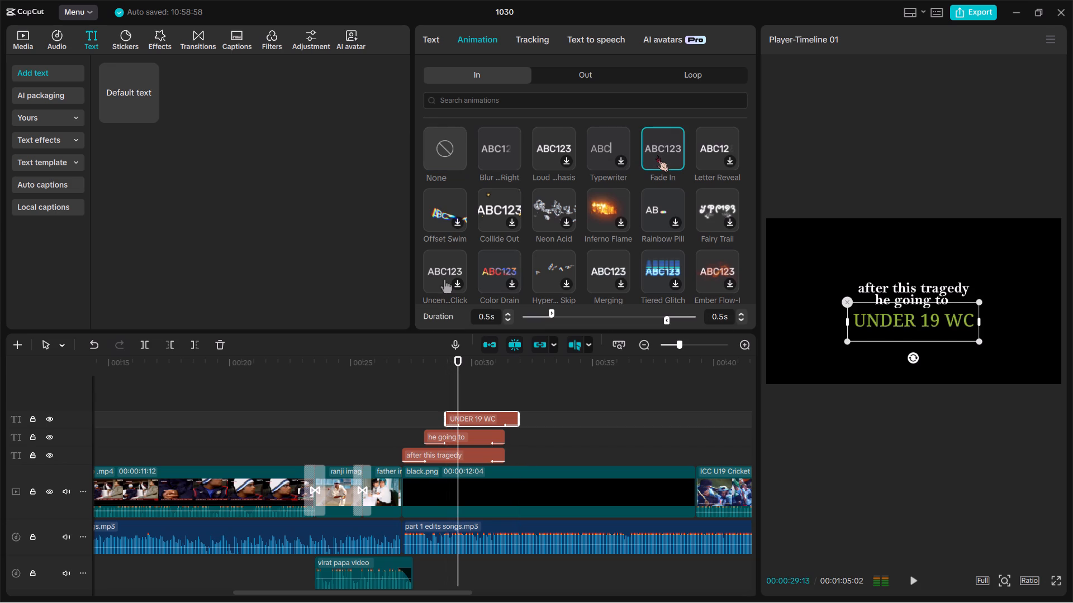
{"action": "key", "text": "space"}
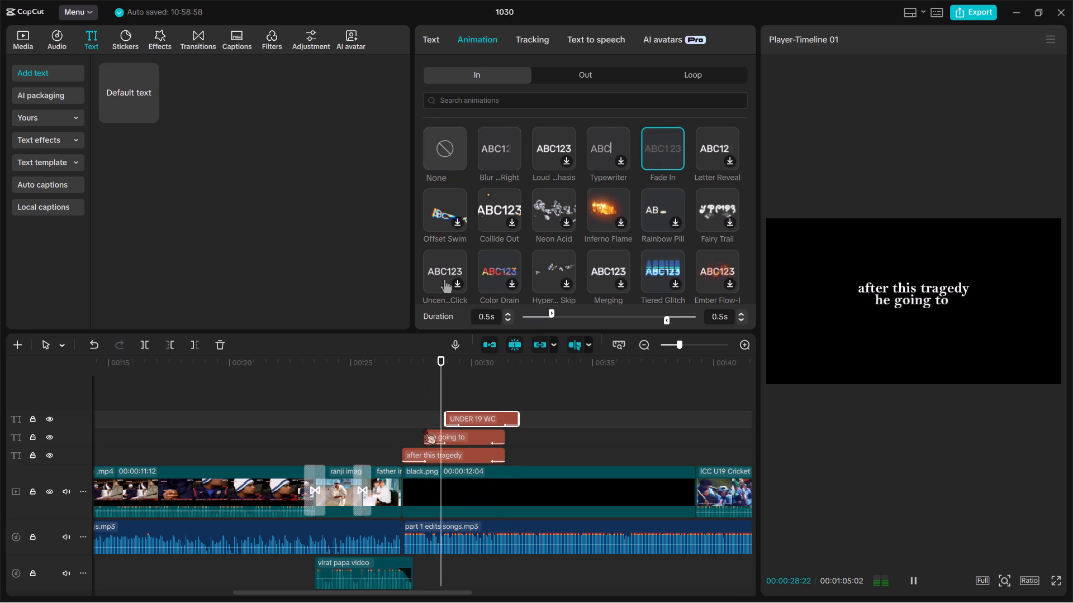
{"action": "key", "text": "space"}
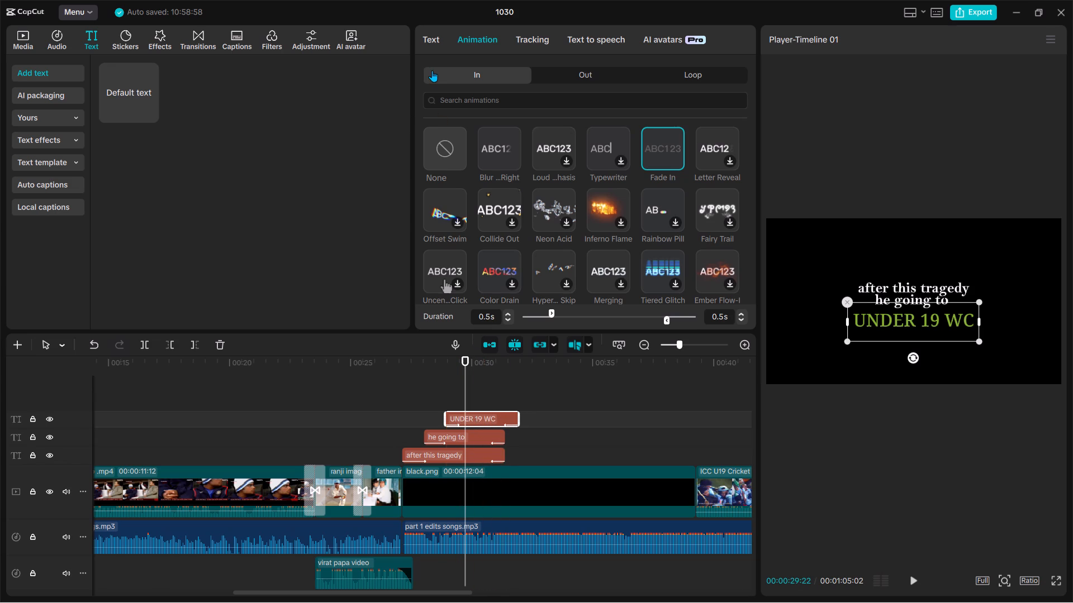
Change the "UNDER 19 WC" title's colour to muted gold DEC566.
{"action": "left_click", "coordinate": [430, 49]}
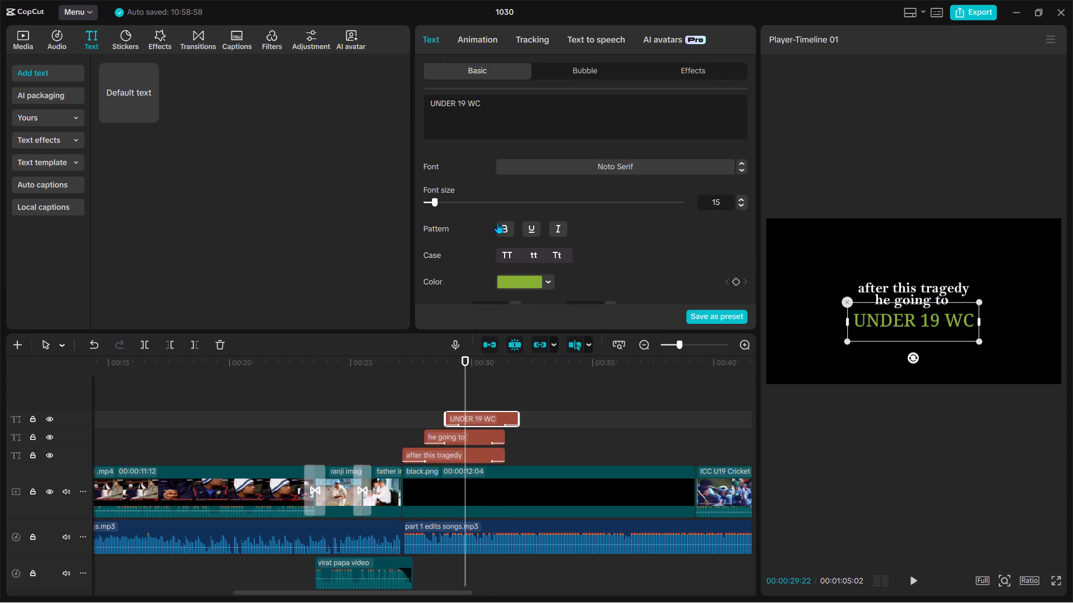
{"action": "left_click", "coordinate": [545, 278]}
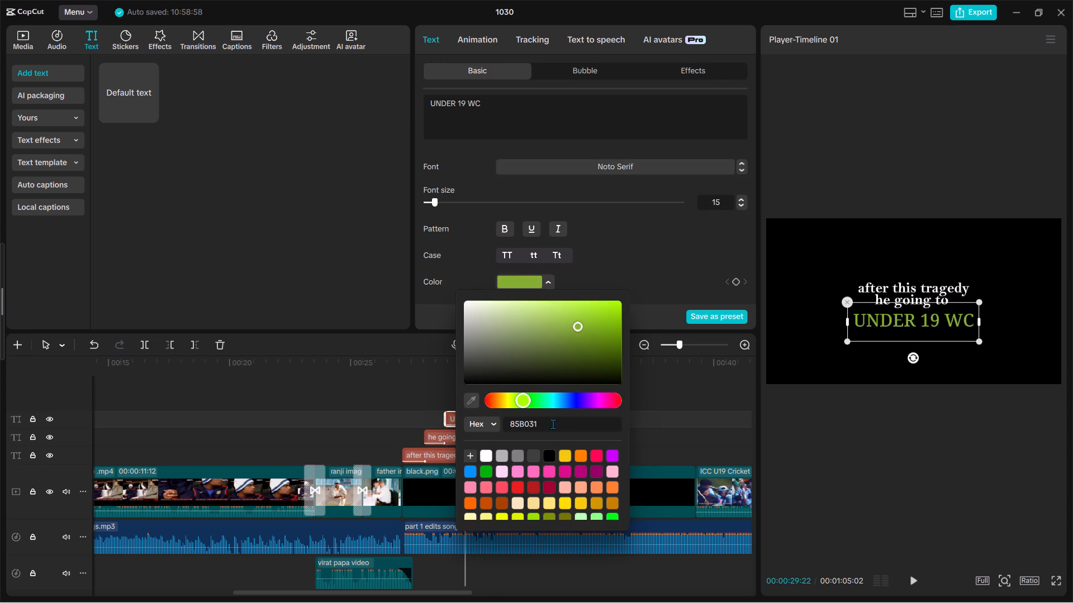
{"action": "left_click", "coordinate": [563, 452]}
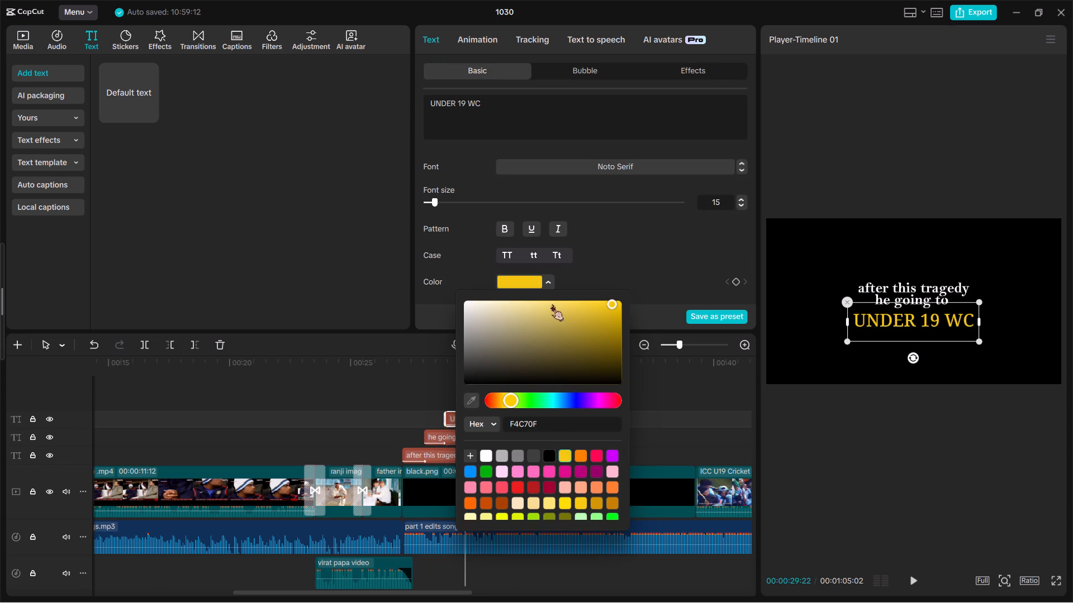
{"action": "left_click_drag", "start_coordinate": [554, 304], "coordinate": [550, 303]}
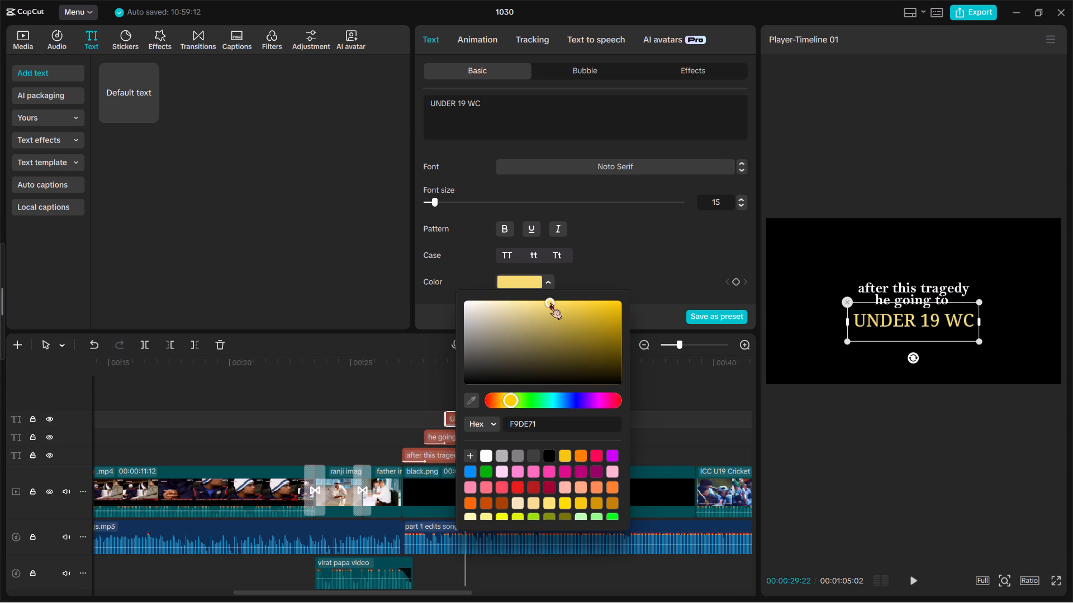
{"action": "left_click_drag", "start_coordinate": [550, 303], "coordinate": [549, 312]}
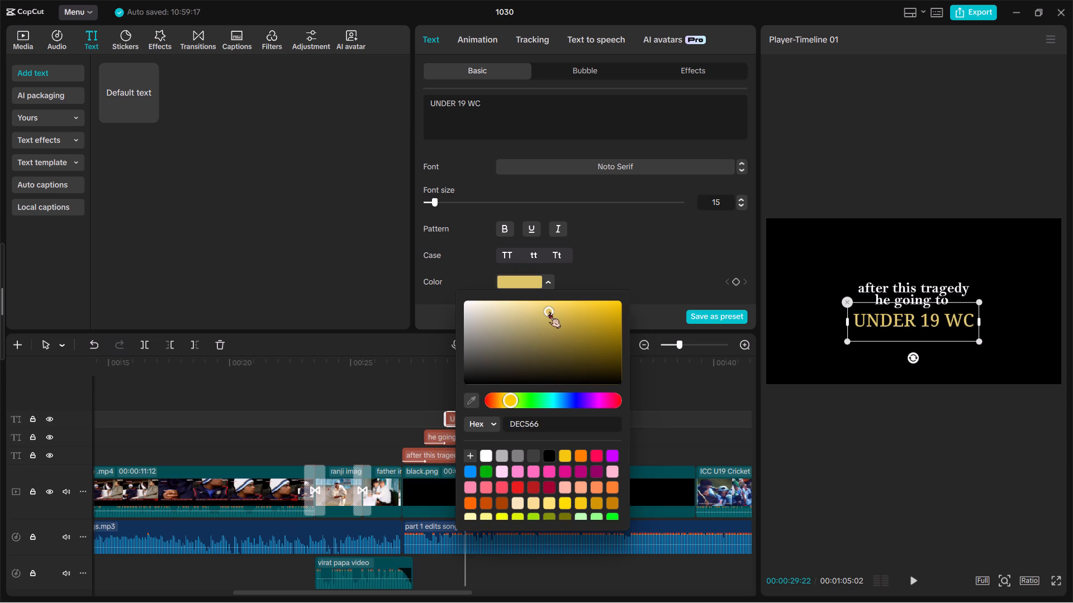
{"action": "left_click", "coordinate": [621, 240]}
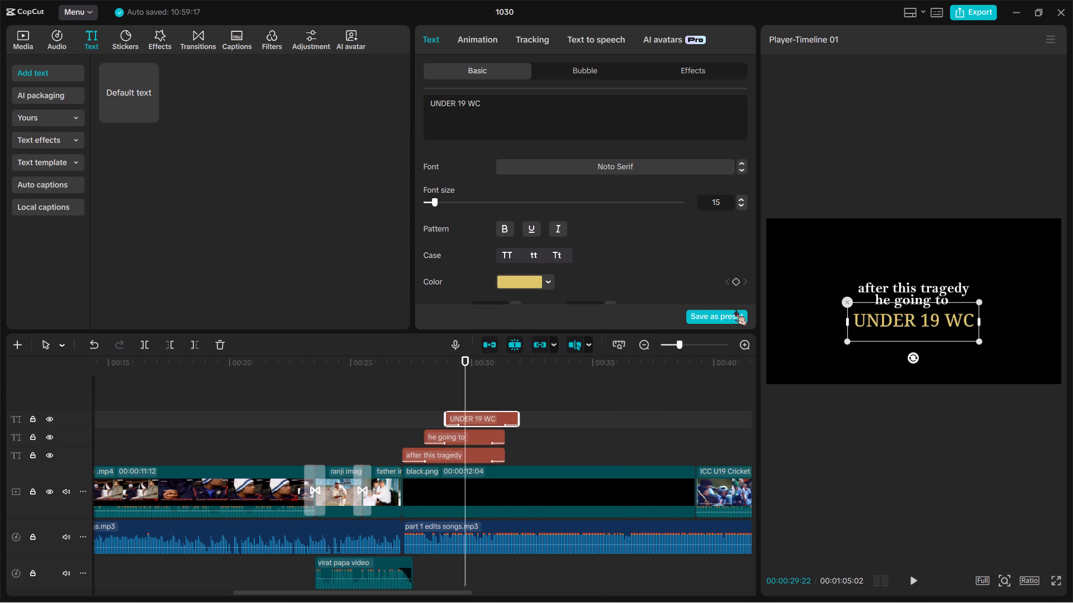
Move the "he going to" title slightly lower in the preview, away from "after this tragedy".
{"action": "left_click", "coordinate": [478, 430]}
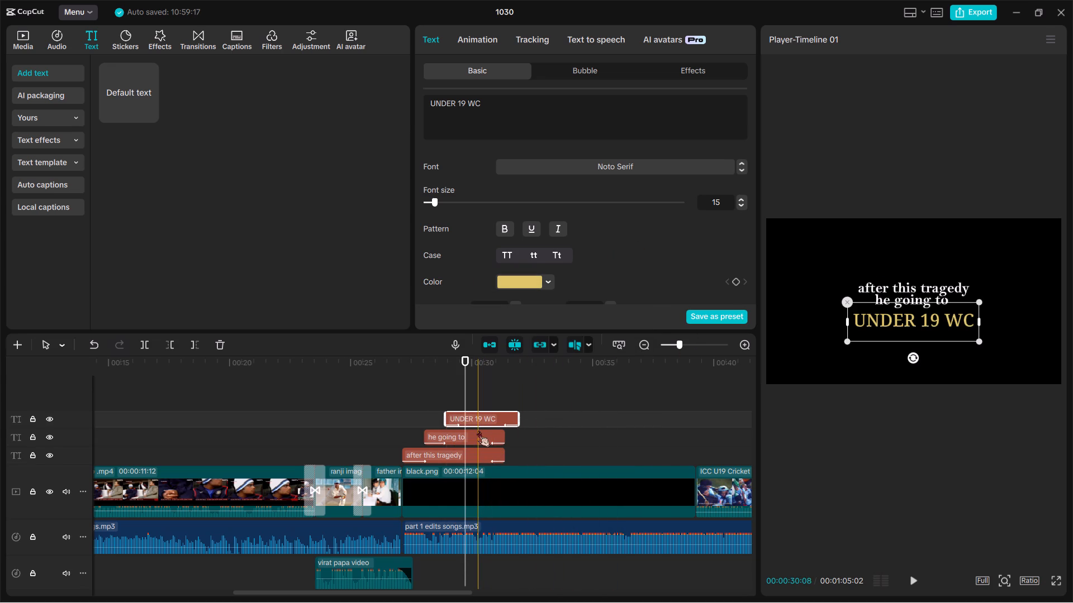
{"action": "left_click", "coordinate": [476, 440]}
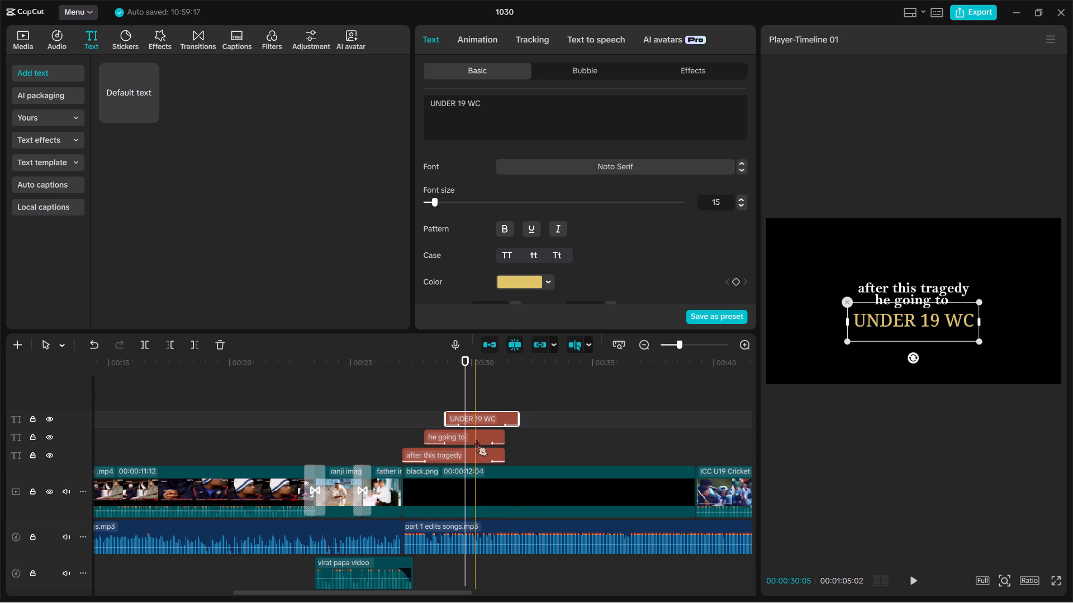
{"action": "left_click", "coordinate": [891, 295]}
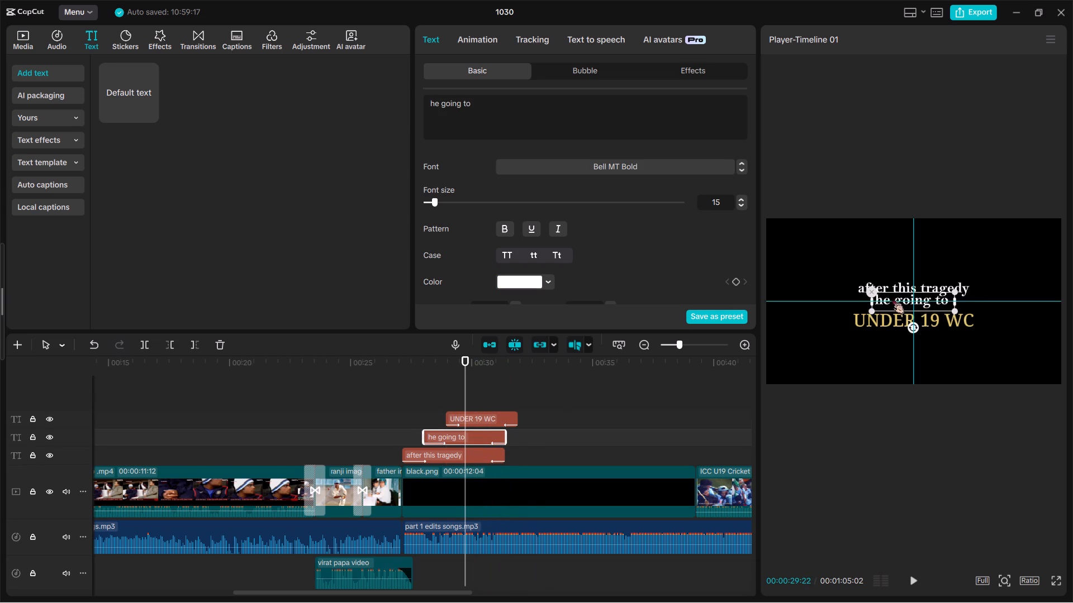
{"action": "left_click", "coordinate": [858, 367]}
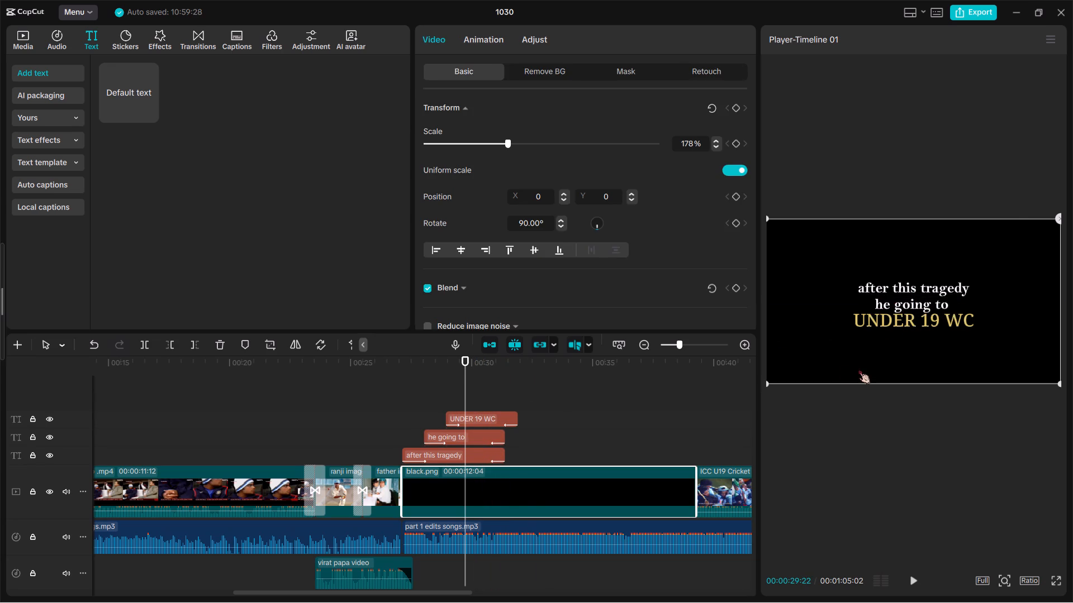
Move the "UNDER 19 WC" title slightly lower in the preview to space it evenly below "he going to".
{"action": "left_click", "coordinate": [488, 420]}
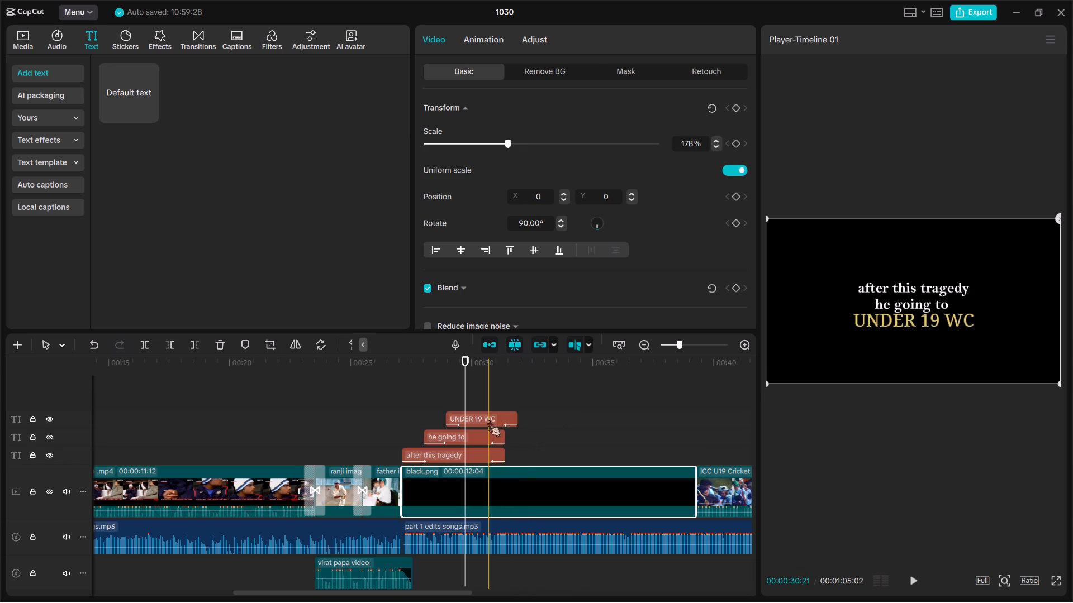
{"action": "left_click_drag", "start_coordinate": [889, 320], "coordinate": [891, 326]}
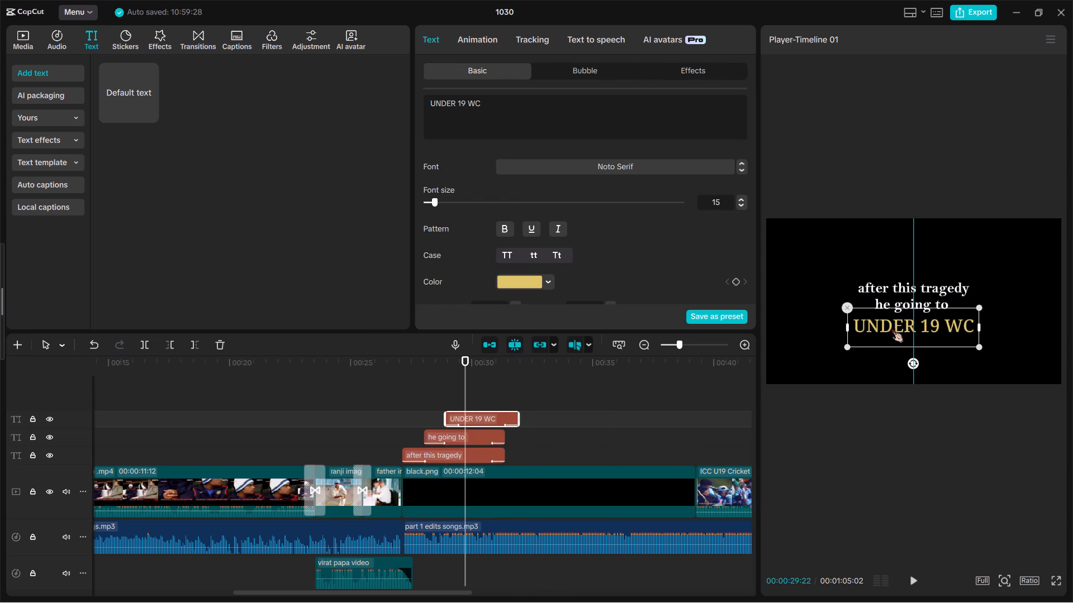
{"action": "left_click_drag", "start_coordinate": [891, 326], "coordinate": [892, 326]}
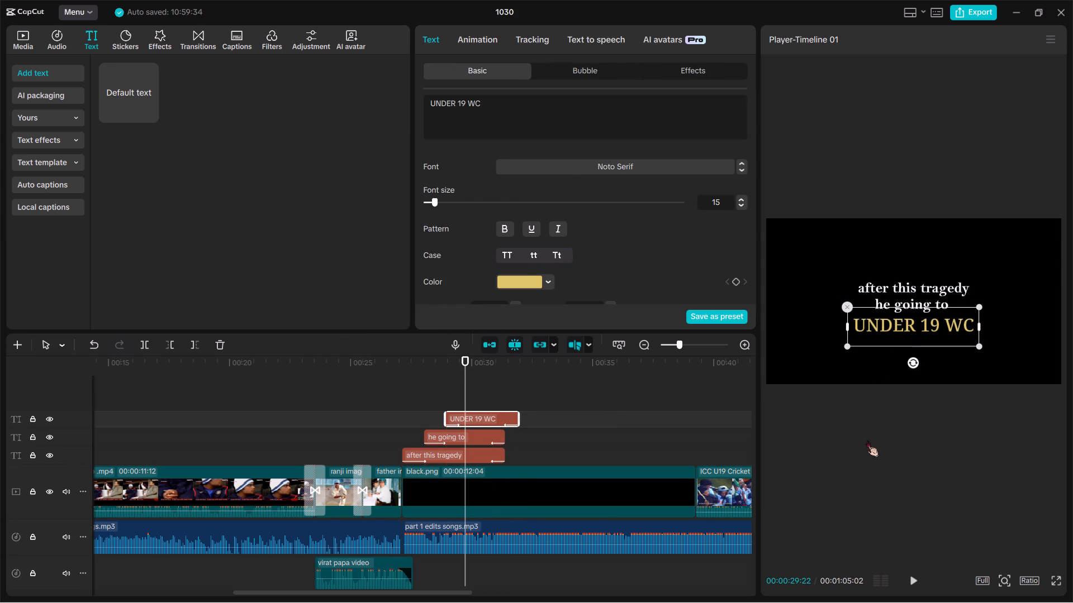
Play back the title sequence from the "UNDER 19 WC" entrance through the exit fades of all three titles.
{"action": "left_click", "coordinate": [867, 441]}
{"action": "key", "text": "space"}
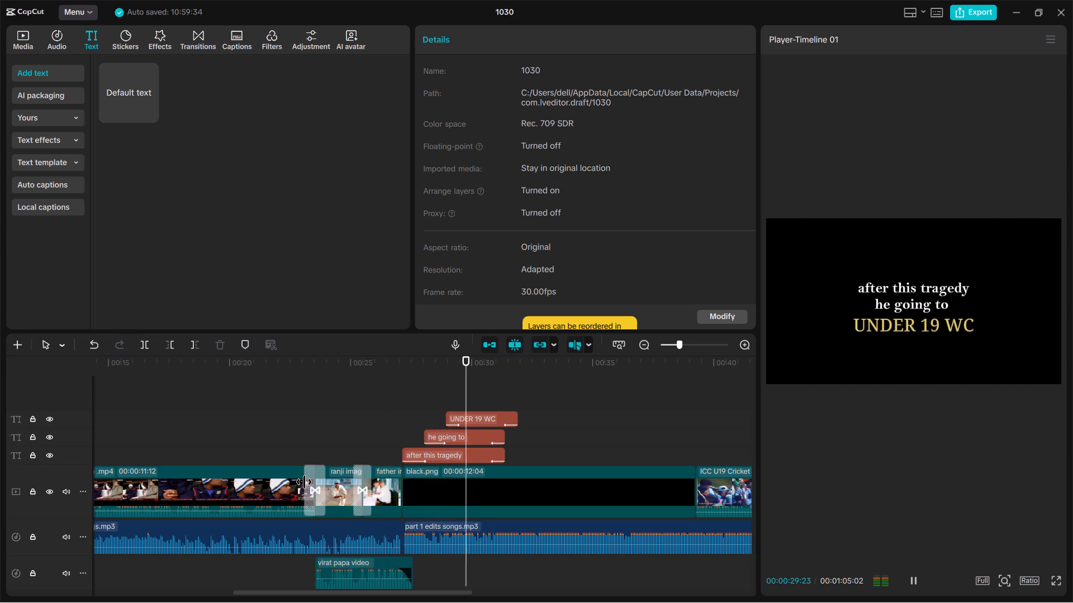
{"action": "key", "text": "space"}
{"action": "key", "text": "space"}
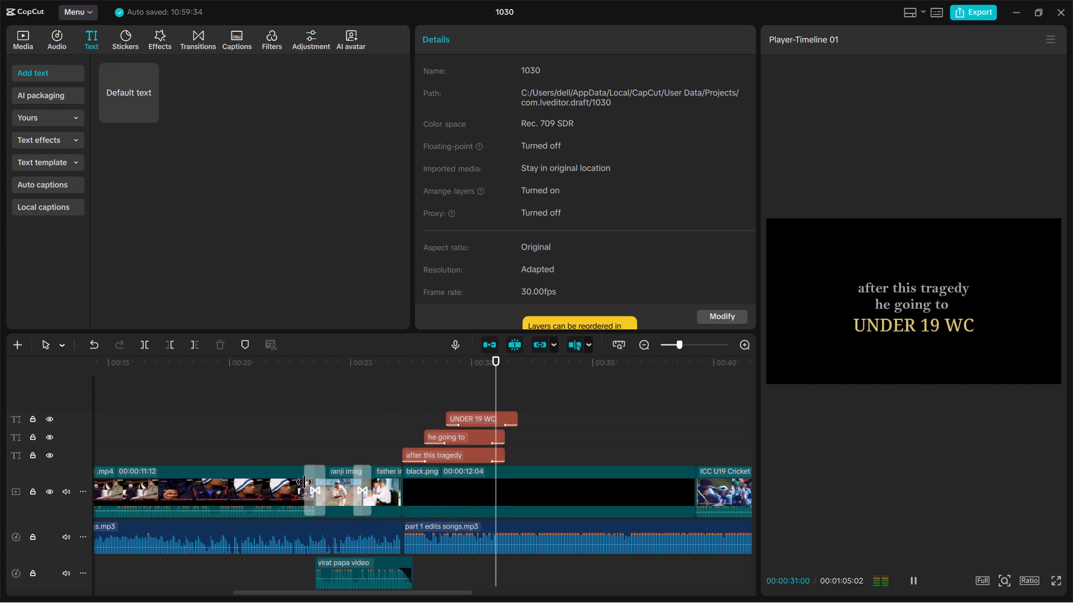
{"action": "key", "text": "space"}
{"action": "key", "text": "space"}
{"action": "key", "text": "space"}
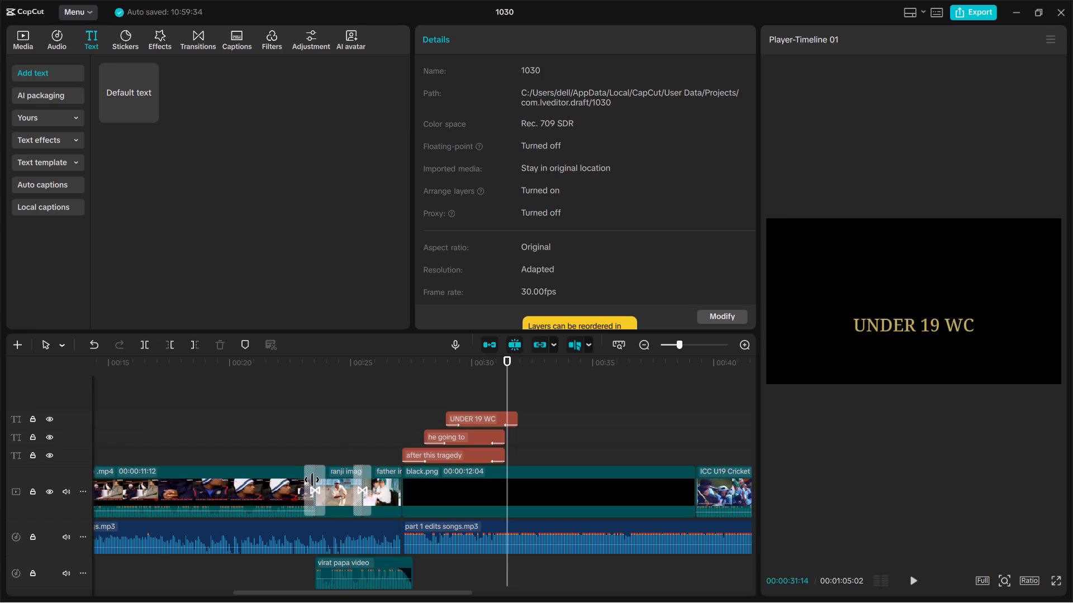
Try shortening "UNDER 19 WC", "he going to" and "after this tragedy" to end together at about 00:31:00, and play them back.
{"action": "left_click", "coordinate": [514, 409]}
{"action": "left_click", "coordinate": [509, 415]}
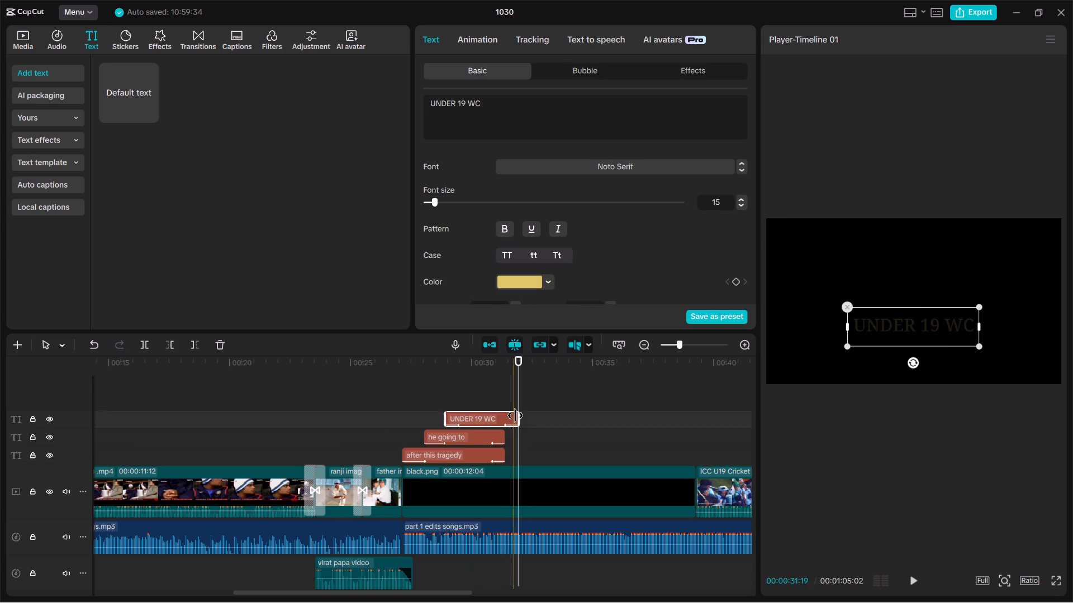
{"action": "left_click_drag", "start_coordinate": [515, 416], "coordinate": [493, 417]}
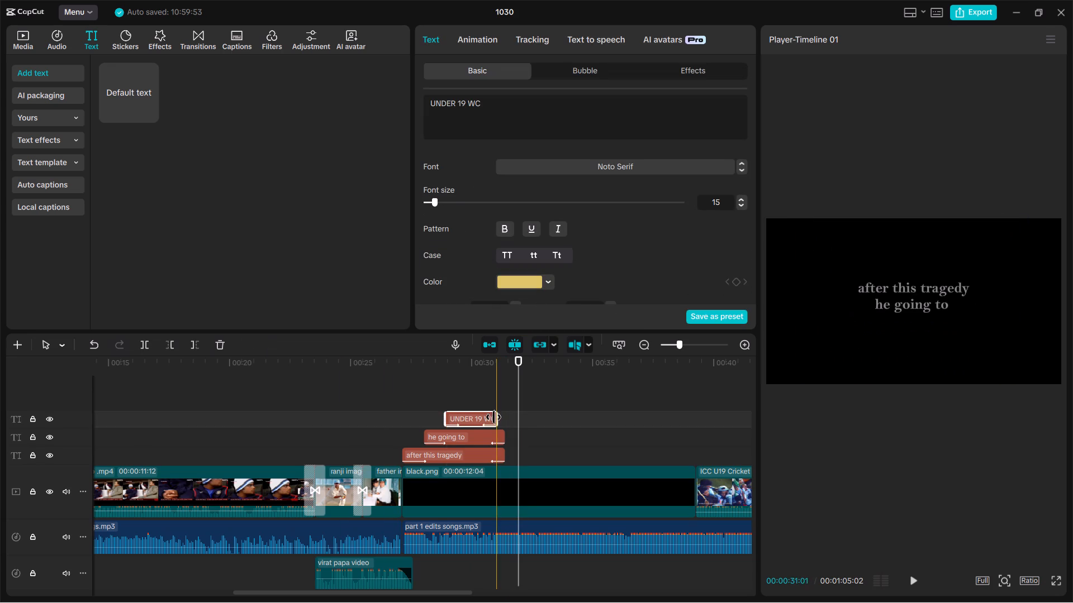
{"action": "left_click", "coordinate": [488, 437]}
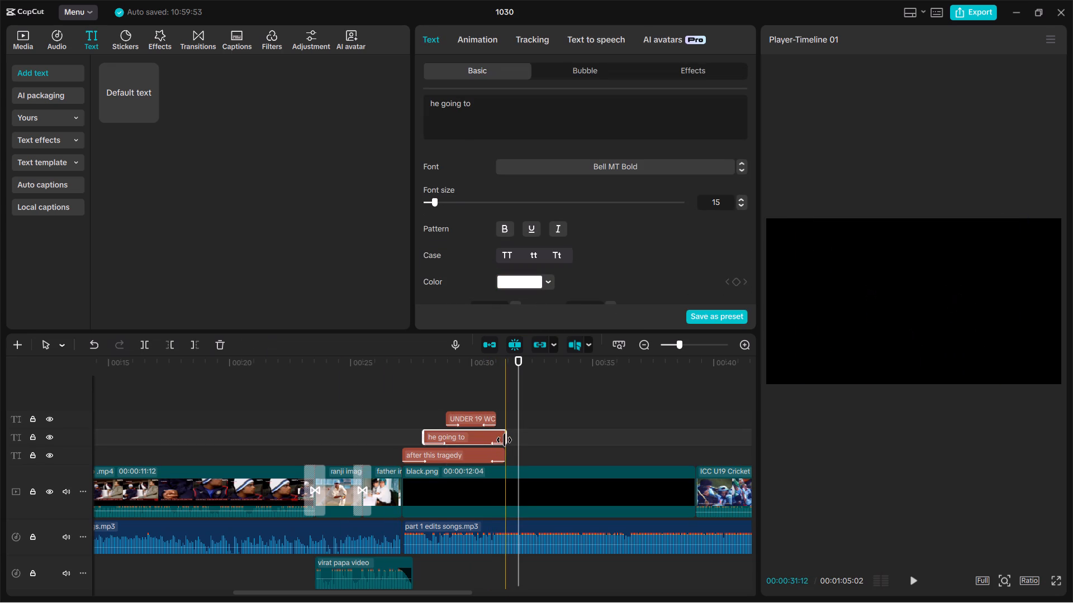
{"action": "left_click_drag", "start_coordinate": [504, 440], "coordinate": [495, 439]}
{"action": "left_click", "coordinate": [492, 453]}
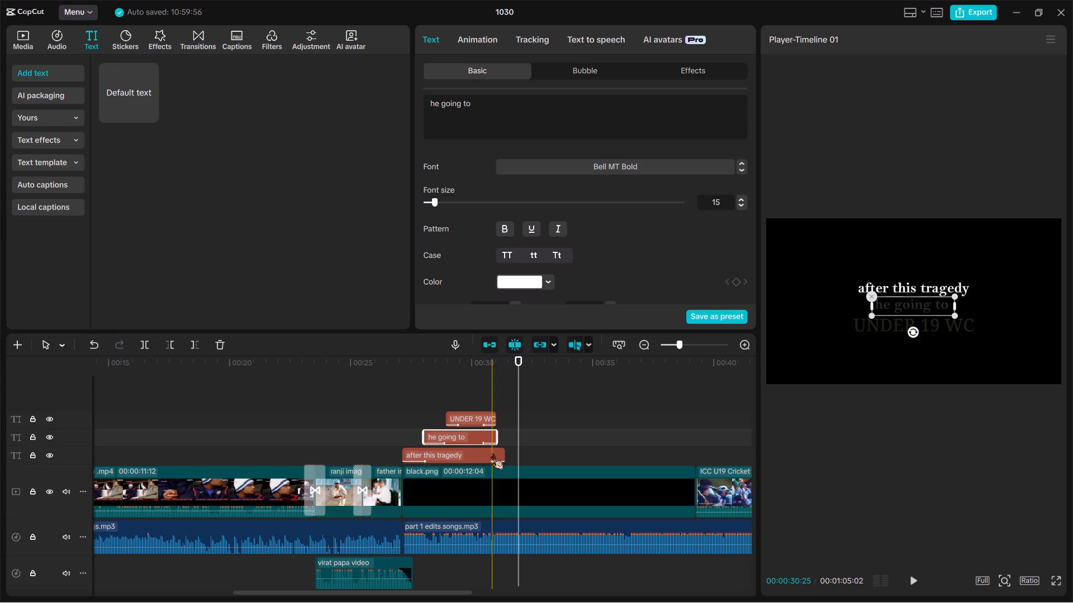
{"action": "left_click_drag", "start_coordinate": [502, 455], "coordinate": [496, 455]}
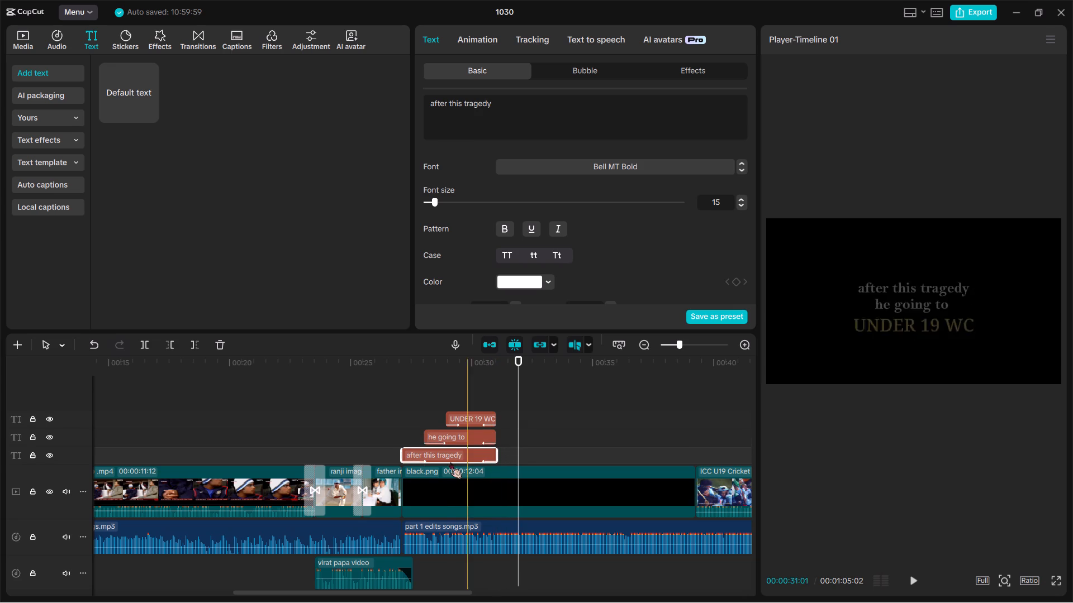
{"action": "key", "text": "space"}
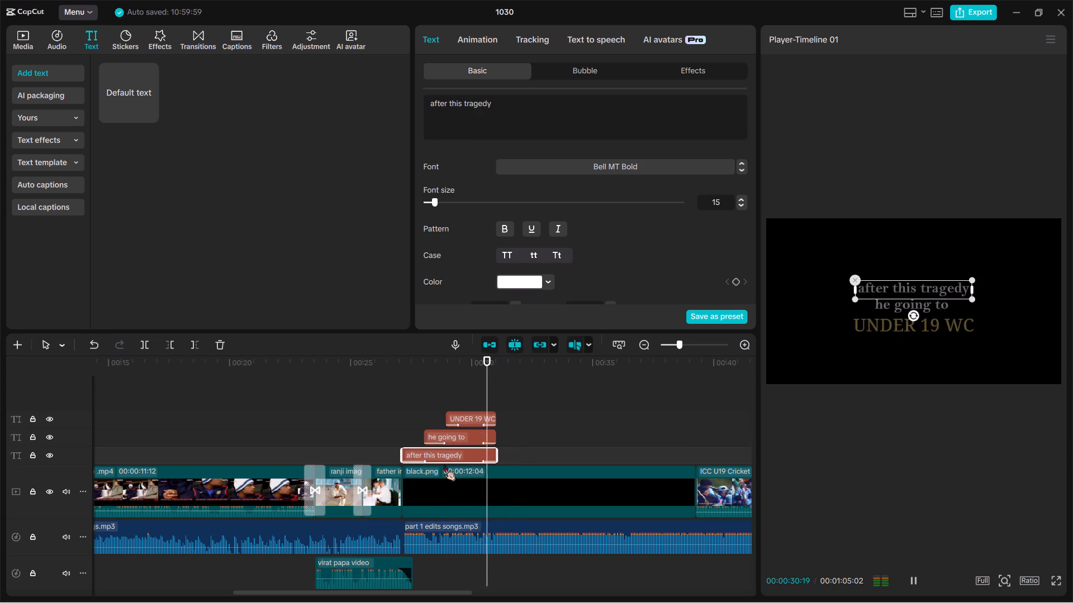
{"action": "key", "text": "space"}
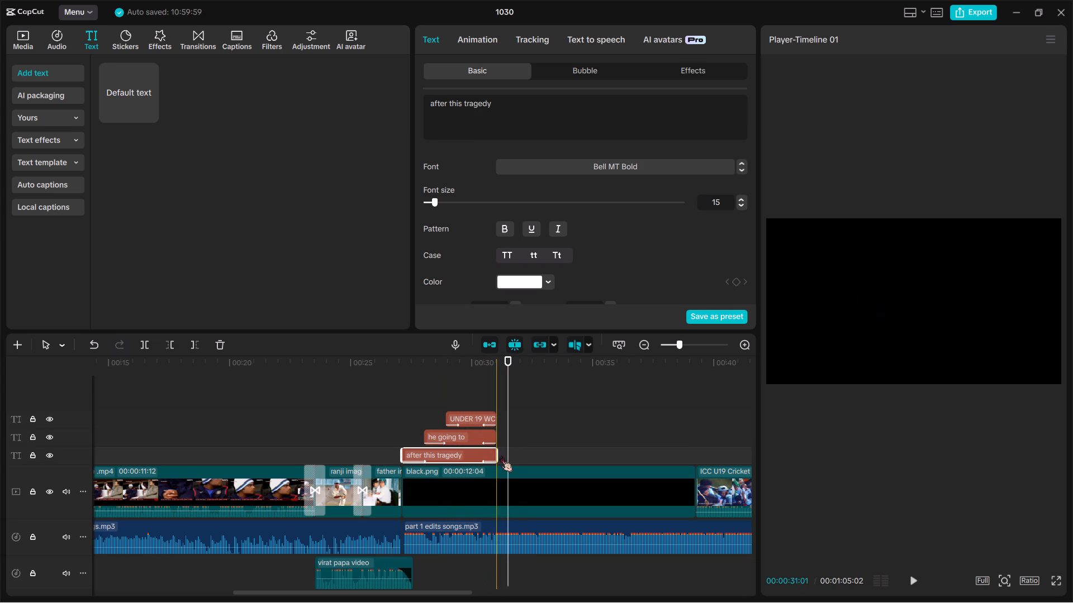
Extend the ends of "after this tragedy", "he going to" and "UNDER 19 WC" to a common point at about 00:31:15, and play them back.
{"action": "left_click_drag", "start_coordinate": [497, 452], "coordinate": [503, 454]}
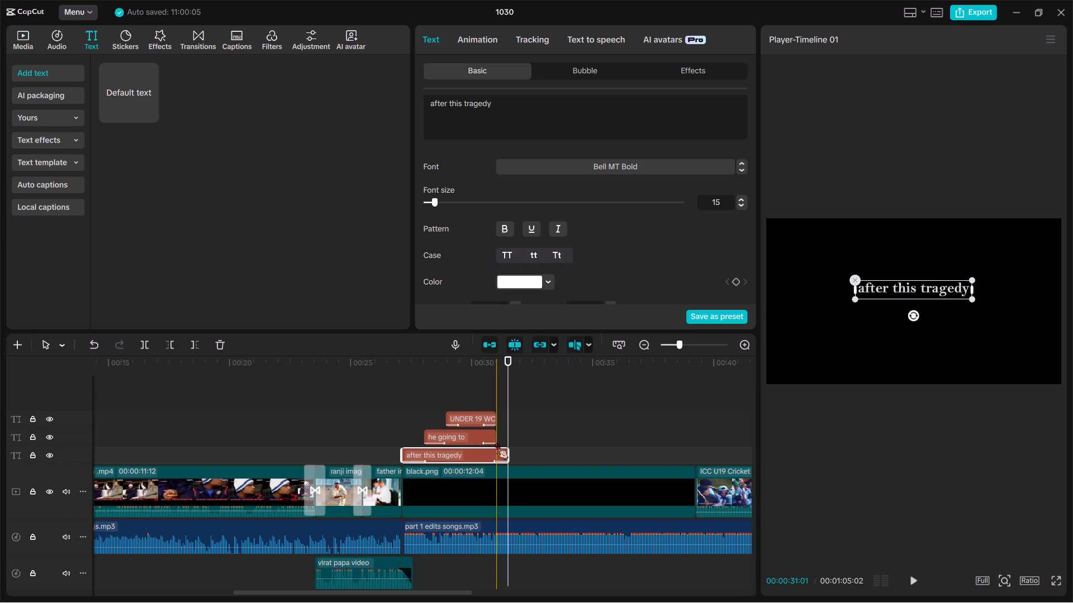
{"action": "left_click", "coordinate": [492, 435]}
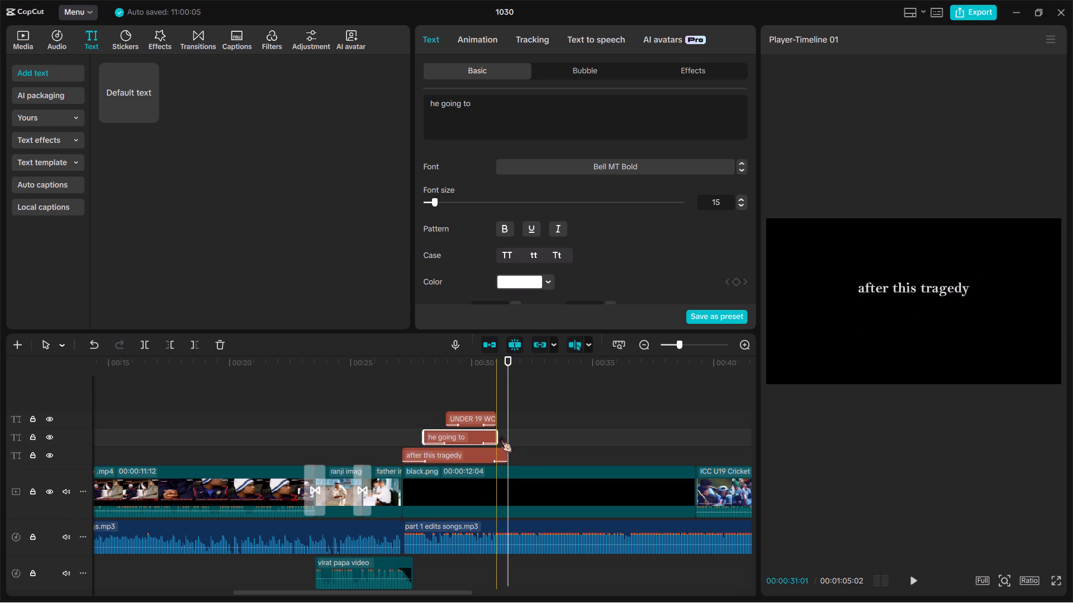
{"action": "left_click_drag", "start_coordinate": [497, 434], "coordinate": [511, 433]}
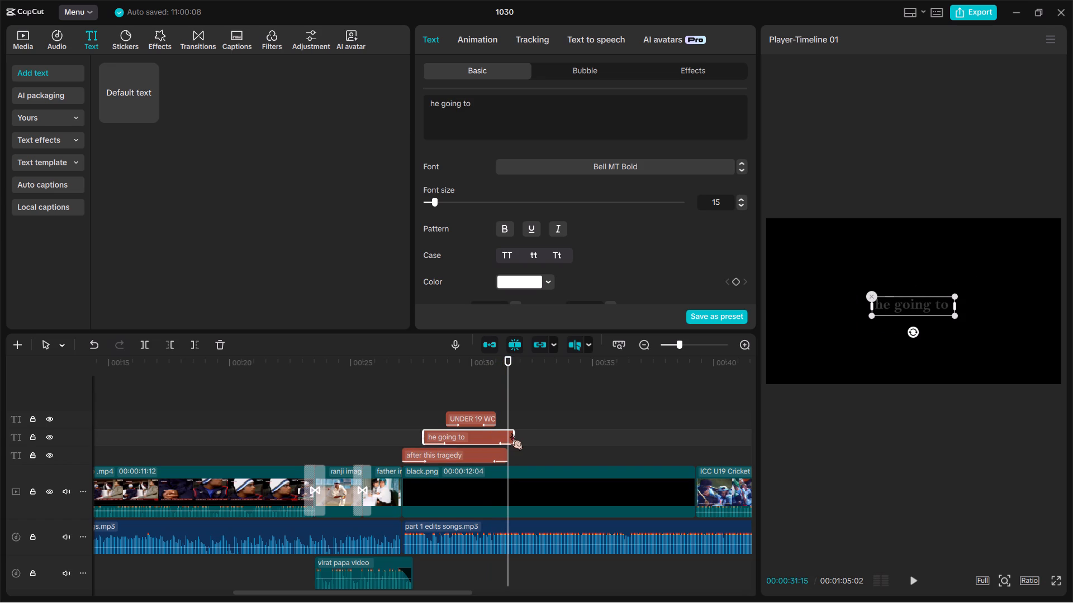
{"action": "left_click", "coordinate": [511, 433]}
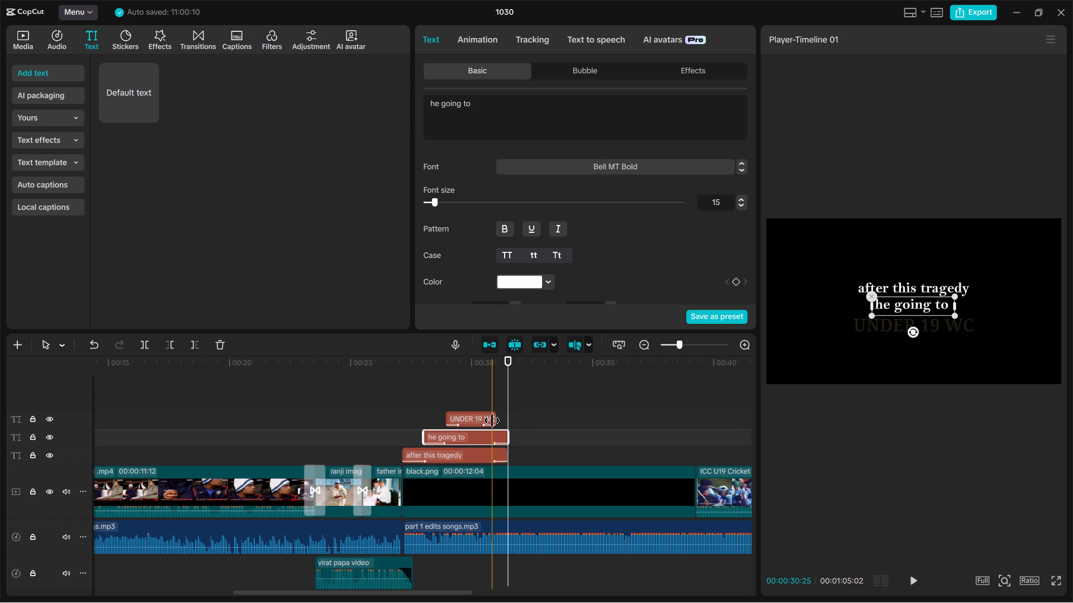
{"action": "left_click", "coordinate": [492, 420]}
{"action": "left_click_drag", "start_coordinate": [500, 420], "coordinate": [504, 420]}
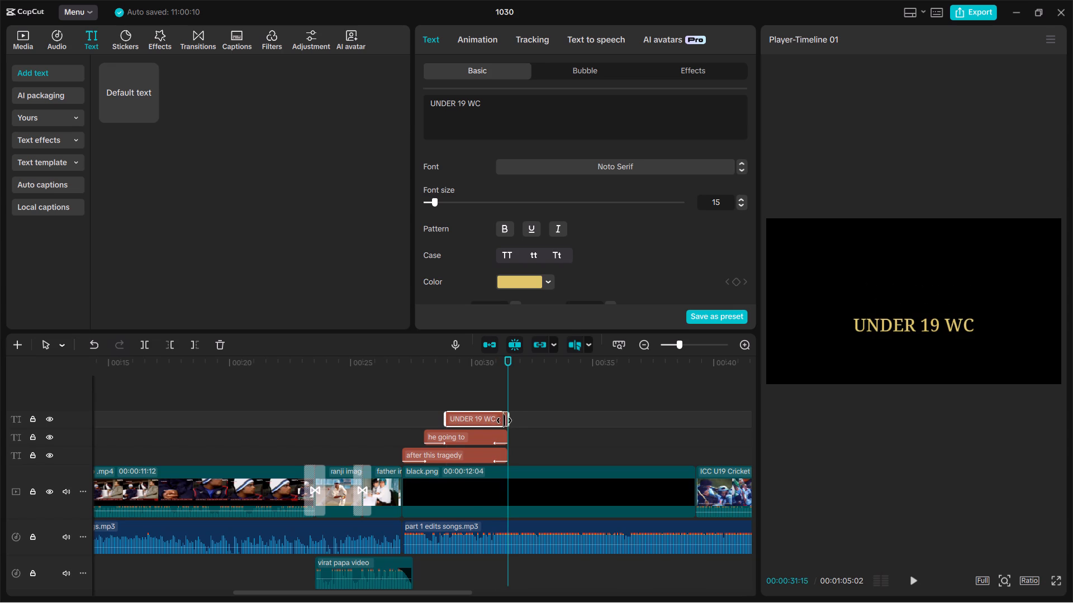
{"action": "left_click_drag", "start_coordinate": [504, 420], "coordinate": [506, 423]}
{"action": "key", "text": "space"}
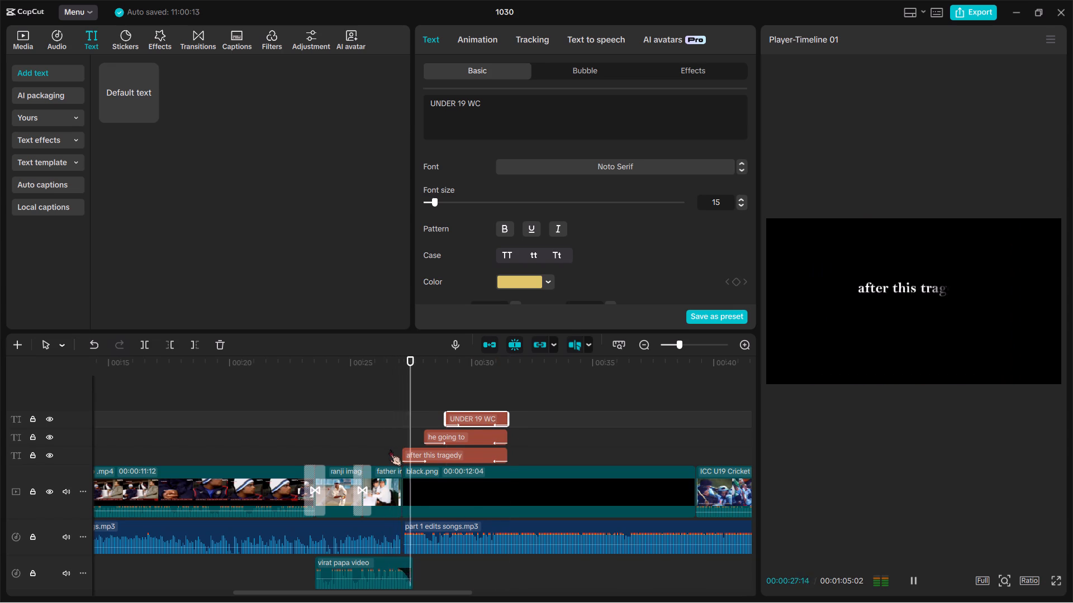
{"action": "key", "text": "space"}
Set the entrance animation duration of the "after this tragedy" title to 1.4 s, and play it back.
{"action": "left_click", "coordinate": [405, 454]}
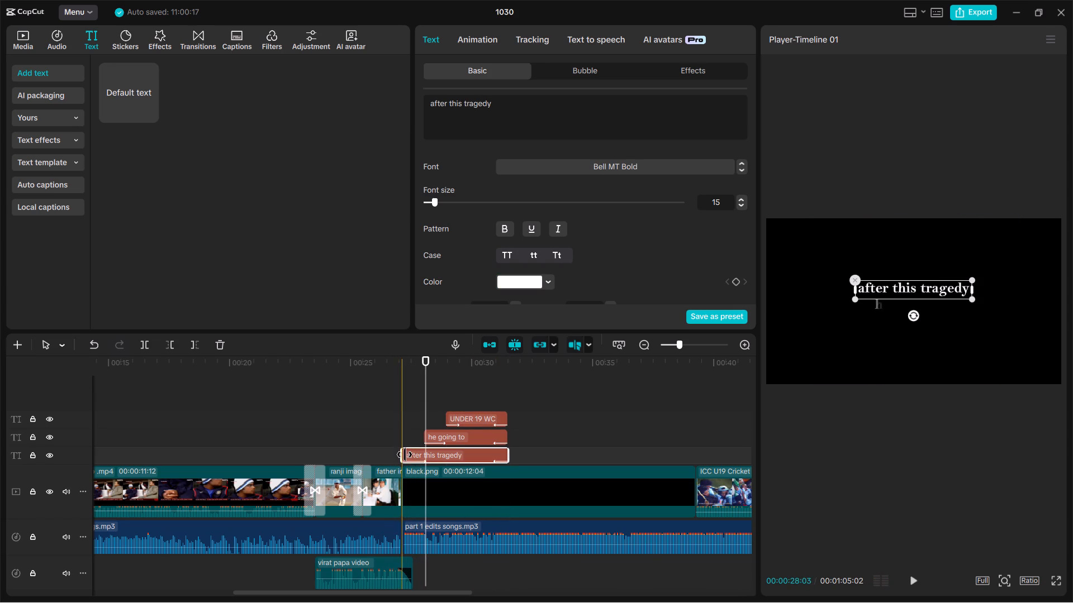
{"action": "left_click", "coordinate": [477, 32]}
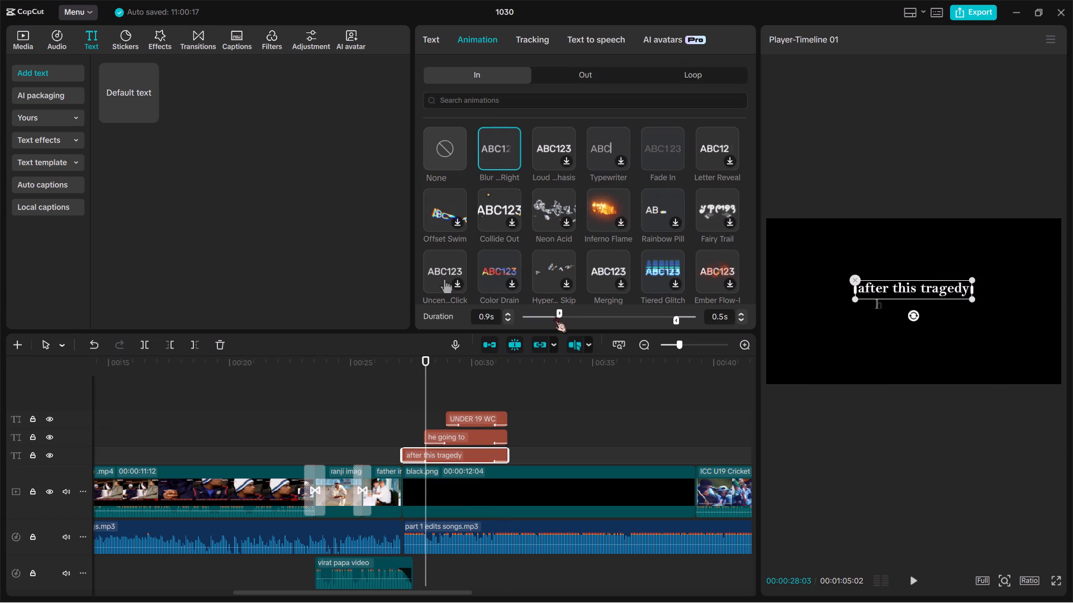
{"action": "left_click_drag", "start_coordinate": [558, 308], "coordinate": [564, 309]}
{"action": "left_click_drag", "start_coordinate": [558, 312], "coordinate": [576, 314]}
{"action": "key", "text": "space"}
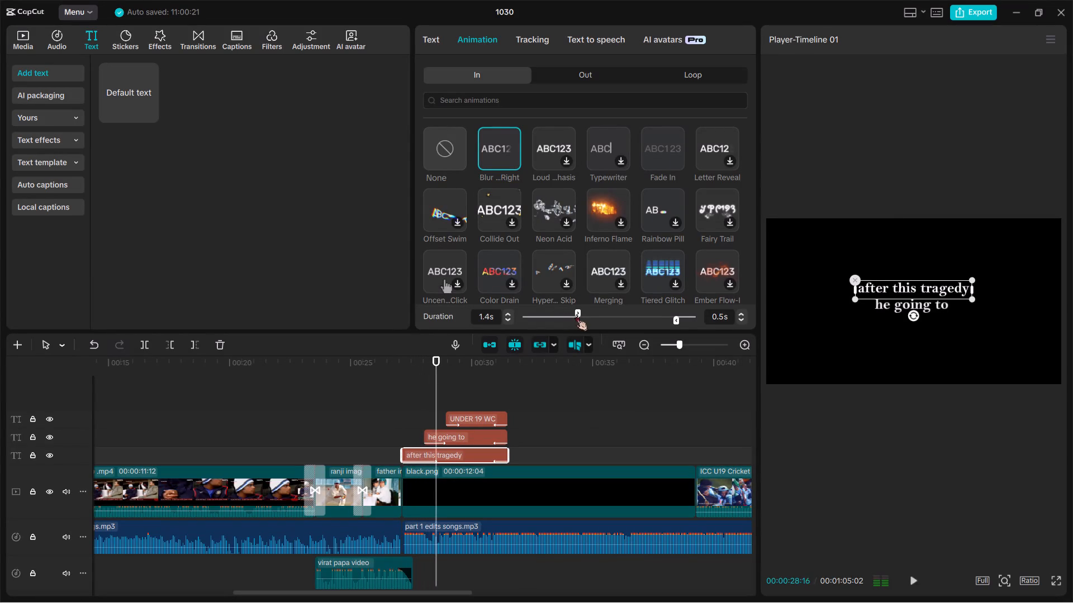
{"action": "key", "text": "space"}
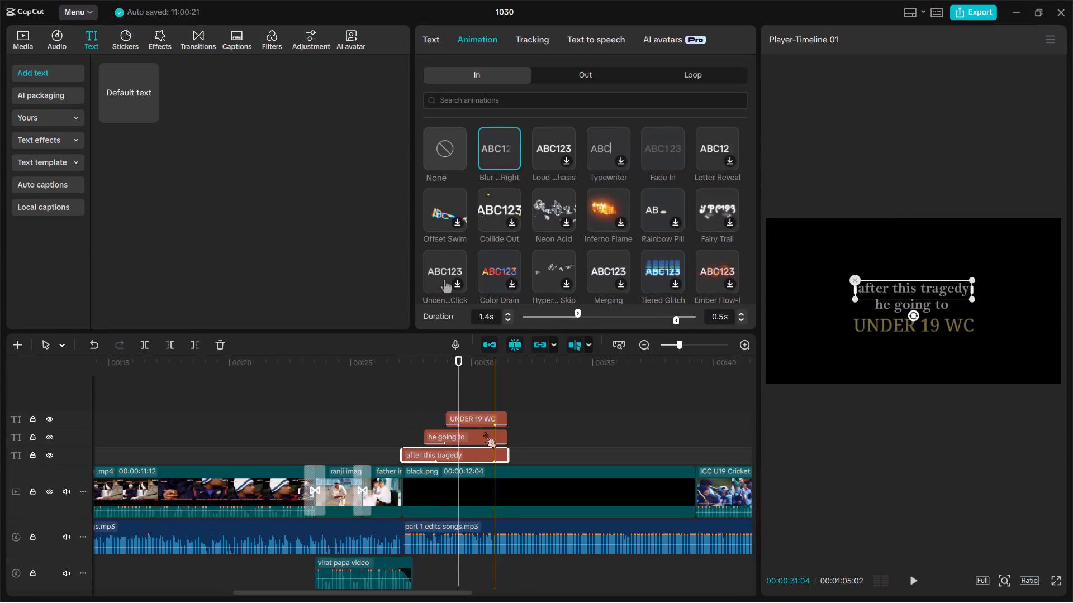
Set the entrance animation duration of the "he going to" title to 1.3 s, and play it back.
{"action": "left_click", "coordinate": [472, 440]}
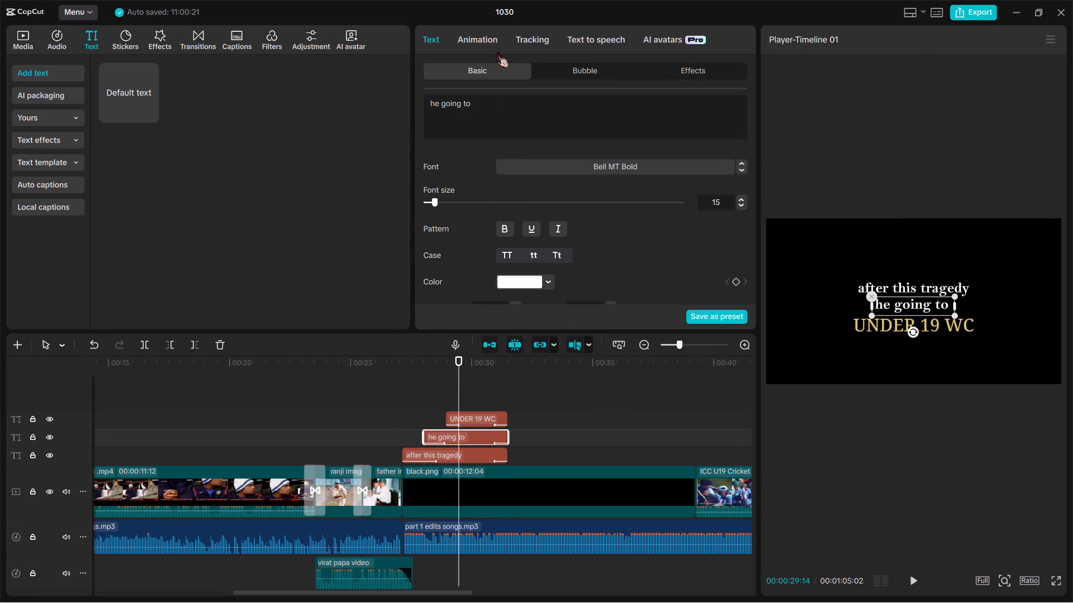
{"action": "left_click", "coordinate": [482, 43]}
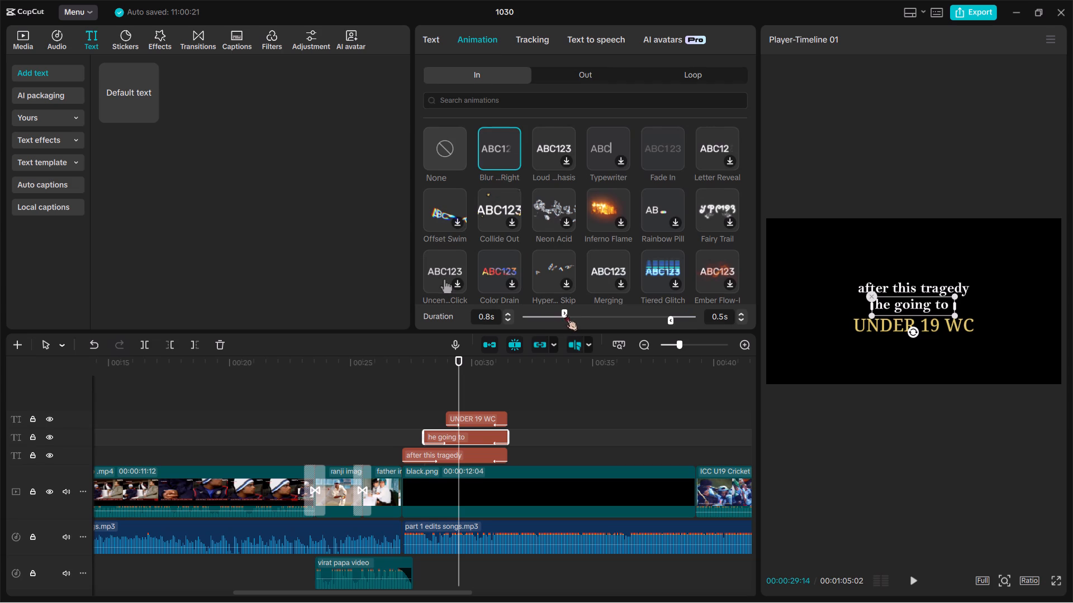
{"action": "left_click_drag", "start_coordinate": [566, 314], "coordinate": [578, 313]}
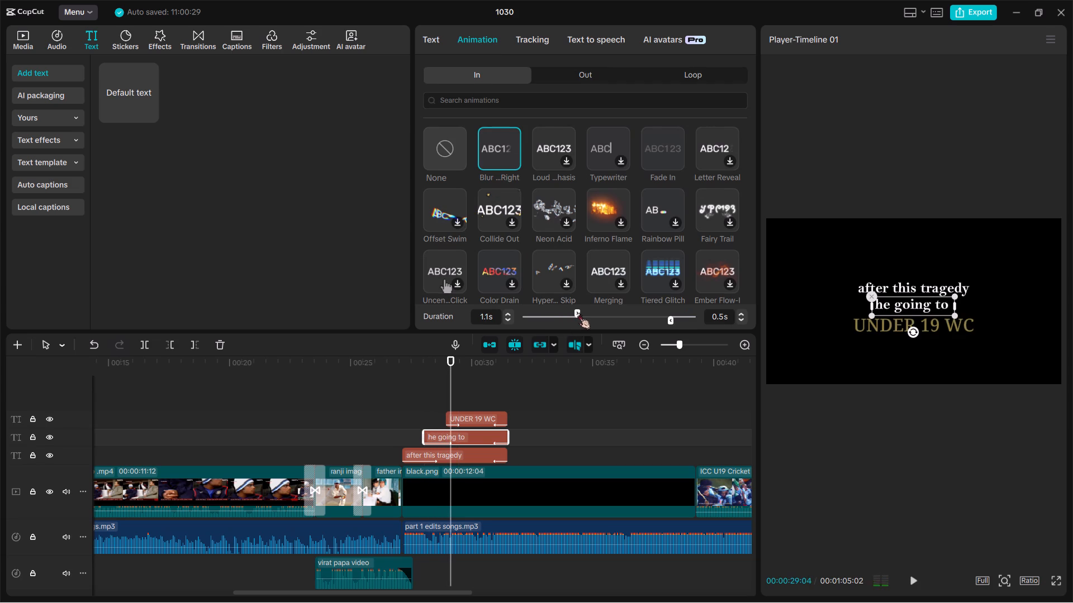
{"action": "left_click_drag", "start_coordinate": [575, 315], "coordinate": [583, 315]}
{"action": "left_click_drag", "start_coordinate": [583, 315], "coordinate": [583, 315]}
{"action": "key", "text": "space"}
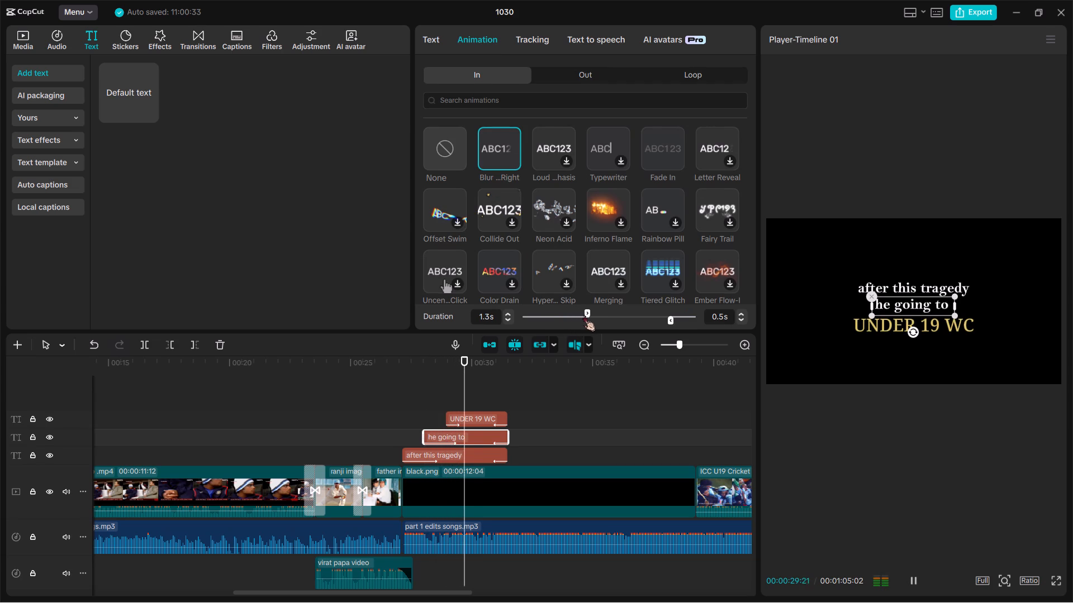
{"action": "key", "text": "space"}
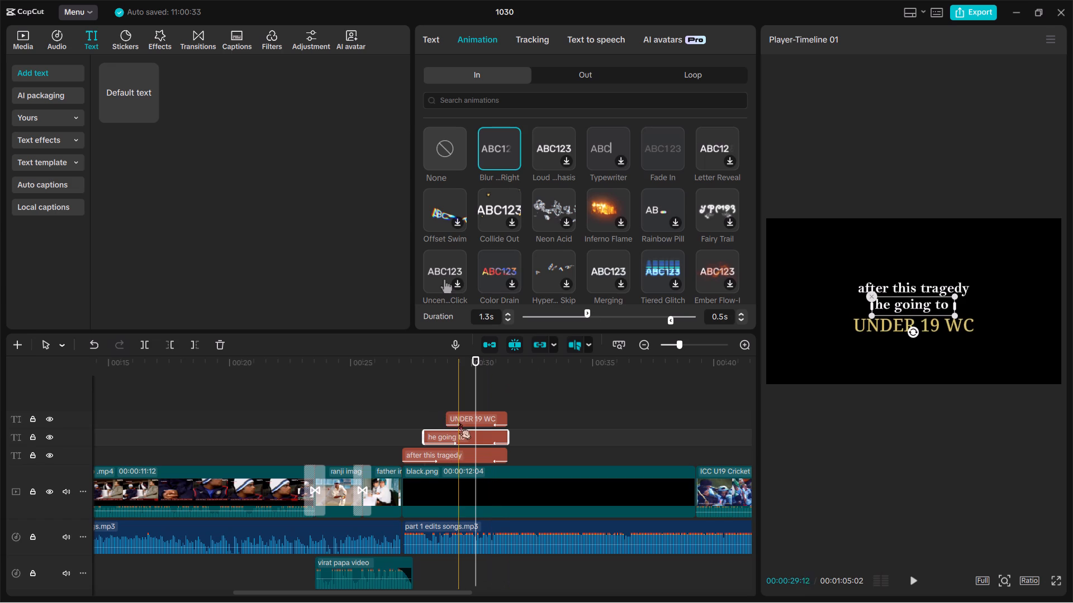
Trim the start of the "UNDER 19 WC" title so it begins at about 00:29:08, and play back the titles.
{"action": "left_click", "coordinate": [459, 423]}
{"action": "left_click_drag", "start_coordinate": [449, 422], "coordinate": [457, 422]}
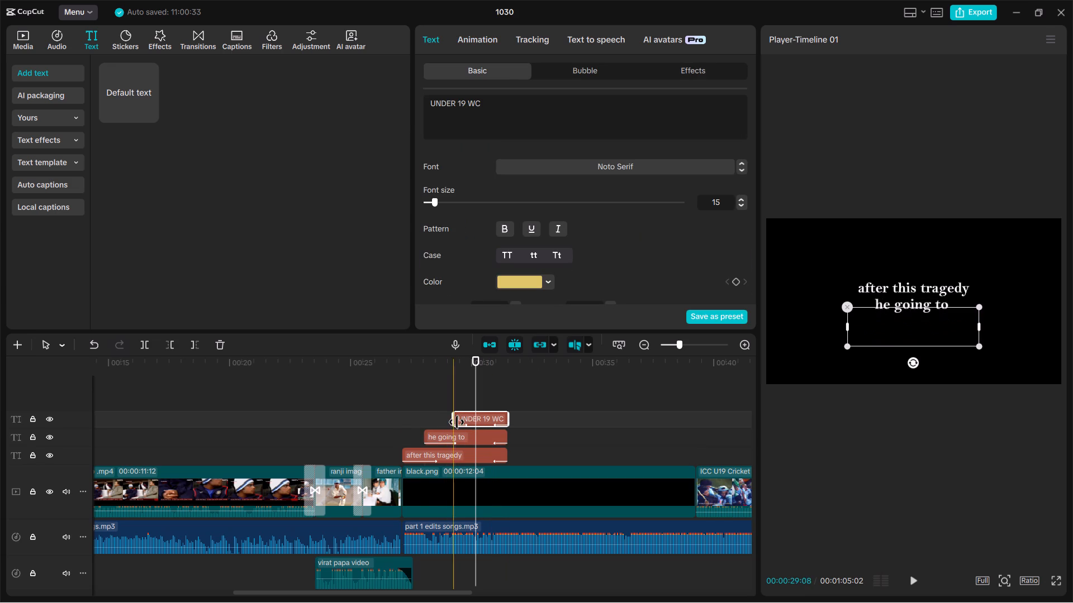
{"action": "key", "text": "space"}
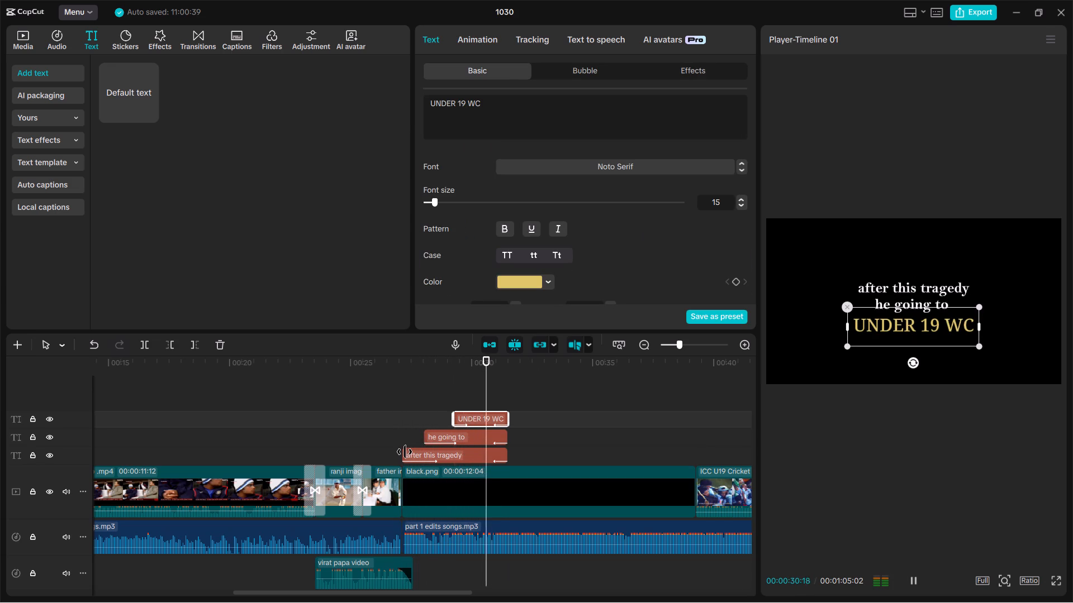
{"action": "key", "text": "space"}
{"action": "key", "text": "space"}
{"action": "key", "text": "space"}
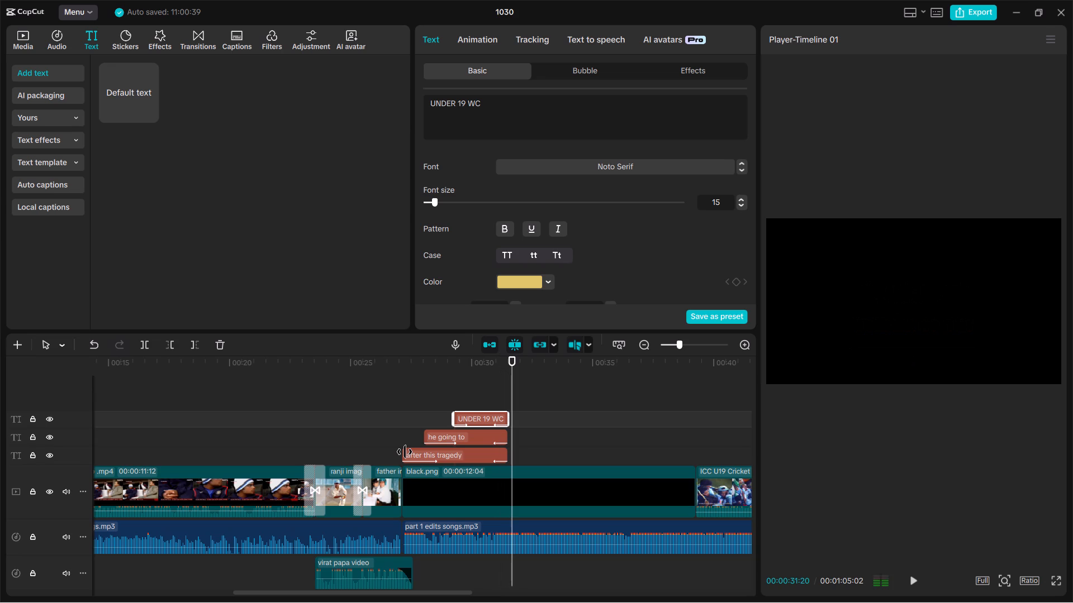
Add the "Before they were famous _ 2008 U19 CWC introductions.mp4" video above the black.png clip, starting at about 00:32:10, just after the titles.
{"action": "scroll", "coordinate": [405, 452], "scroll_direction": "down", "scroll_amount": 3, "text": "ctrl"}
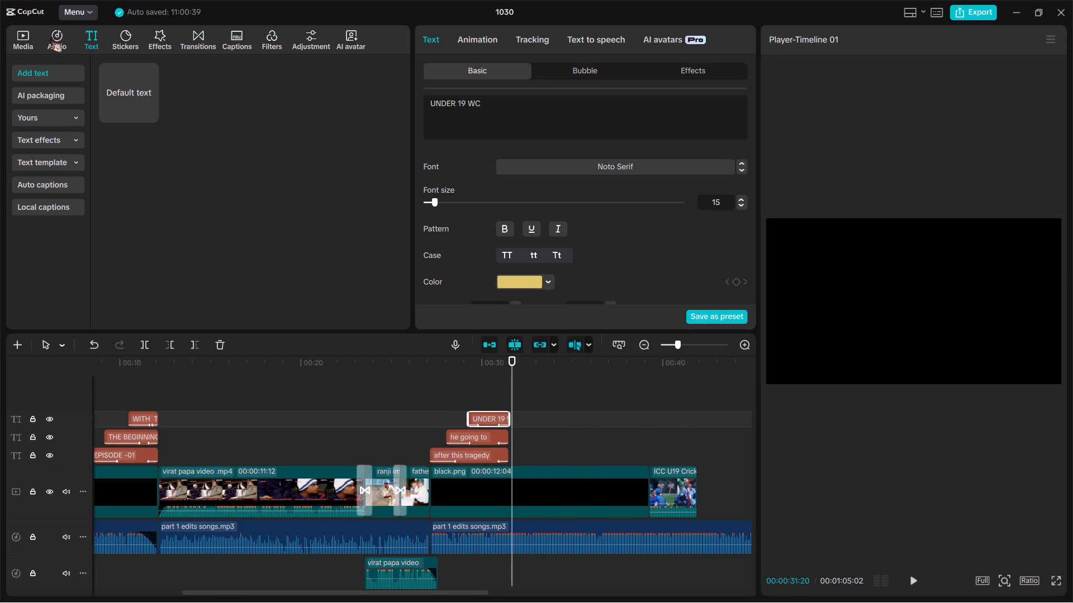
{"action": "left_click", "coordinate": [12, 33]}
{"action": "scroll", "coordinate": [366, 316], "scroll_direction": "down", "scroll_amount": 3, "text": "ctrl"}
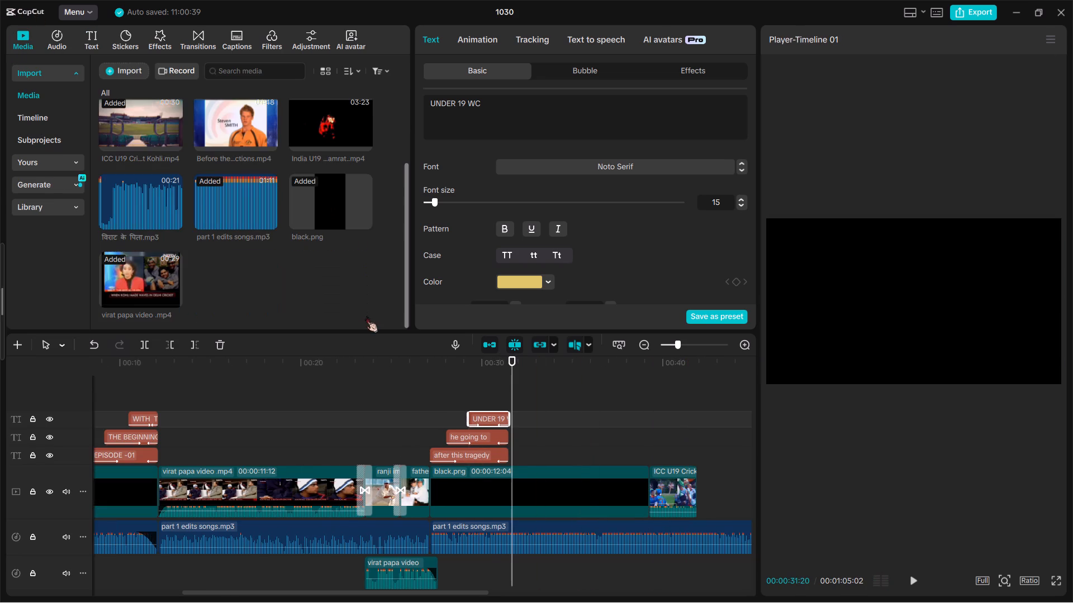
{"action": "left_click_drag", "start_coordinate": [225, 127], "coordinate": [464, 414]}
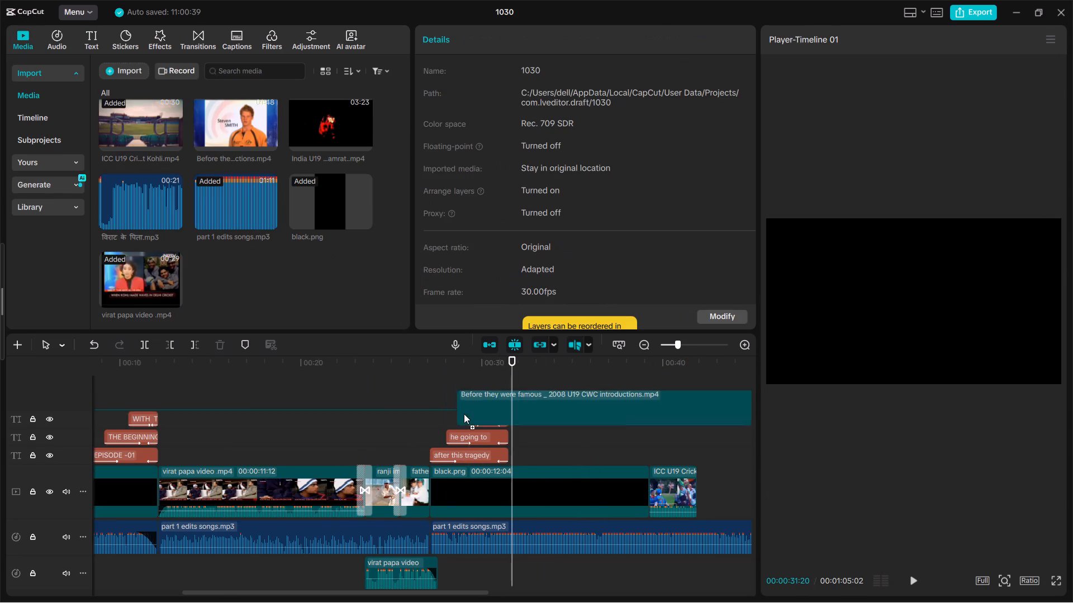
{"action": "left_click_drag", "start_coordinate": [464, 414], "coordinate": [524, 441]}
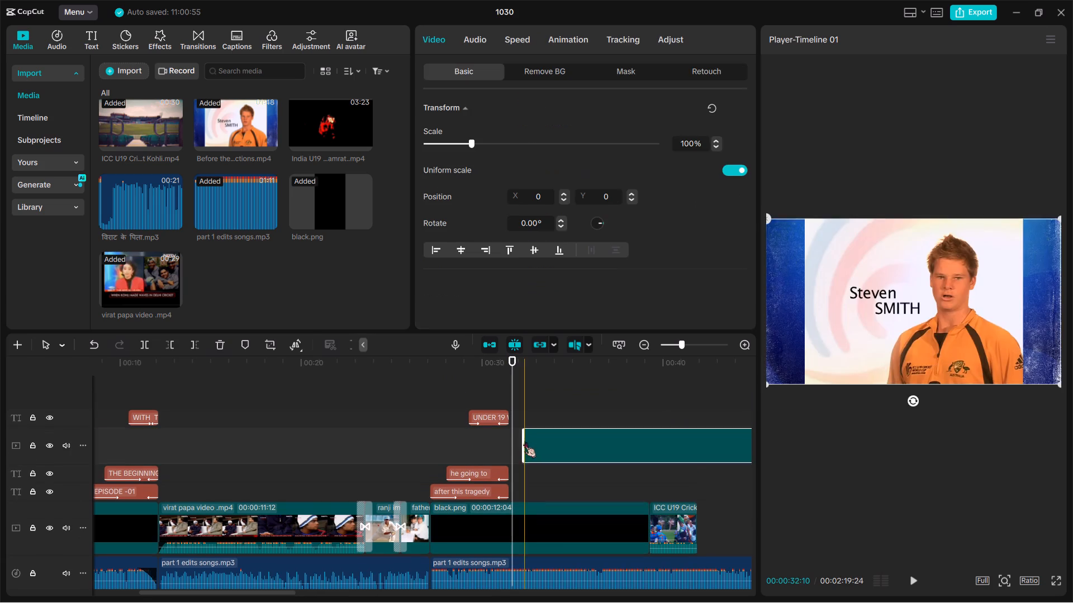
Trim the end of the black.png clip to about 00:31:15, where the titles end, closing the gap after it.
{"action": "left_click", "coordinate": [514, 524]}
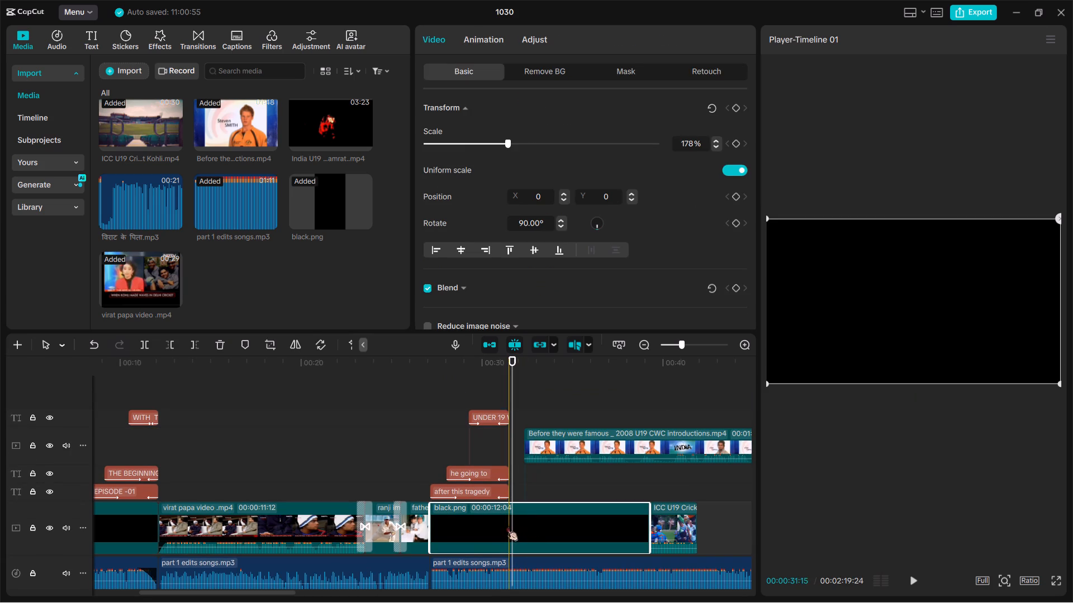
{"action": "left_click", "coordinate": [511, 529]}
{"action": "key", "text": "w"}
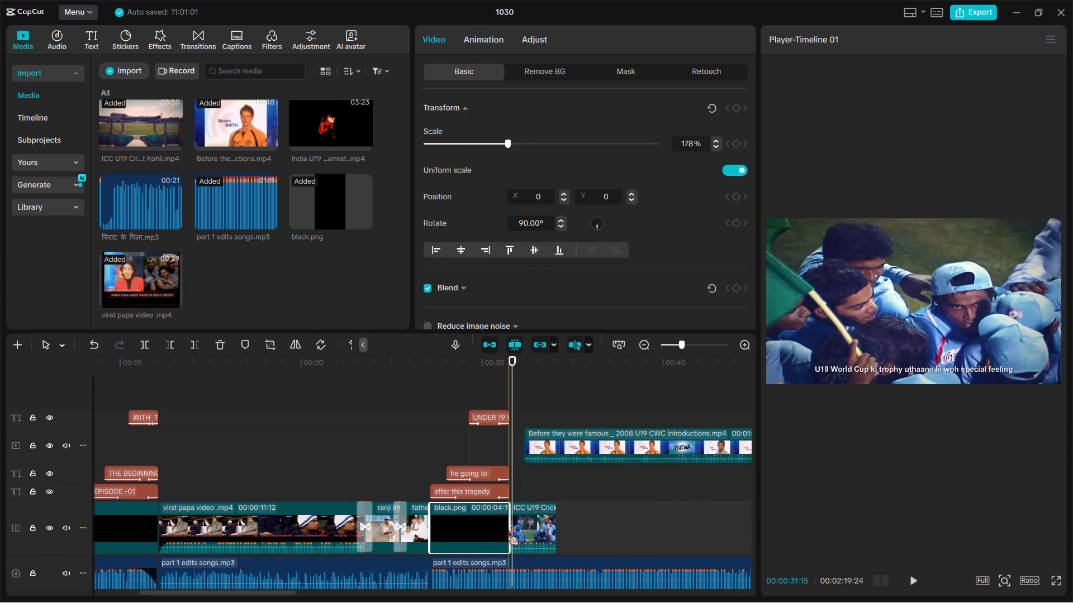
Move the U19 CWC introductions video onto the main track directly after black.png, and put the ICC U19 Cricket World Cup clip after it.
{"action": "left_click_drag", "start_coordinate": [549, 444], "coordinate": [539, 532]}
{"action": "left_click_drag", "start_coordinate": [531, 485], "coordinate": [775, 510]}
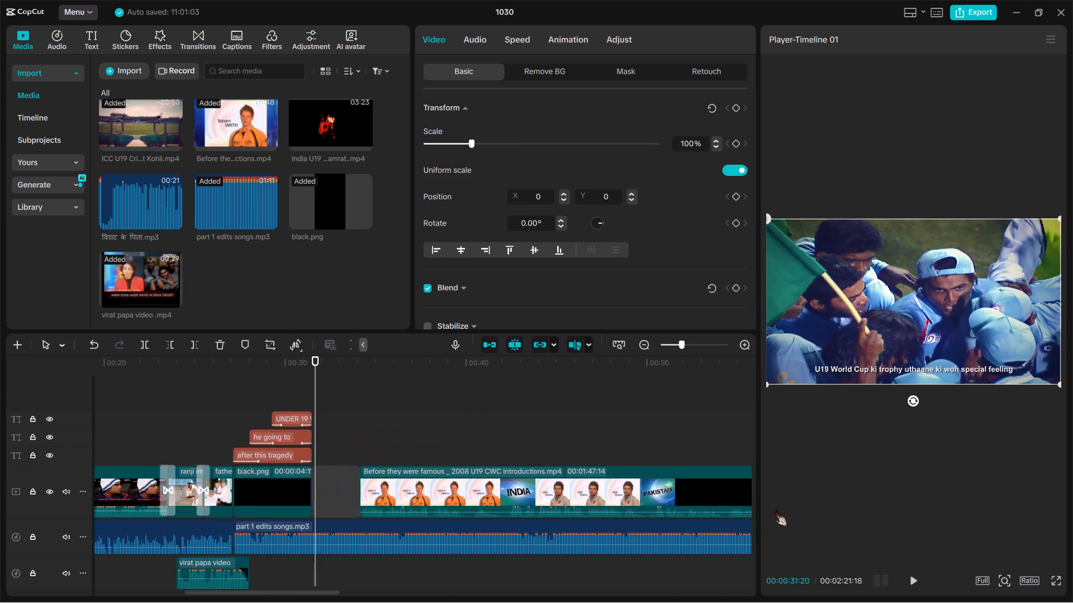
{"action": "left_click_drag", "start_coordinate": [775, 510], "coordinate": [748, 508]}
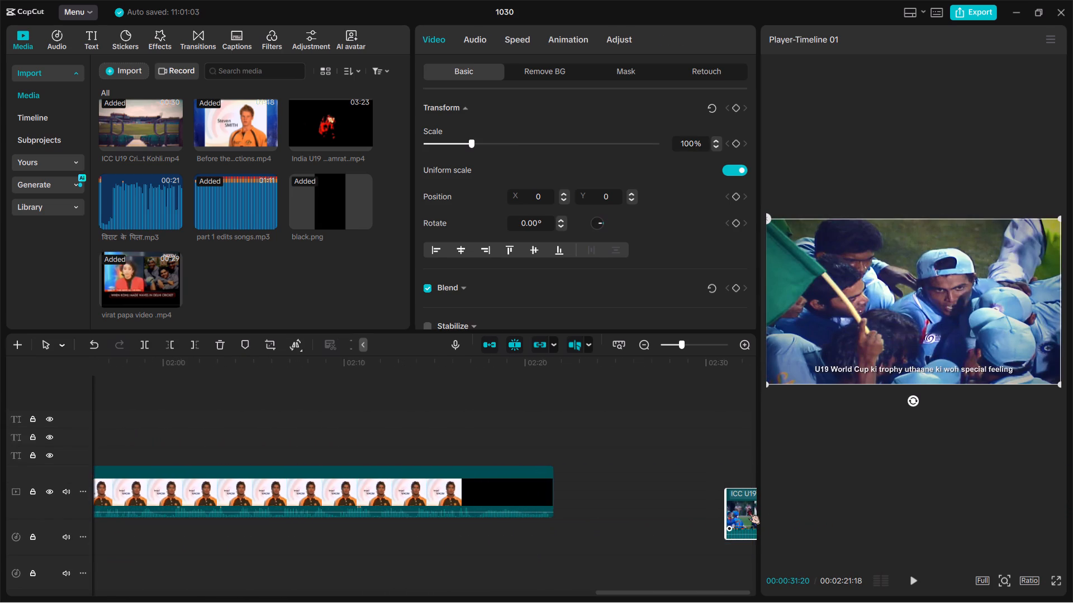
{"action": "left_click_drag", "start_coordinate": [748, 508], "coordinate": [619, 491]}
Split the introductions video at about 00:38:02, where the INDIA title begins, and at about 00:45:24, just before the PAKISTAN title.
{"action": "scroll", "coordinate": [619, 491], "scroll_direction": "down", "scroll_amount": 12, "text": "ctrl"}
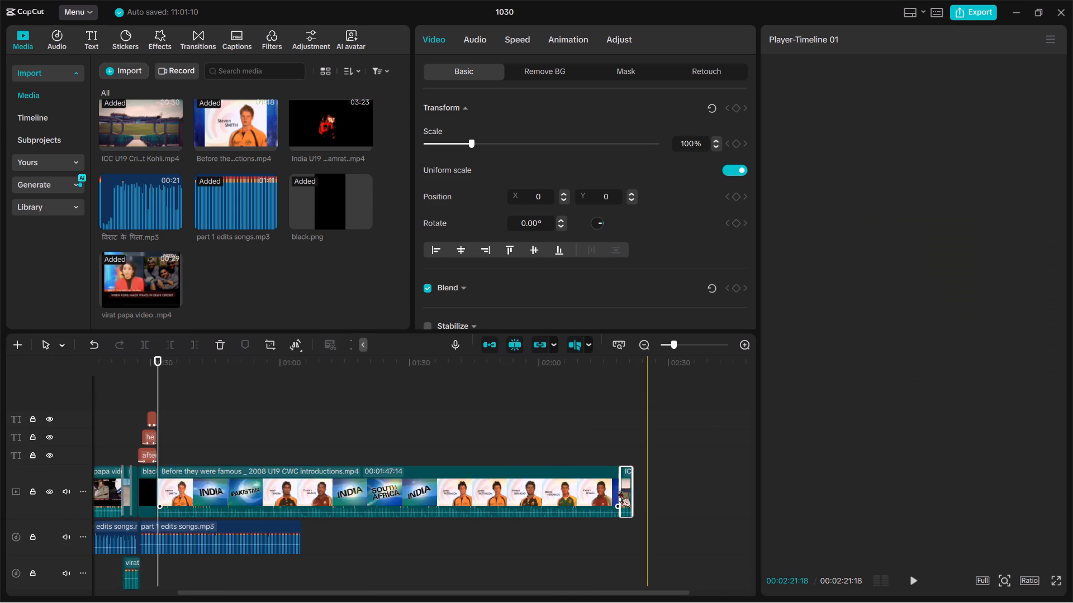
{"action": "scroll", "coordinate": [619, 491], "scroll_direction": "down", "scroll_amount": 5, "text": "ctrl"}
{"action": "scroll", "coordinate": [218, 479], "scroll_direction": "up", "scroll_amount": 13, "text": "ctrl"}
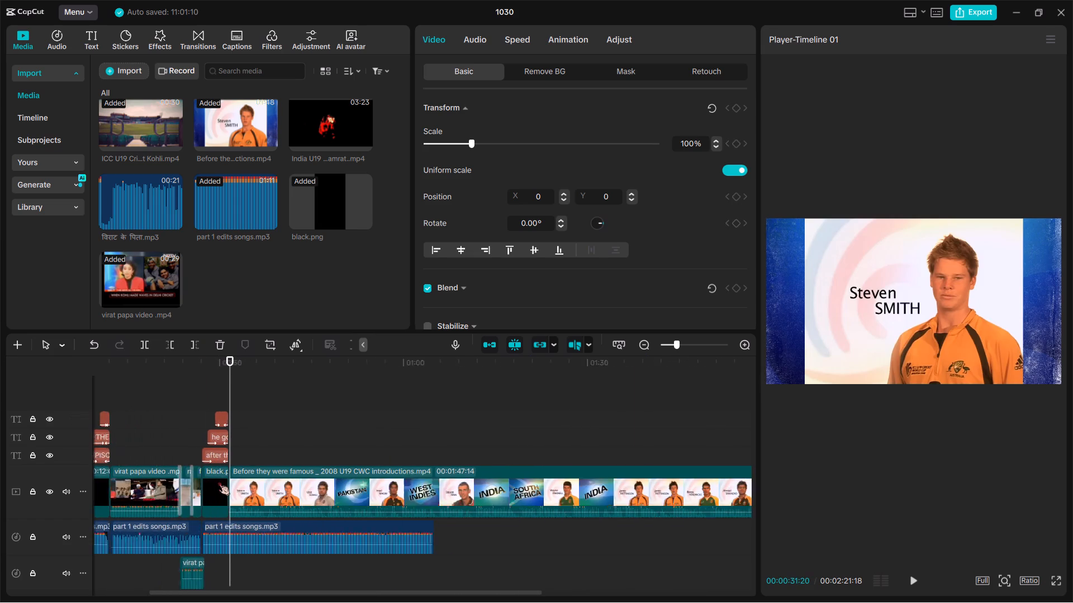
{"action": "scroll", "coordinate": [218, 479], "scroll_direction": "up", "scroll_amount": 7}
{"action": "scroll", "coordinate": [218, 479], "scroll_direction": "up", "scroll_amount": 11, "text": "ctrl"}
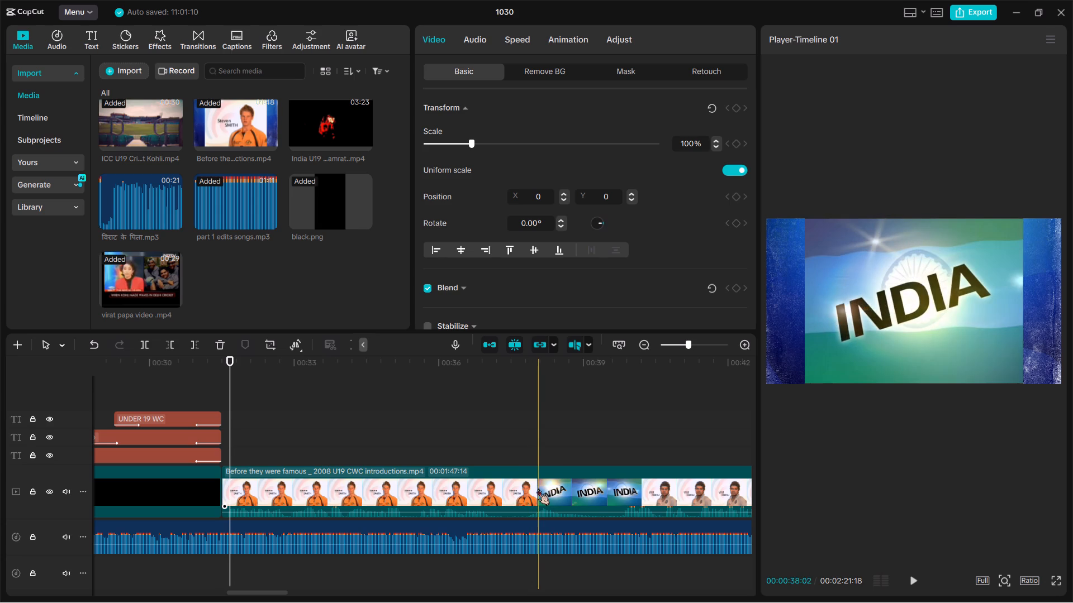
{"action": "key", "text": "ctrl+b"}
{"action": "scroll", "coordinate": [538, 489], "scroll_direction": "left", "scroll_amount": 1}
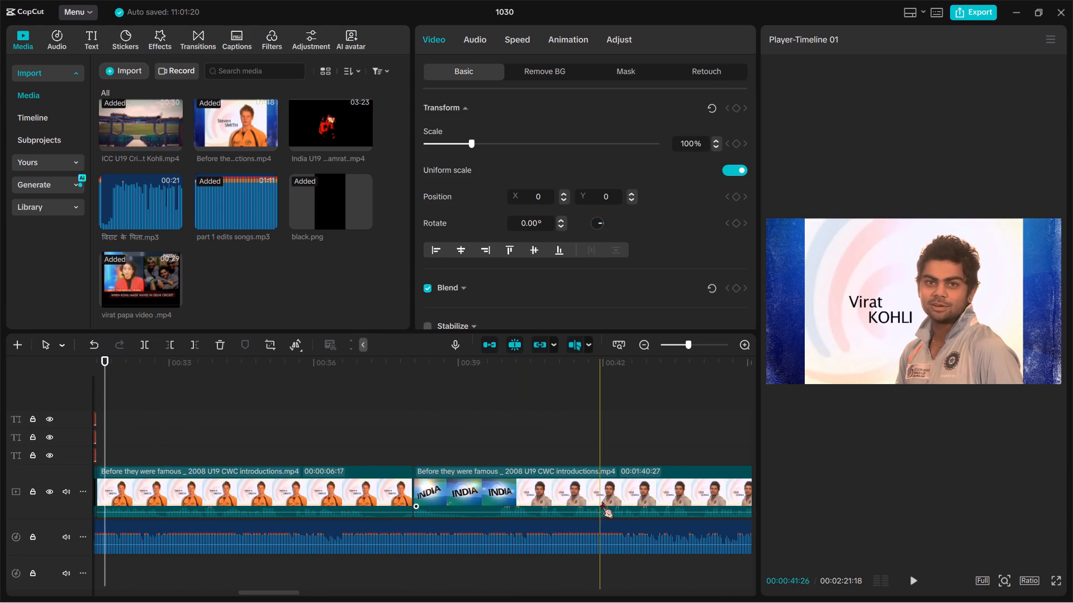
{"action": "scroll", "coordinate": [601, 502], "scroll_direction": "left", "scroll_amount": 1}
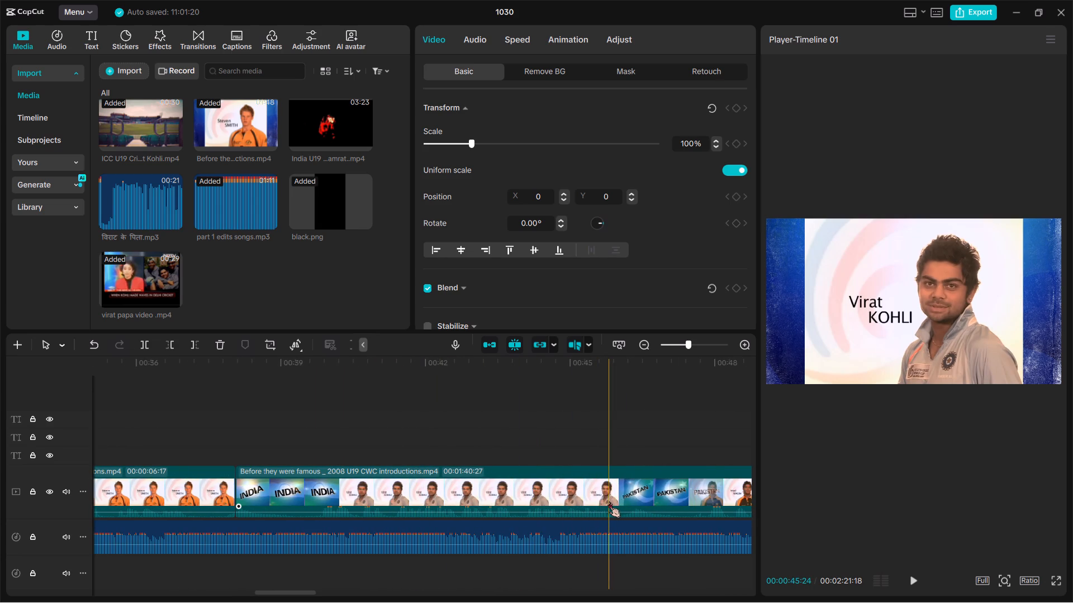
{"action": "key", "text": "ctrl+b"}
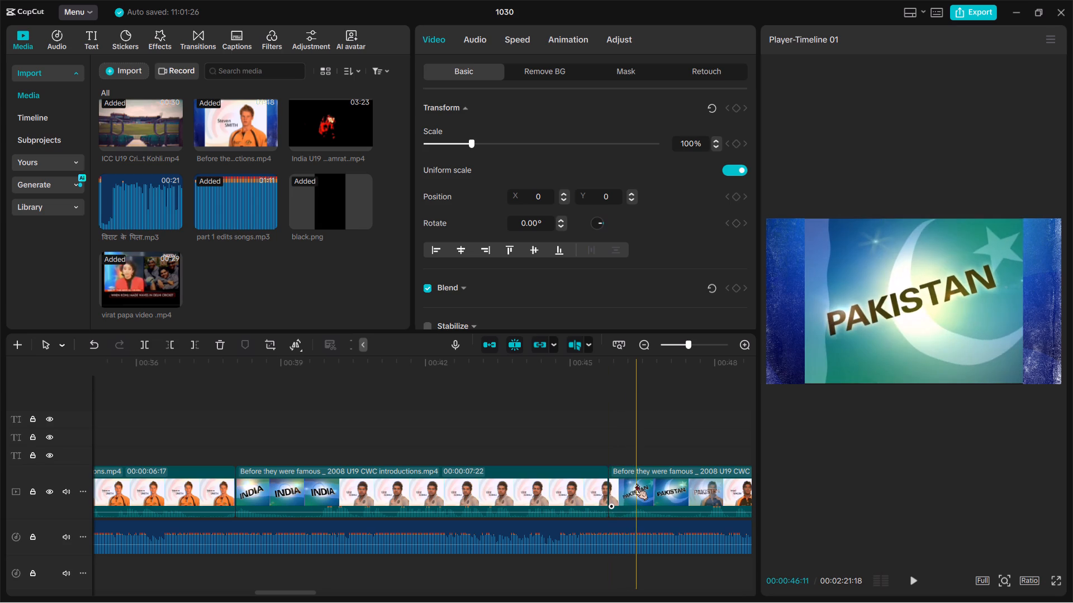
Delete the PAKISTAN-onward piece and the opening Steven Smith piece of the introductions video, keeping only the INDIA and Virat Kohli section.
{"action": "left_click", "coordinate": [636, 484]}
{"action": "key", "text": "BackSpace"}
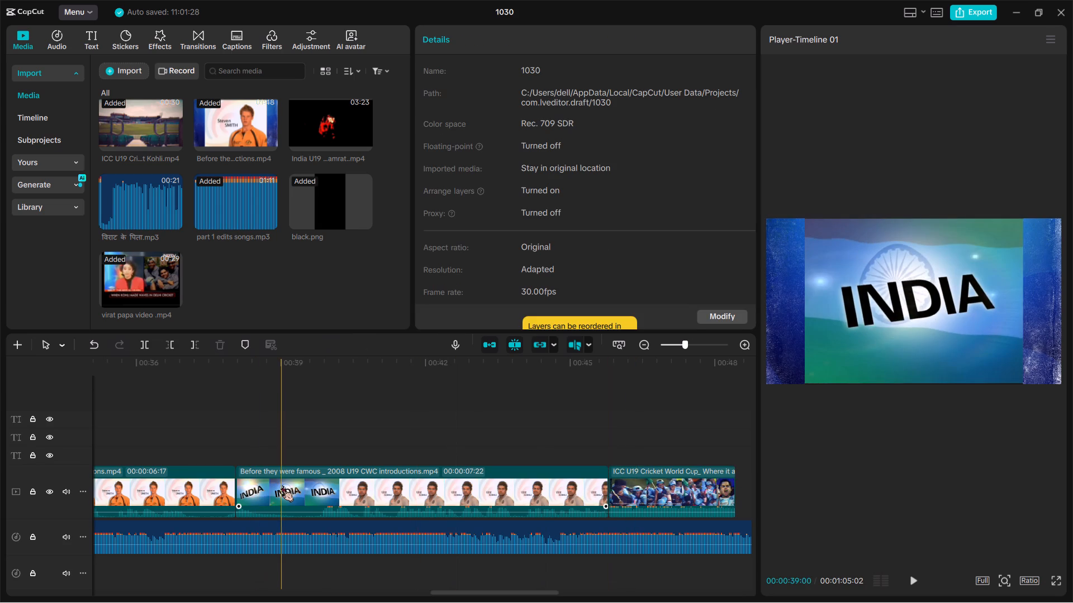
{"action": "scroll", "coordinate": [282, 485], "scroll_direction": "right", "scroll_amount": 1}
{"action": "left_click", "coordinate": [239, 486]}
{"action": "key", "text": "BackSpace"}
Play back the edit from the titles over black through the Virat Kohli introduction.
{"action": "scroll", "coordinate": [239, 486], "scroll_direction": "down", "scroll_amount": 2}
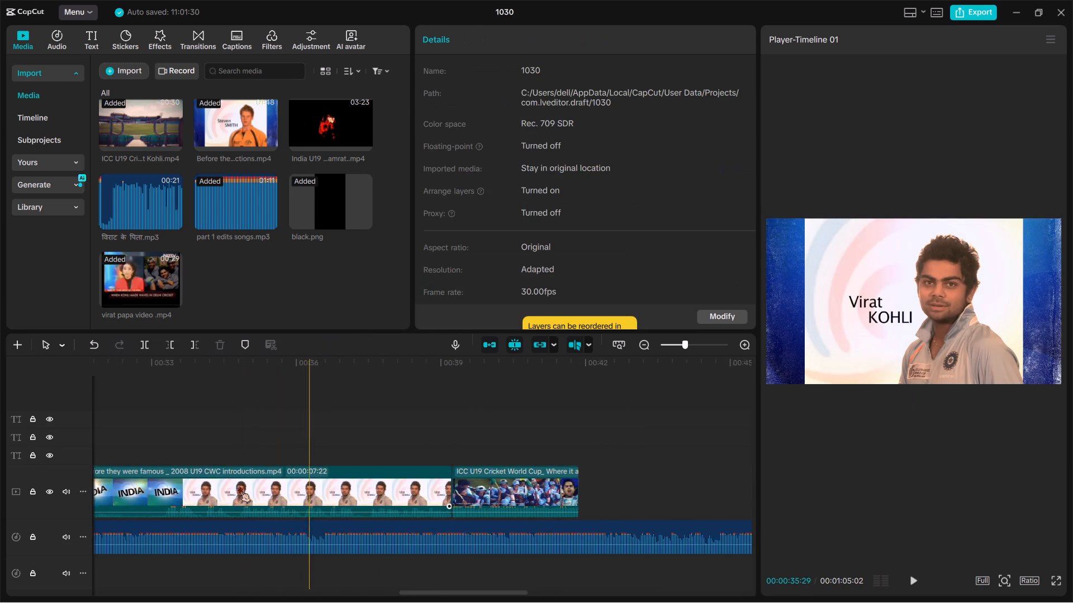
{"action": "scroll", "coordinate": [239, 486], "scroll_direction": "down", "scroll_amount": 4}
{"action": "key", "text": "space"}
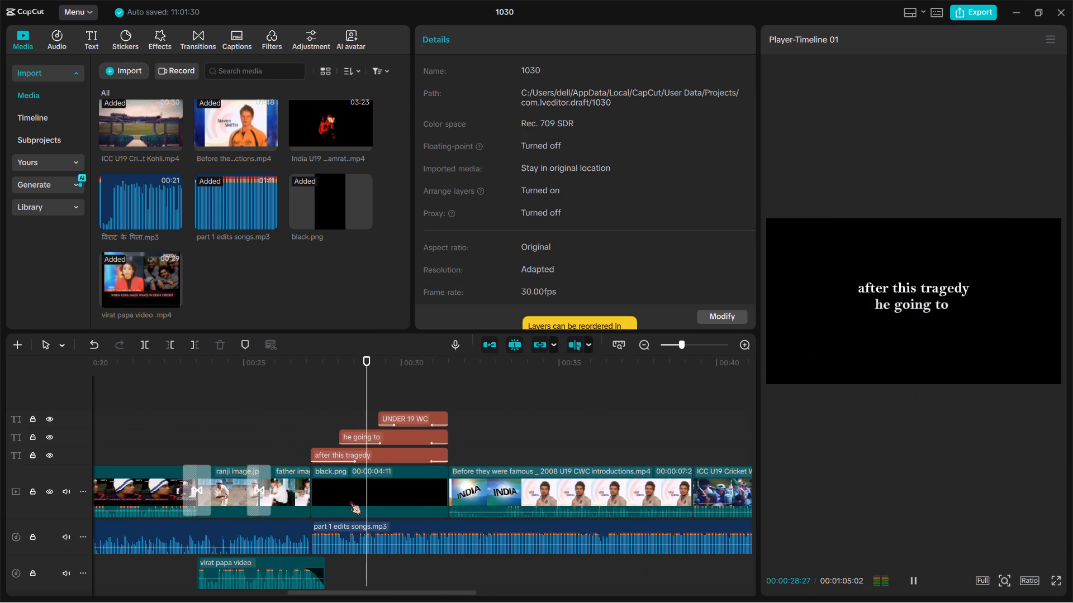
{"action": "scroll", "coordinate": [349, 498], "scroll_direction": "left", "scroll_amount": 1}
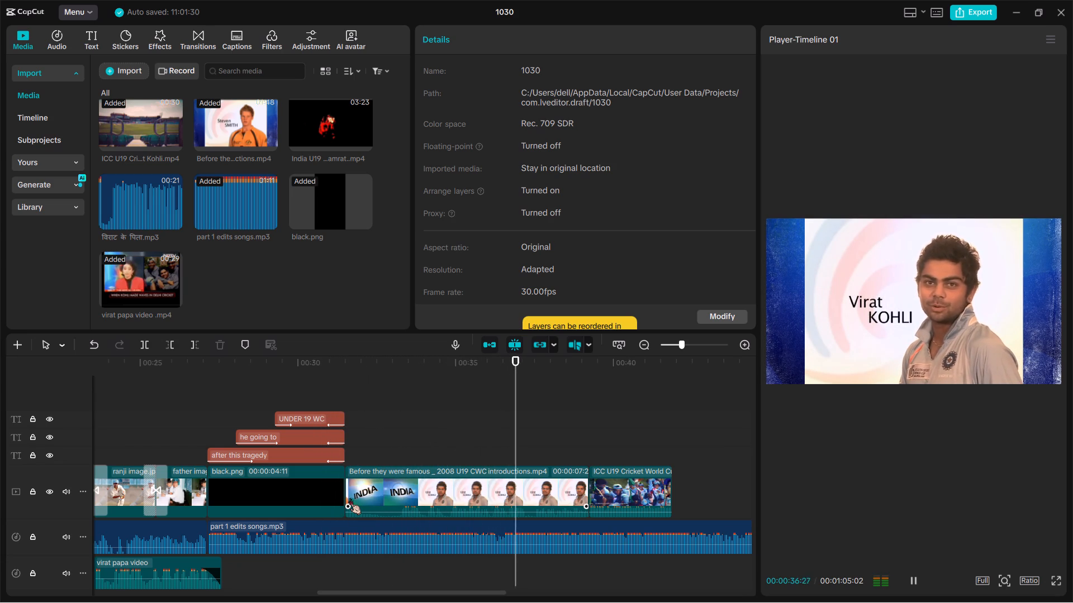
{"action": "key", "text": "space"}
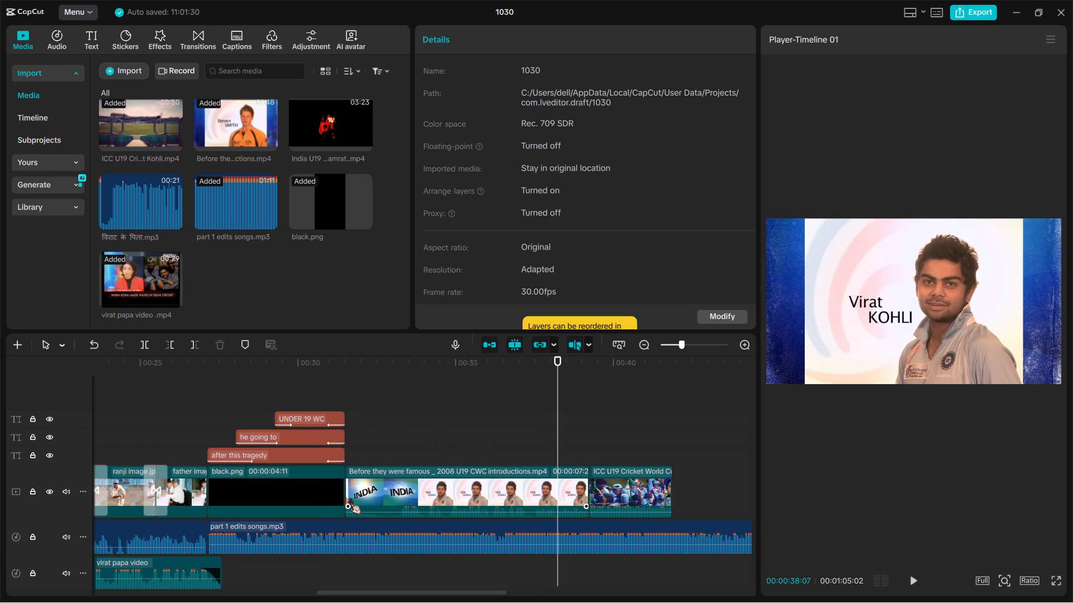
Split the part 1 edits songs.mp3 audio at about 00:31:15, where the introductions clip begins.
{"action": "scroll", "coordinate": [538, 502], "scroll_direction": "up", "scroll_amount": 8, "text": "ctrl"}
{"action": "scroll", "coordinate": [538, 502], "scroll_direction": "up", "scroll_amount": 7}
{"action": "scroll", "coordinate": [302, 514], "scroll_direction": "right", "scroll_amount": 1}
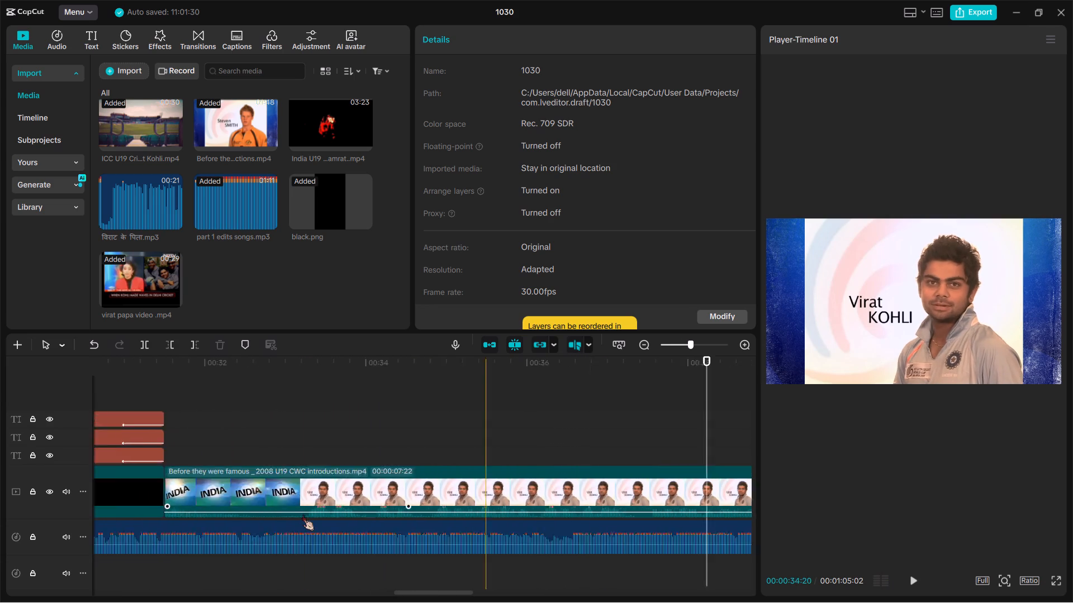
{"action": "scroll", "coordinate": [302, 514], "scroll_direction": "right", "scroll_amount": 1}
{"action": "left_click", "coordinate": [464, 527]}
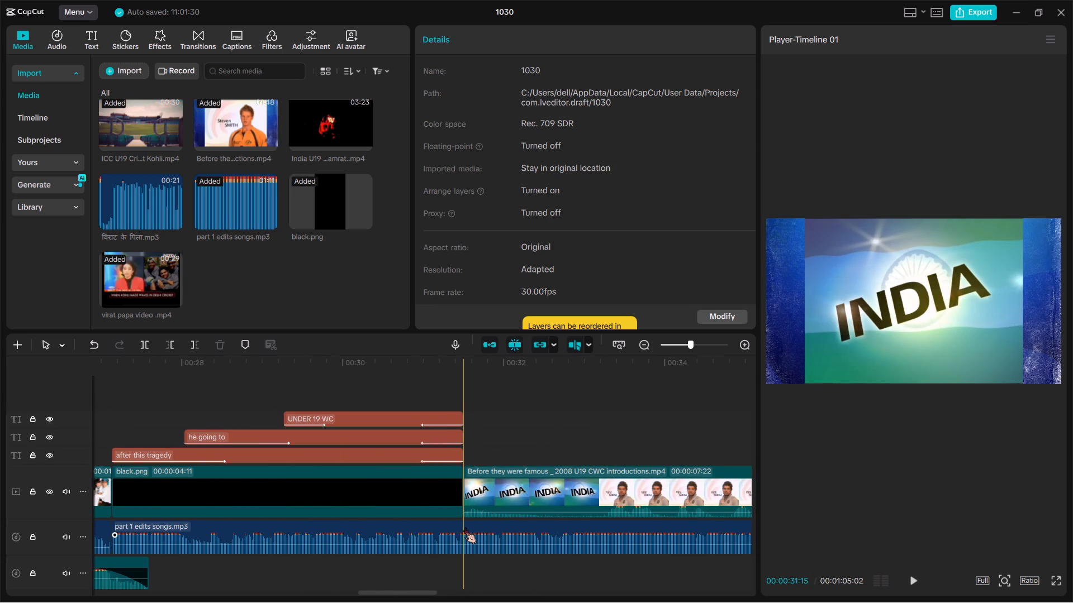
{"action": "key", "text": "ctrl+b"}
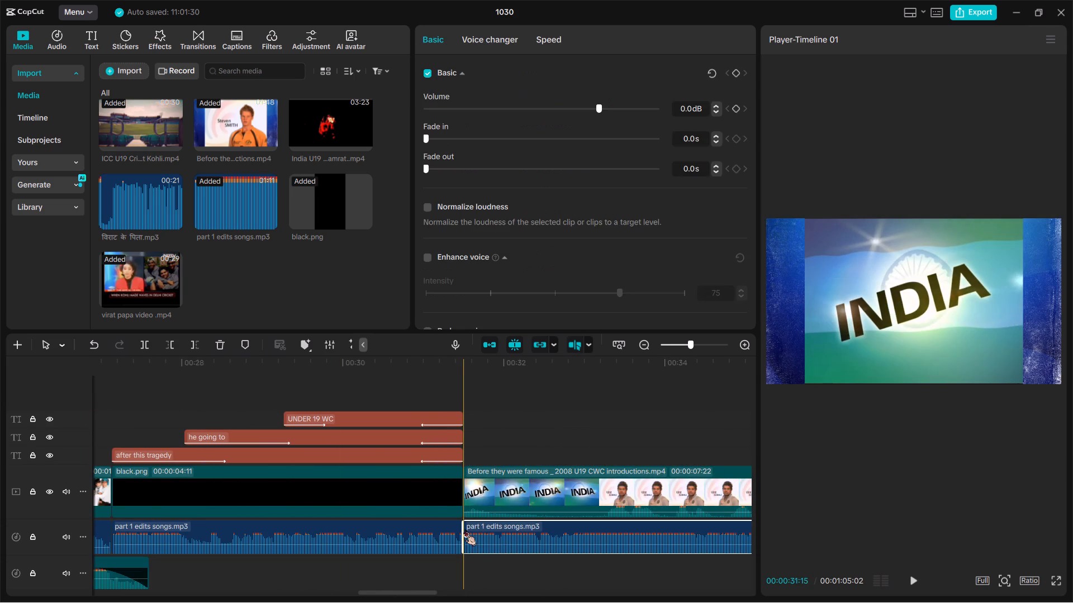
Lower the volume of the part 1 edits songs.mp3 segment under the introductions clip to -7.5 dB, and play it back.
{"action": "left_click", "coordinate": [487, 531]}
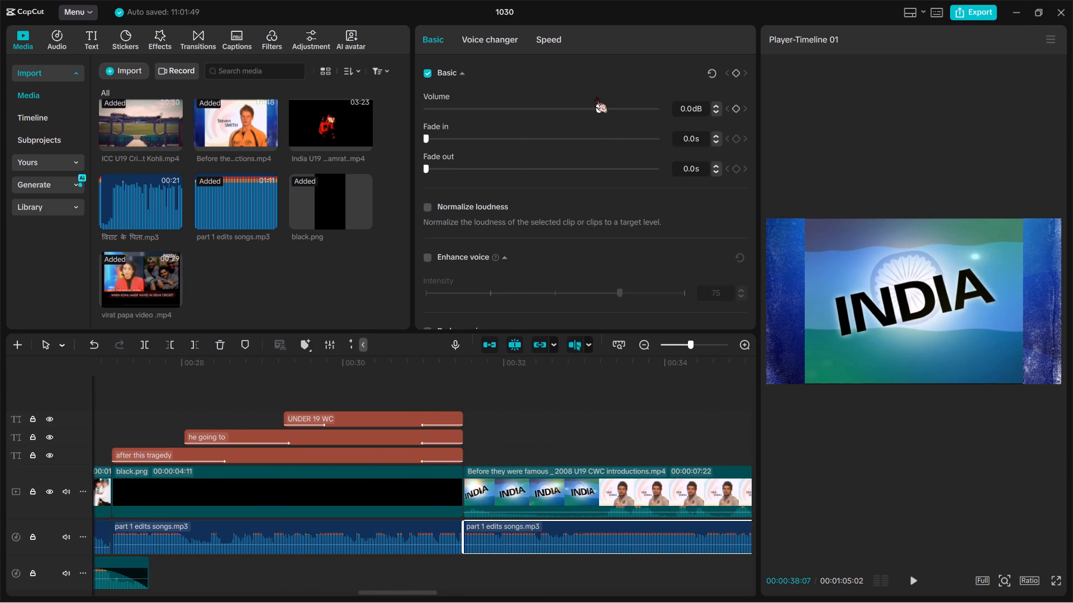
{"action": "left_click_drag", "start_coordinate": [599, 106], "coordinate": [587, 104]}
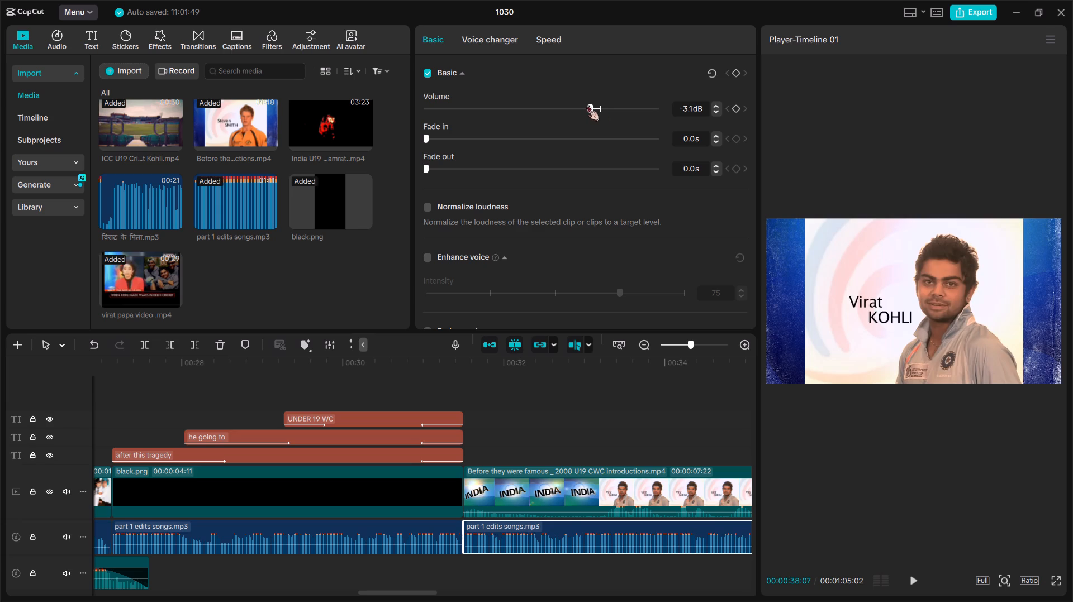
{"action": "left_click_drag", "start_coordinate": [587, 104], "coordinate": [584, 104]}
{"action": "left_click_drag", "start_coordinate": [584, 104], "coordinate": [588, 106]}
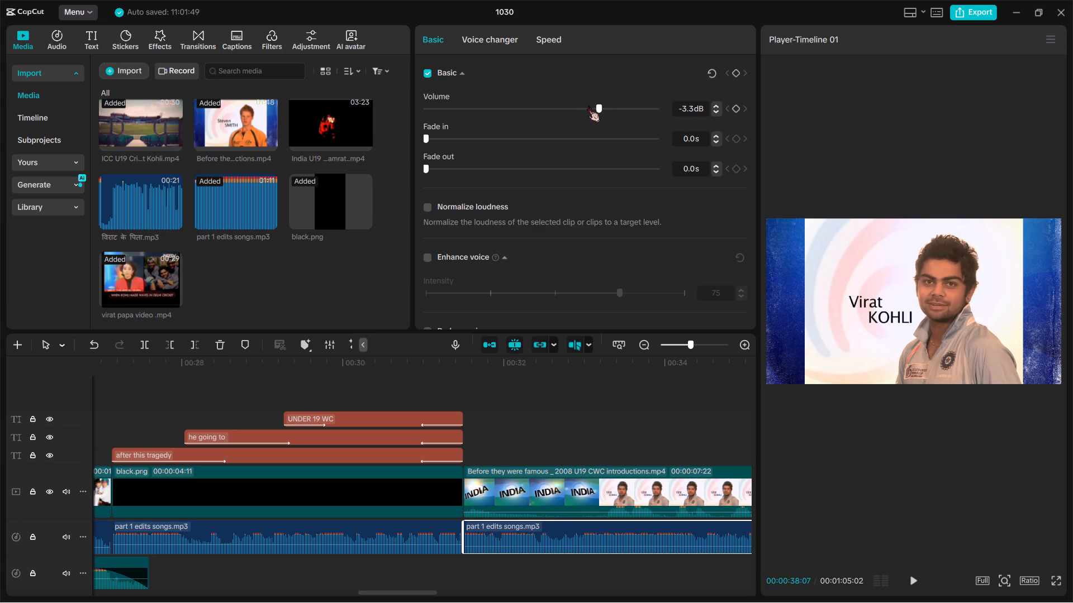
{"action": "left_click_drag", "start_coordinate": [588, 106], "coordinate": [575, 102]}
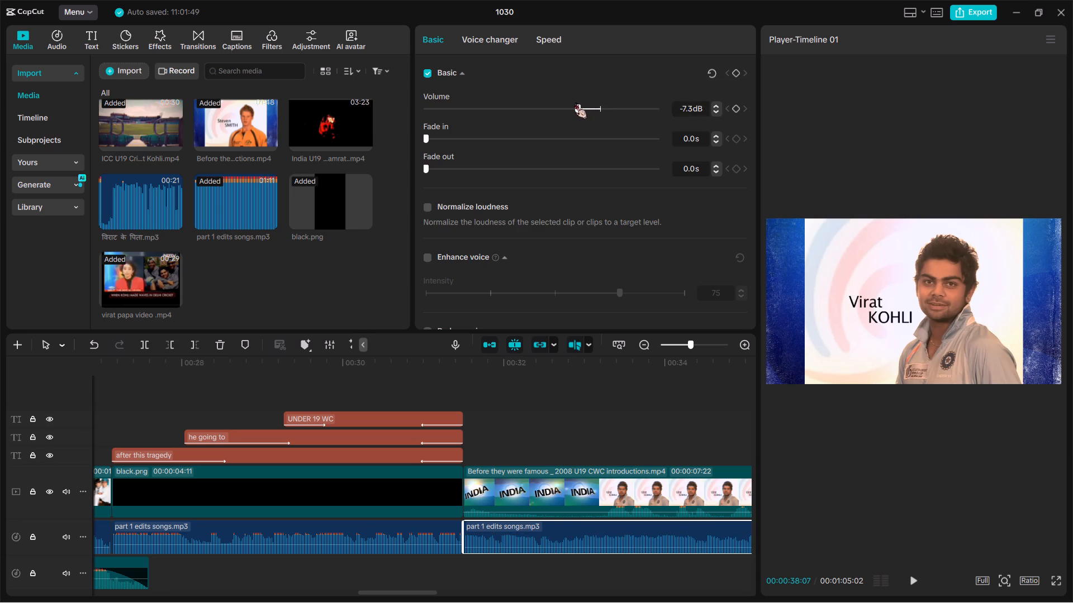
{"action": "left_click_drag", "start_coordinate": [575, 102], "coordinate": [574, 101]}
{"action": "left_click_drag", "start_coordinate": [574, 101], "coordinate": [575, 102]}
{"action": "key", "text": "space"}
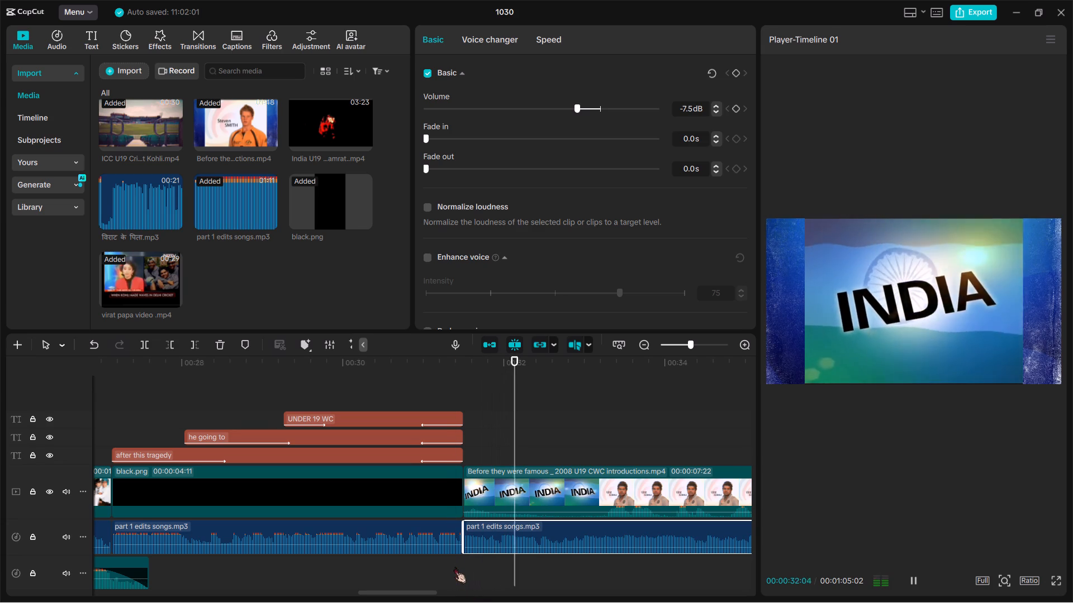
{"action": "scroll", "coordinate": [454, 567], "scroll_direction": "left", "scroll_amount": 1}
{"action": "key", "text": "space"}
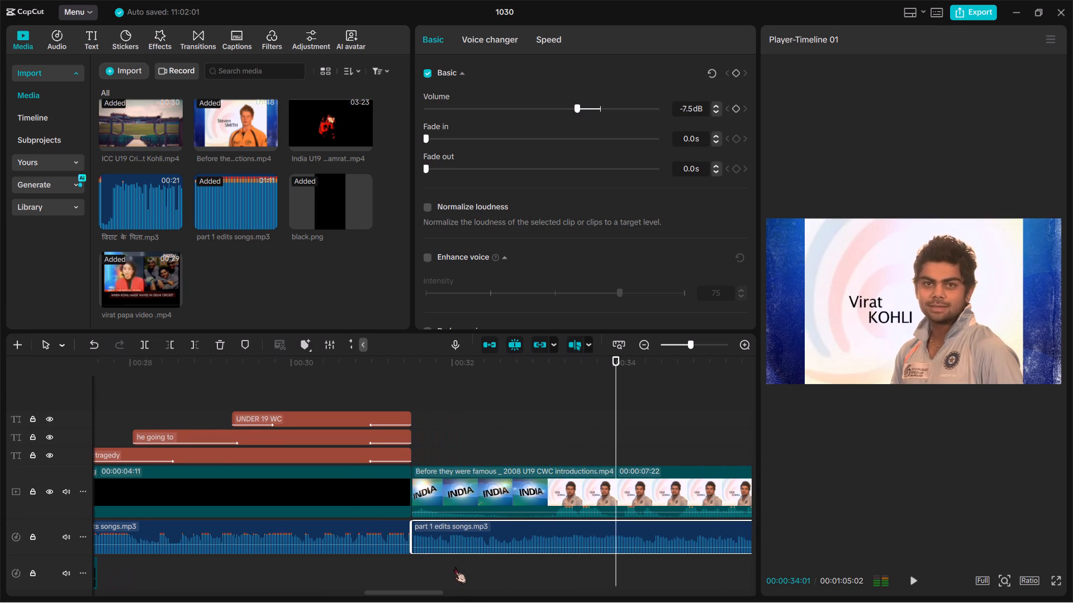
Raise the audio volume of the introductions clip to 3.3 dB, and play it back from about 00:31:15.
{"action": "left_click", "coordinate": [456, 492]}
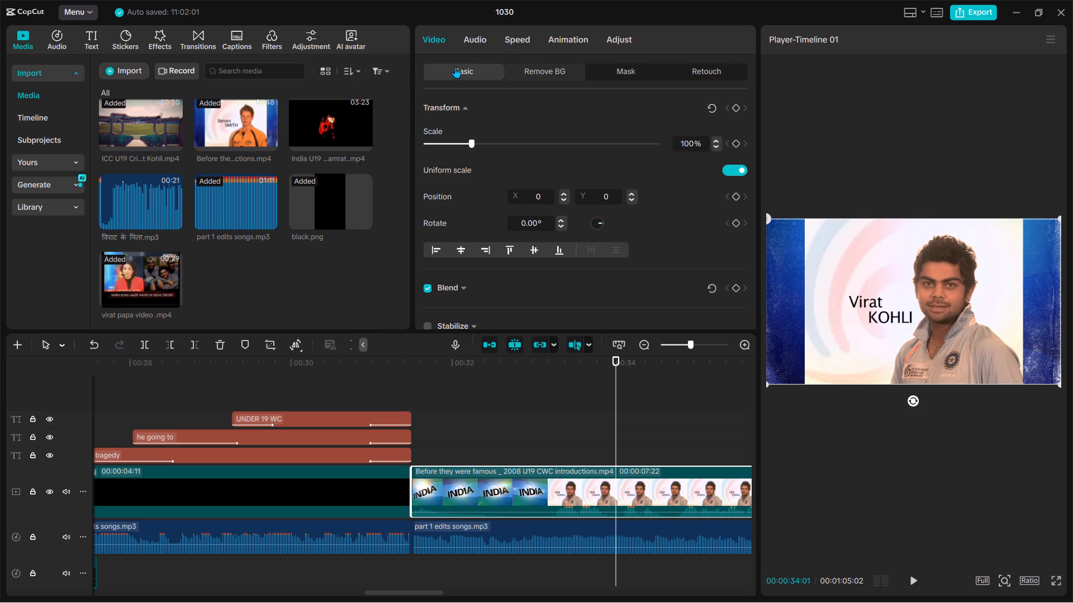
{"action": "left_click", "coordinate": [480, 43]}
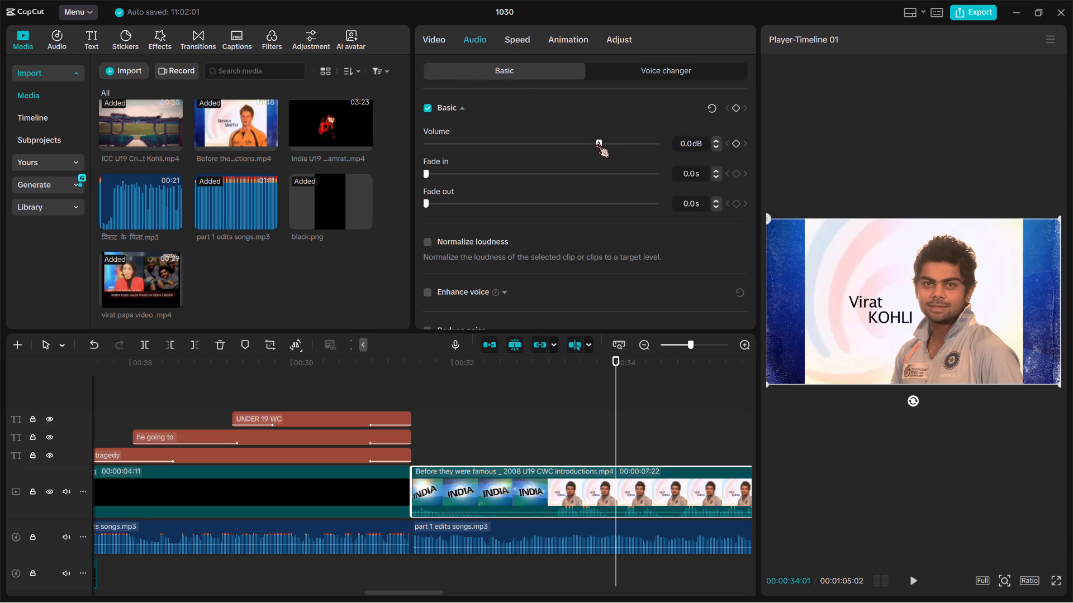
{"action": "left_click_drag", "start_coordinate": [597, 141], "coordinate": [606, 143]}
{"action": "key", "text": "space"}
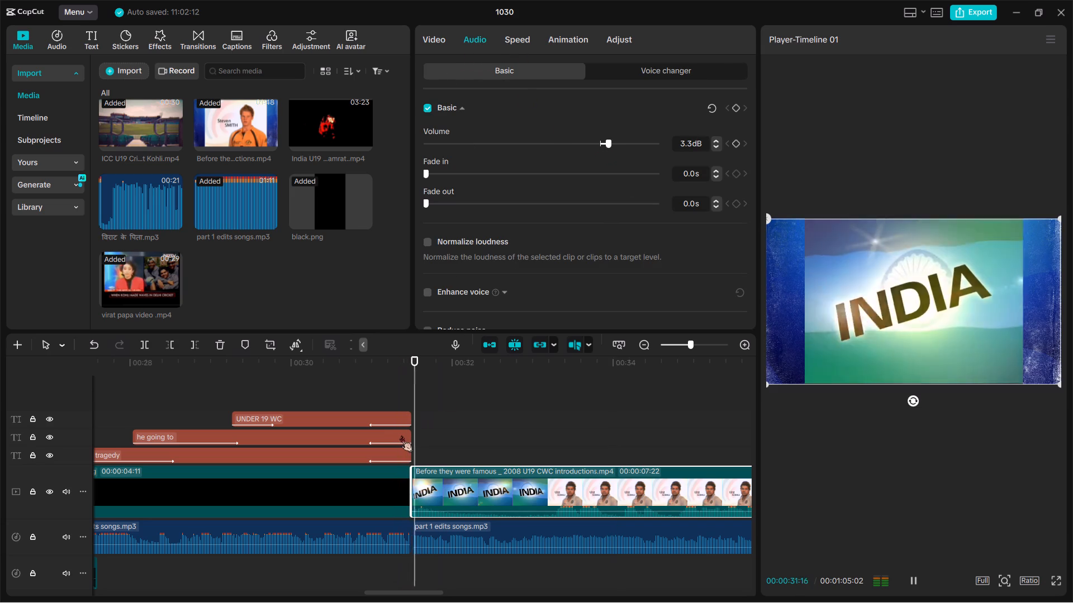
{"action": "scroll", "coordinate": [401, 435], "scroll_direction": "left", "scroll_amount": 1}
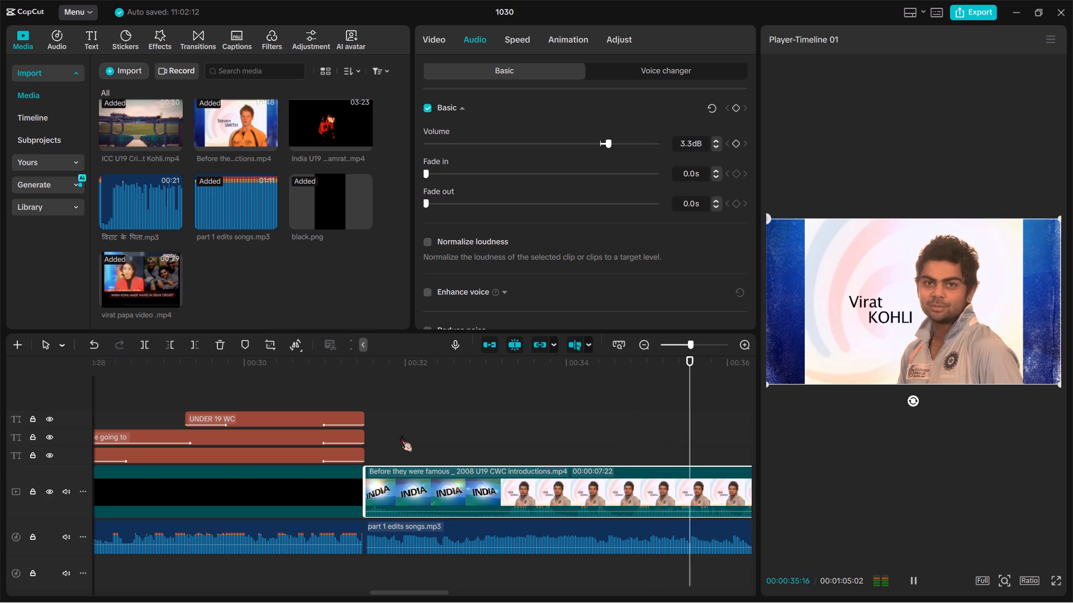
{"action": "key", "text": "space"}
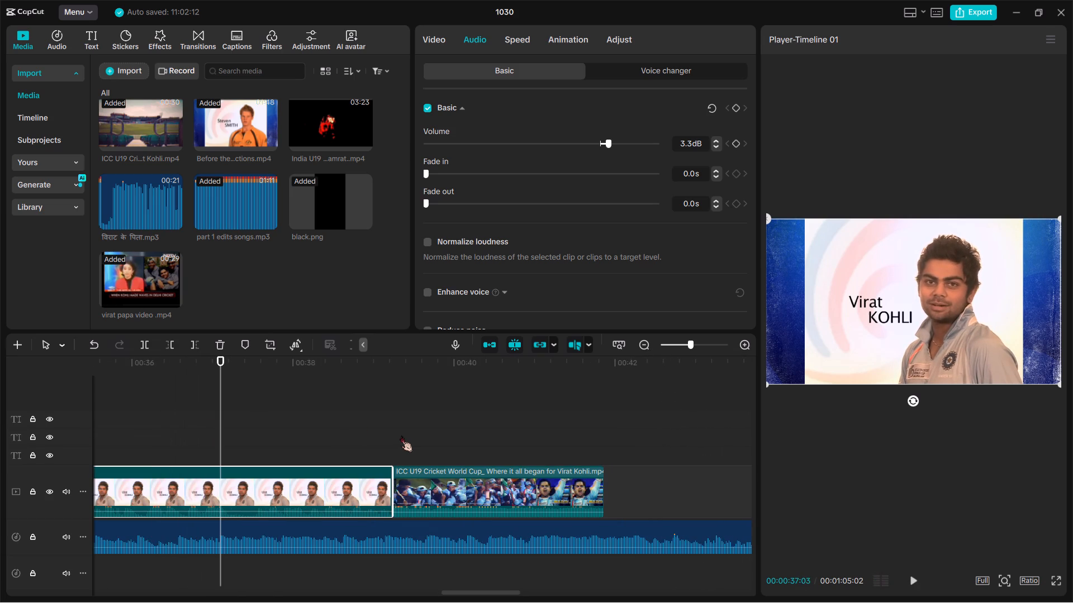
Split the introductions clip at about 00:37:16, delete the part after the cut, and play back the join with the following clip.
{"action": "key", "text": "space"}
{"action": "key", "text": "space"}
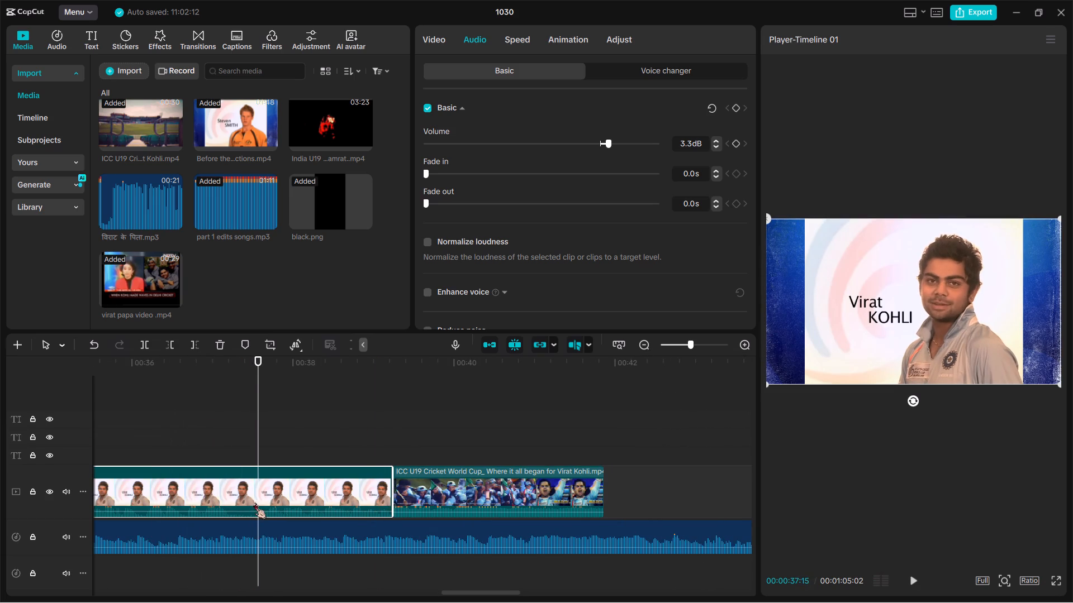
{"action": "scroll", "coordinate": [249, 502], "scroll_direction": "up", "scroll_amount": 8, "text": "ctrl"}
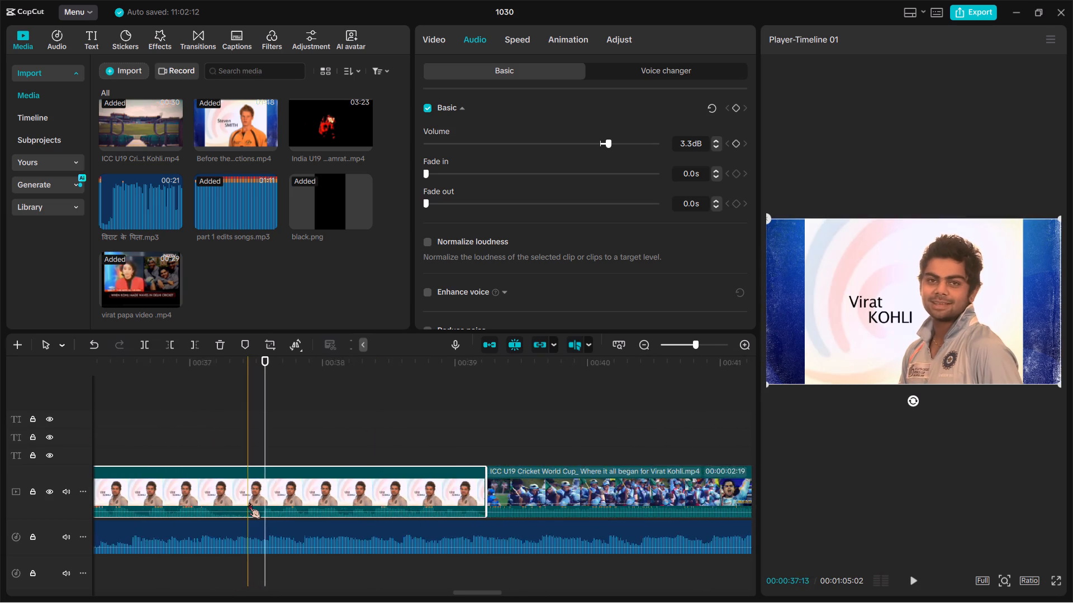
{"action": "scroll", "coordinate": [249, 502], "scroll_direction": "up", "scroll_amount": 6, "text": "ctrl"}
{"action": "key", "text": "space"}
{"action": "key", "text": "space"}
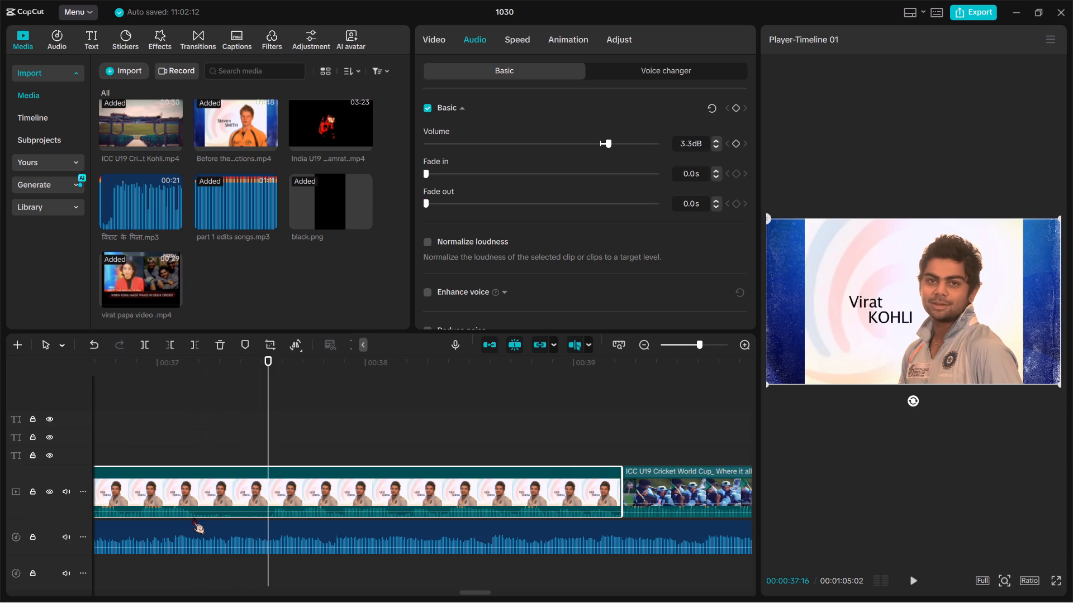
{"action": "key", "text": "ctrl+b"}
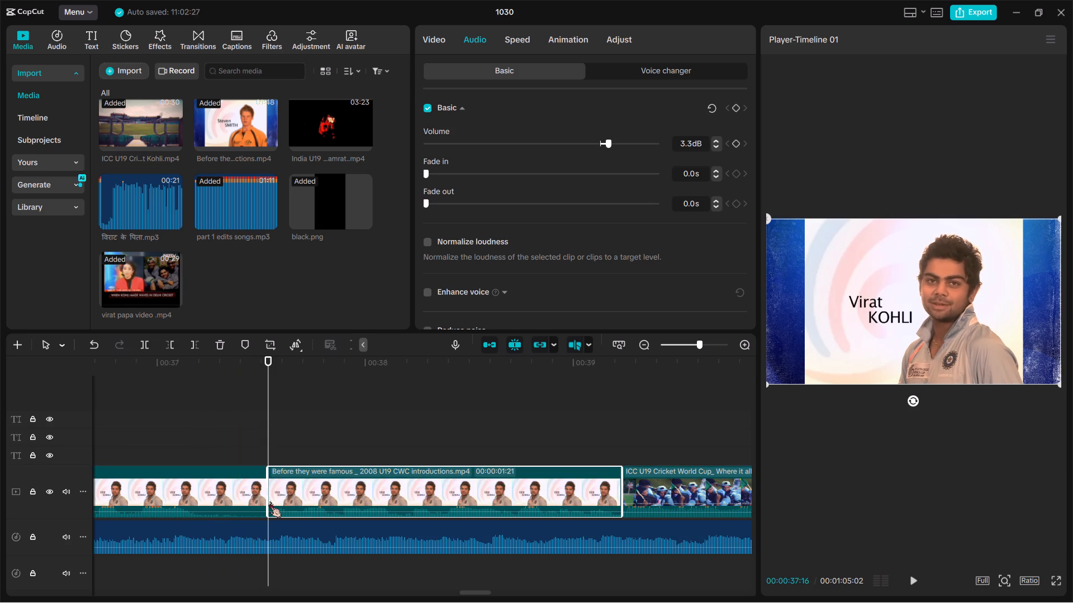
{"action": "left_click", "coordinate": [283, 500]}
{"action": "key", "text": "BackSpace"}
{"action": "scroll", "coordinate": [283, 500], "scroll_direction": "right", "scroll_amount": 1}
{"action": "key", "text": "space"}
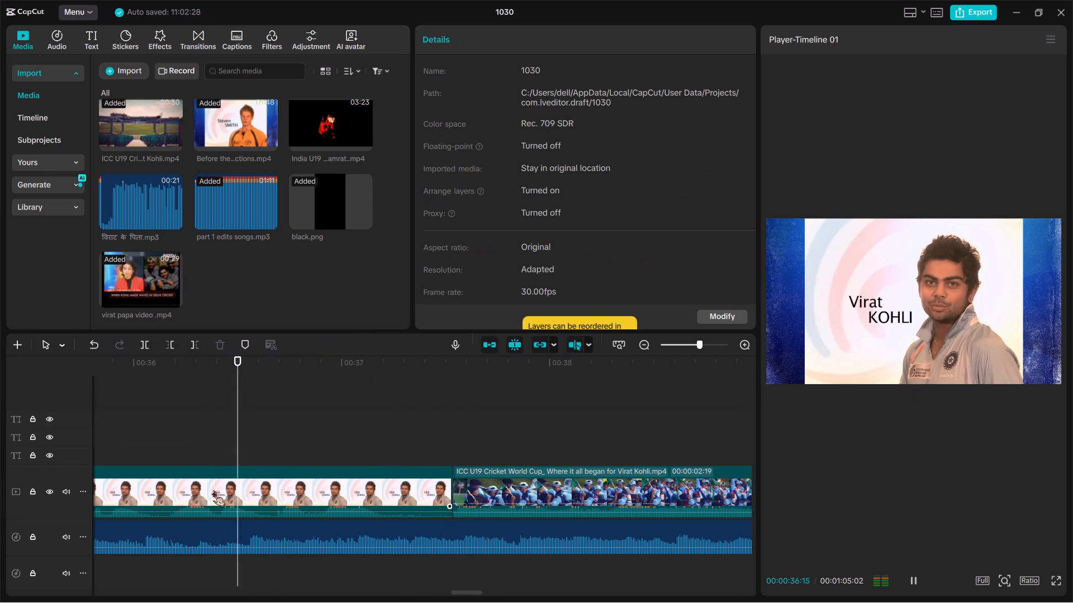
{"action": "key", "text": "space"}
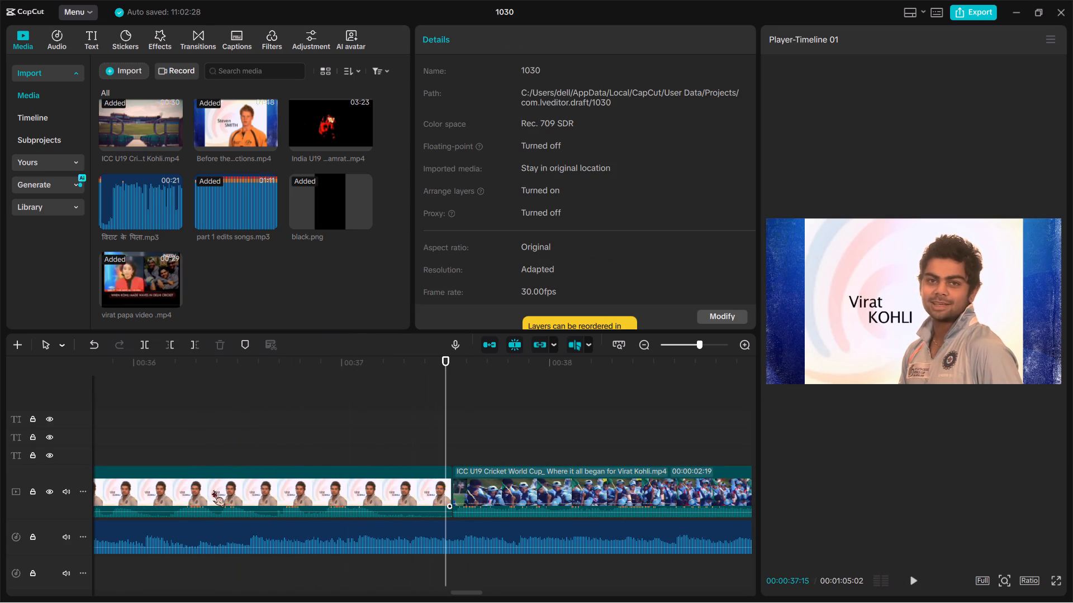
Play back the titles over black up to the start of the introductions clip.
{"action": "scroll", "coordinate": [213, 490], "scroll_direction": "down", "scroll_amount": 15, "text": "ctrl"}
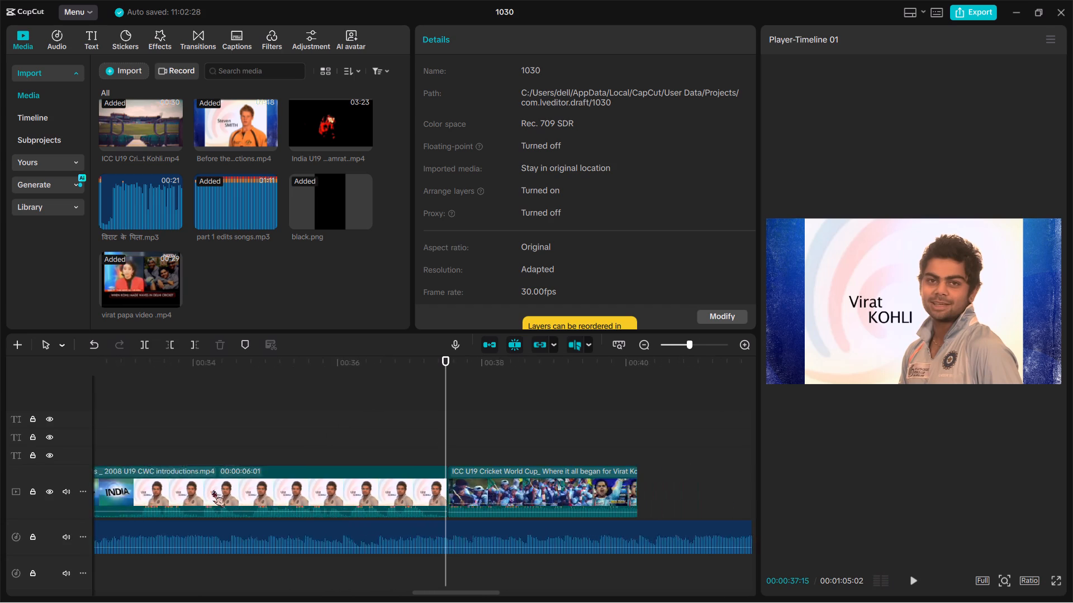
{"action": "scroll", "coordinate": [213, 490], "scroll_direction": "down", "scroll_amount": 8, "text": "ctrl"}
{"action": "scroll", "coordinate": [213, 490], "scroll_direction": "left", "scroll_amount": 2}
{"action": "scroll", "coordinate": [213, 490], "scroll_direction": "down", "scroll_amount": 7, "text": "ctrl"}
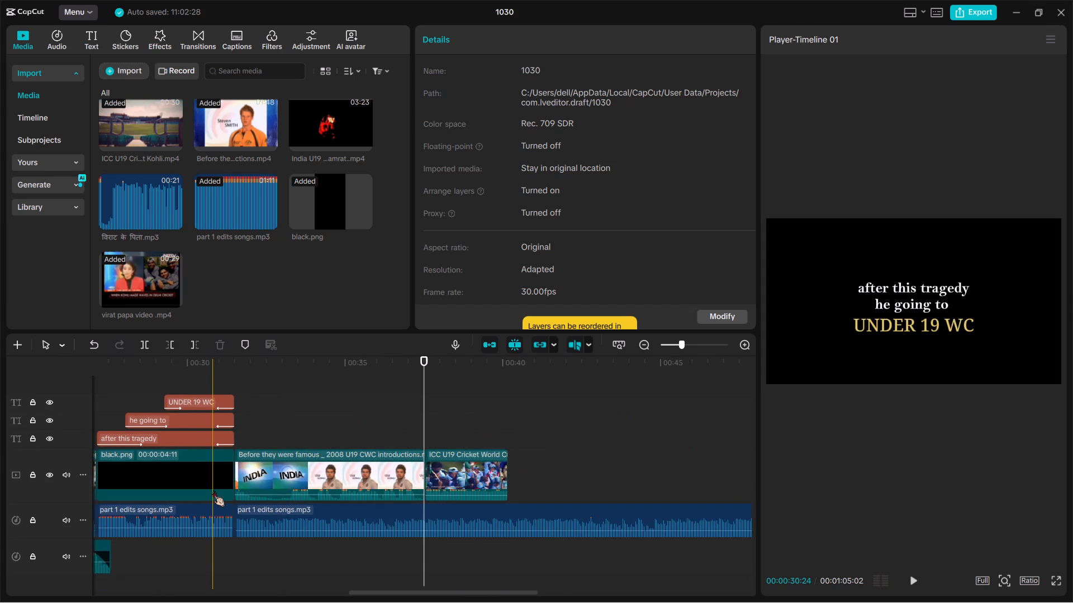
{"action": "scroll", "coordinate": [213, 490], "scroll_direction": "down", "scroll_amount": 3, "text": "ctrl"}
{"action": "key", "text": "space"}
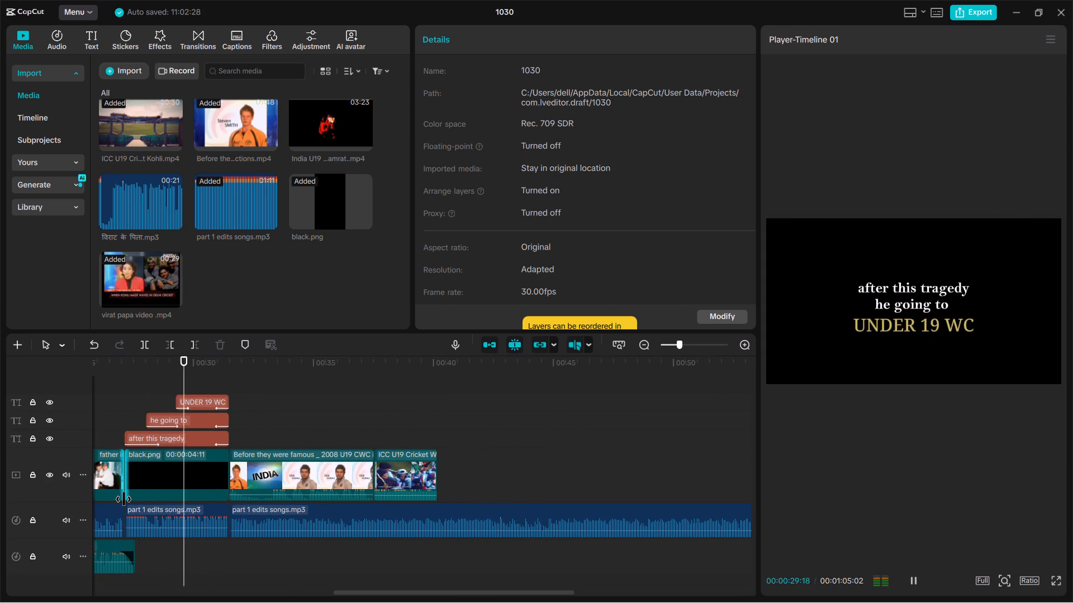
{"action": "key", "text": "space"}
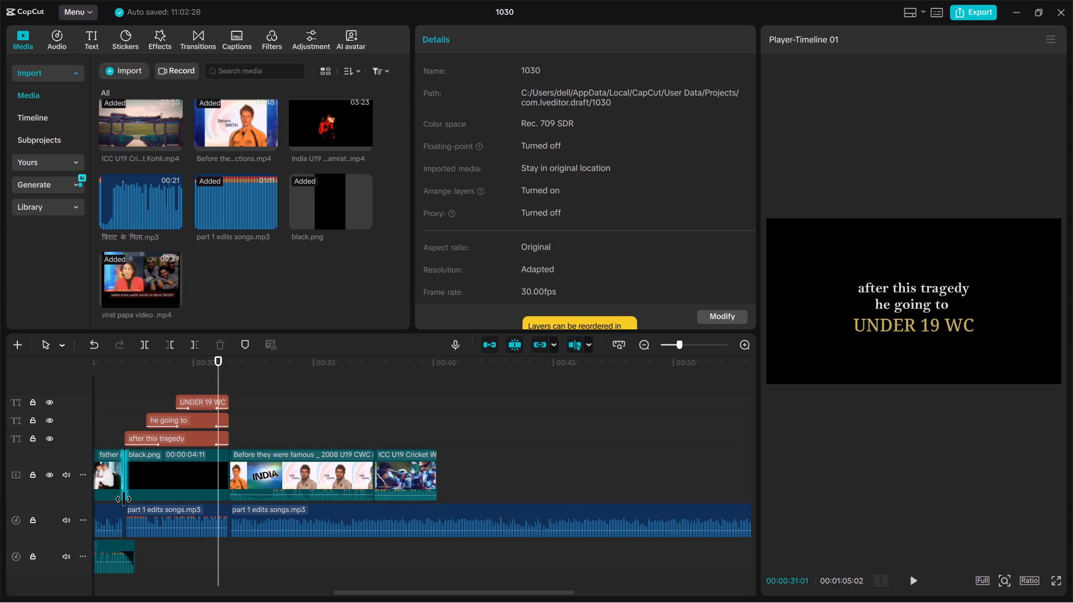
Trim the ends of the UNDER 19 WC, he going to and after this tragedy titles to about 00:30:17.
{"action": "scroll", "coordinate": [124, 499], "scroll_direction": "up", "scroll_amount": 18, "text": "ctrl"}
{"action": "scroll", "coordinate": [124, 499], "scroll_direction": "up", "scroll_amount": 7, "text": "ctrl"}
{"action": "scroll", "coordinate": [124, 499], "scroll_direction": "right", "scroll_amount": 1}
{"action": "scroll", "coordinate": [124, 499], "scroll_direction": "up", "scroll_amount": 5, "text": "ctrl"}
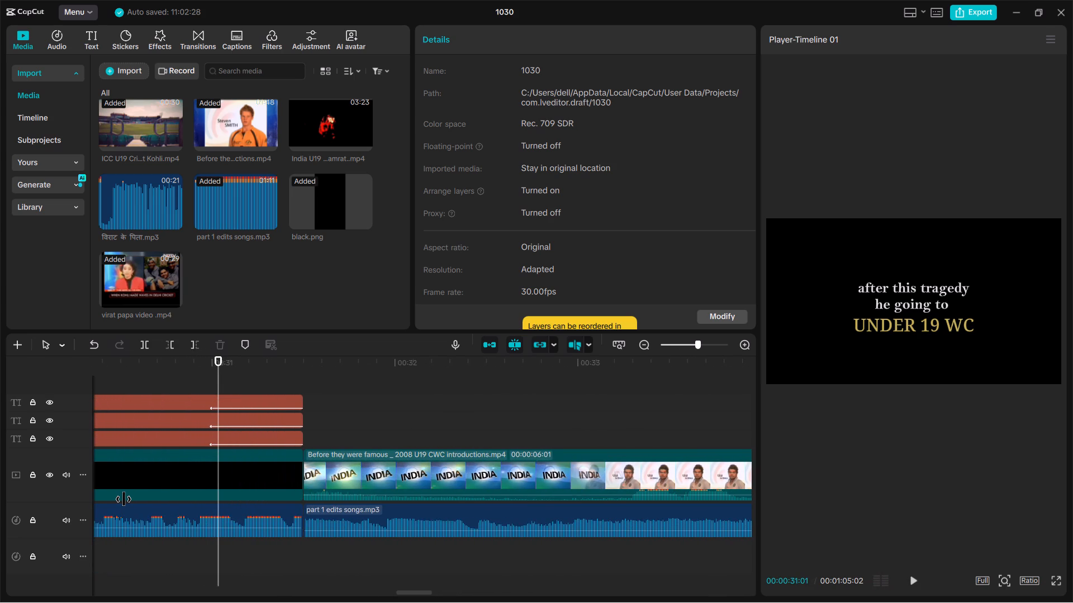
{"action": "scroll", "coordinate": [169, 505], "scroll_direction": "right", "scroll_amount": 1}
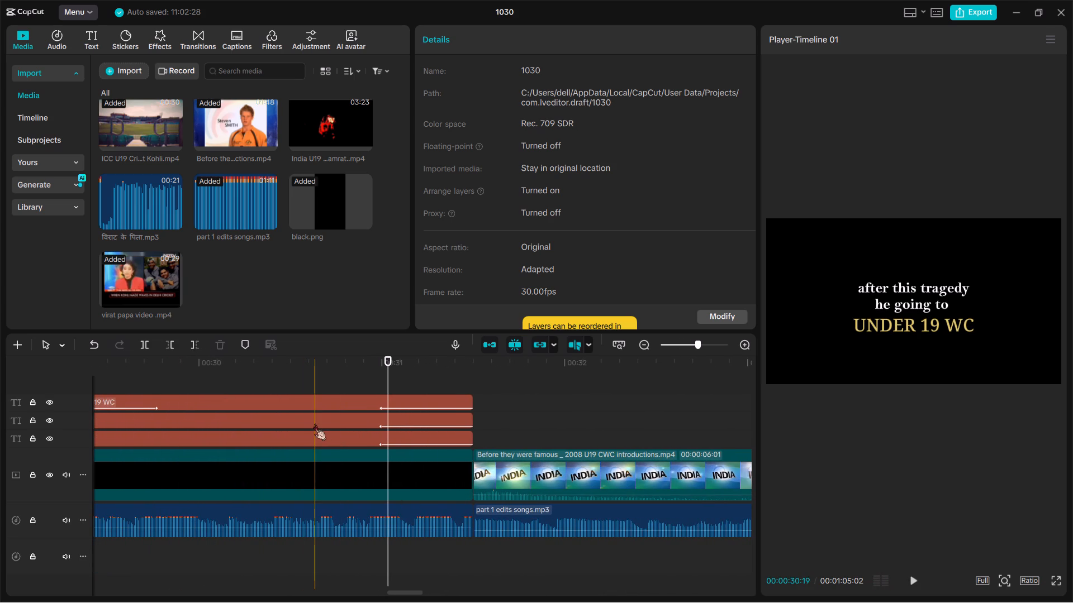
{"action": "left_click", "coordinate": [314, 424]}
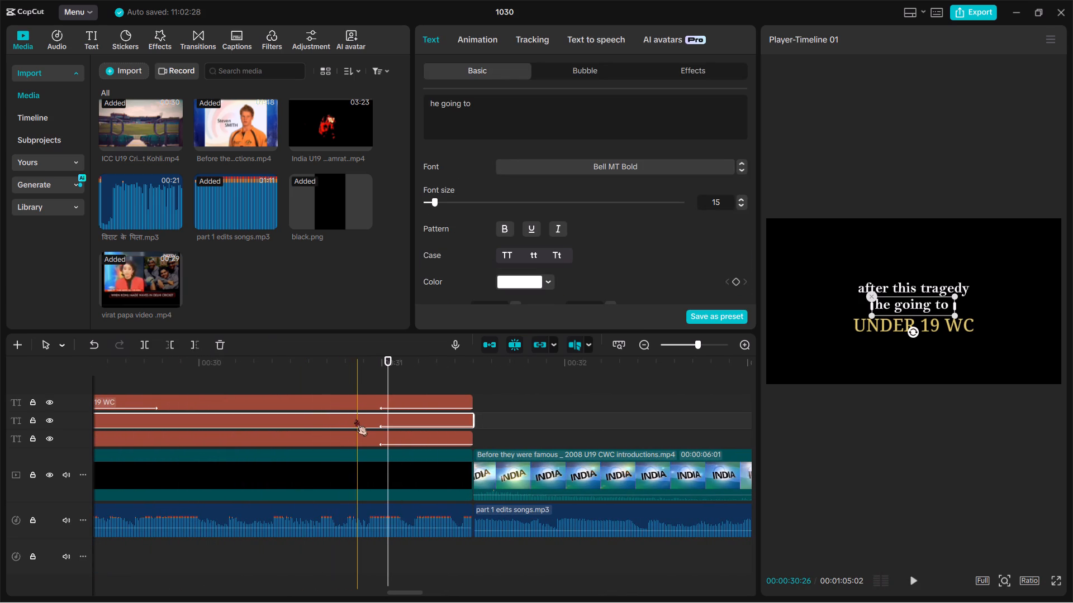
{"action": "left_click", "coordinate": [355, 419]}
{"action": "scroll", "coordinate": [310, 477], "scroll_direction": "right", "scroll_amount": 1}
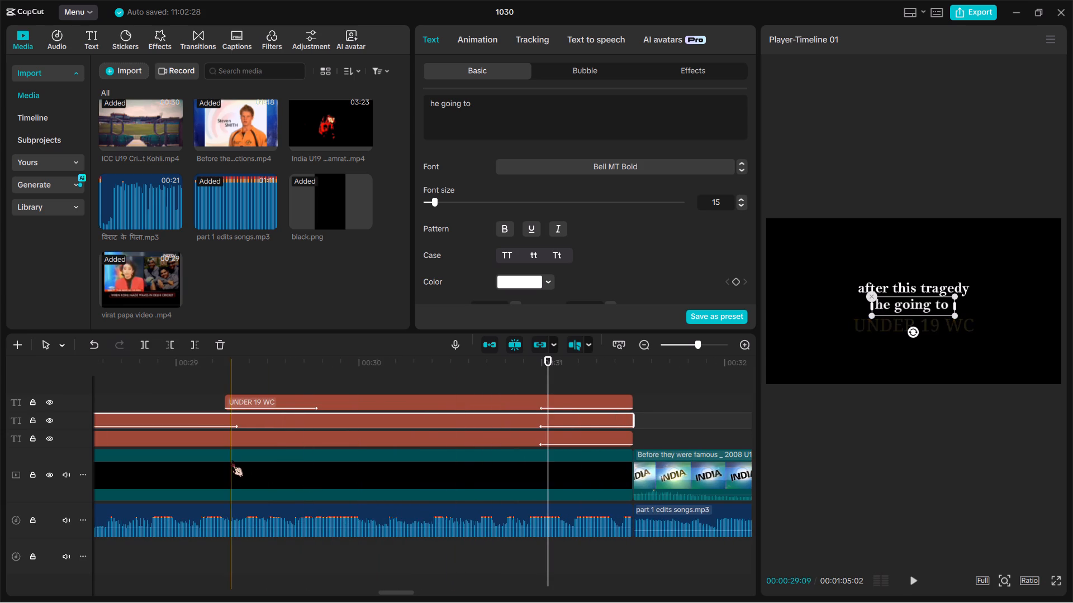
{"action": "key", "text": "space"}
{"action": "key", "text": "space"}
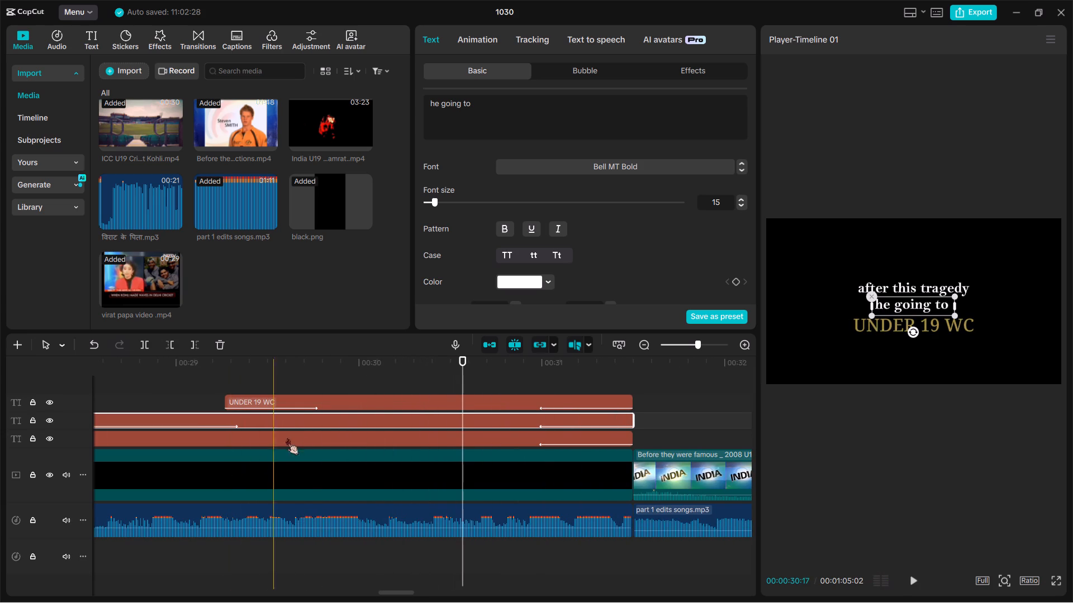
{"action": "left_click", "coordinate": [464, 403]}
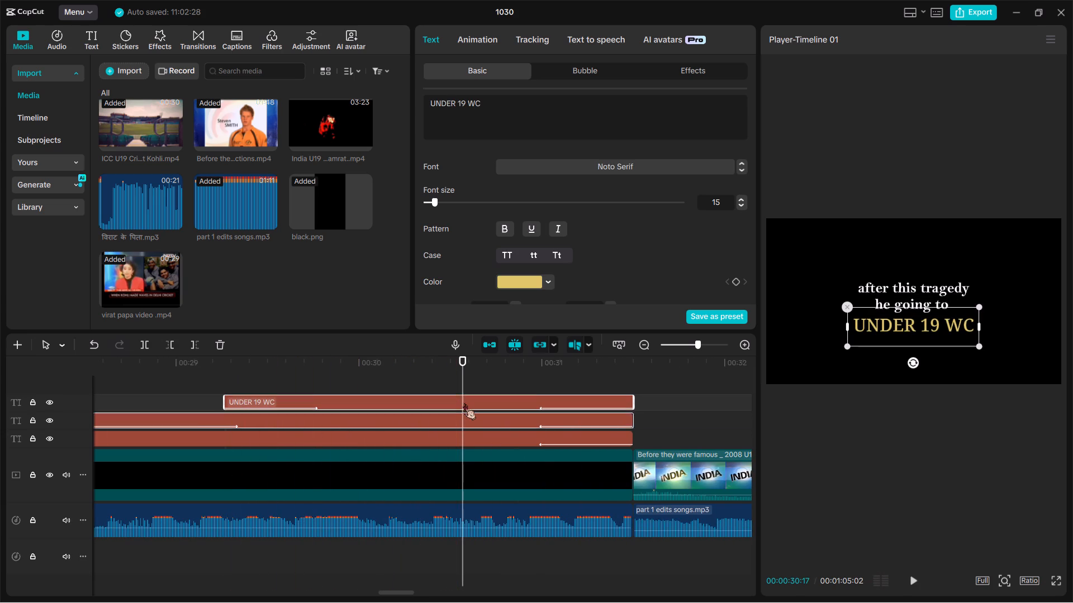
{"action": "key", "text": "w"}
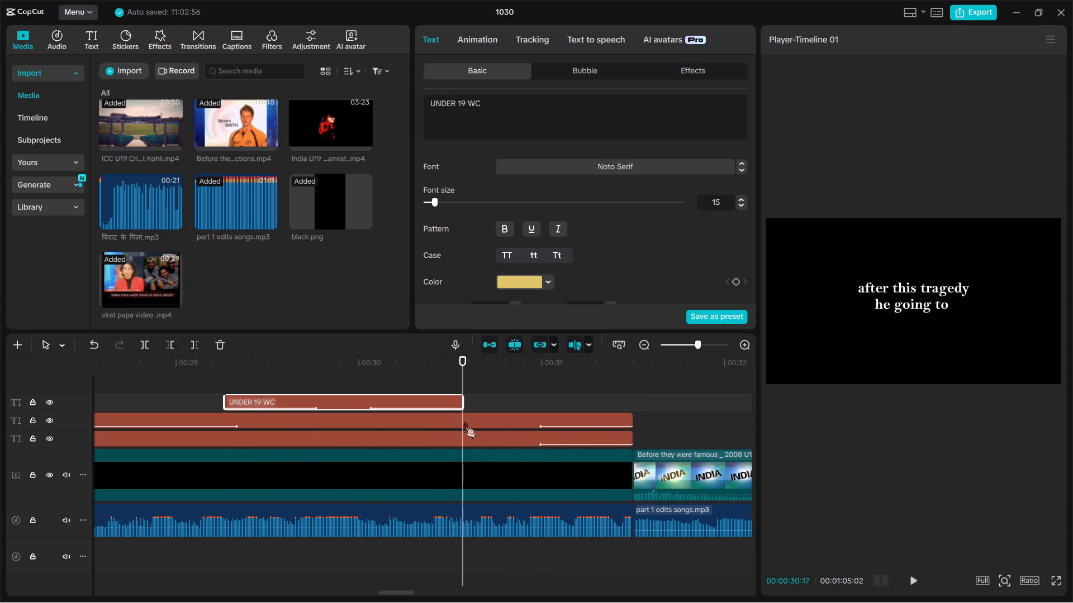
{"action": "left_click", "coordinate": [464, 422]}
{"action": "key", "text": "w"}
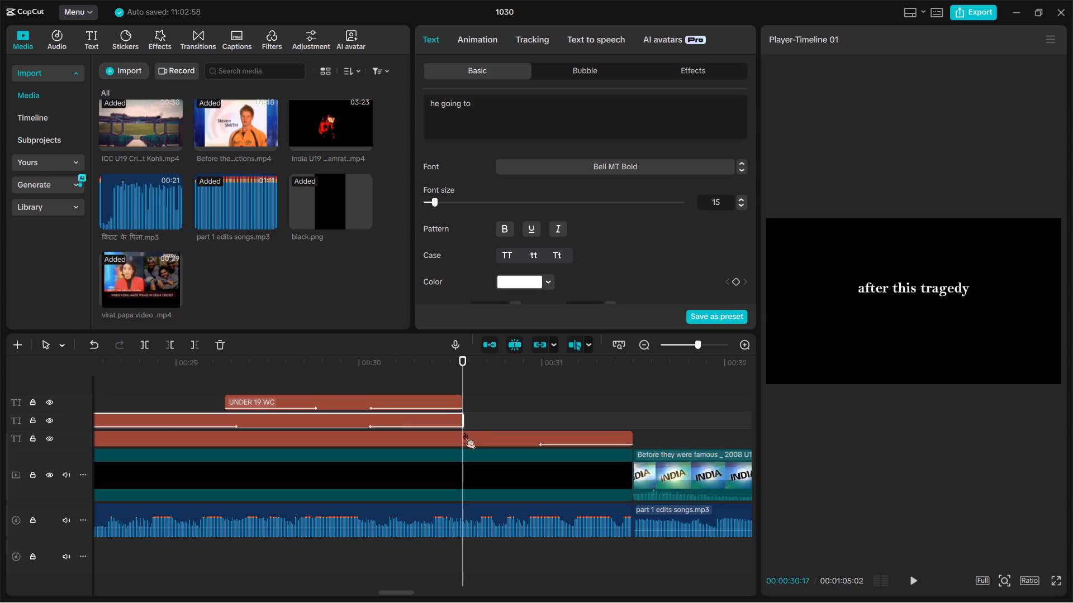
{"action": "left_click", "coordinate": [464, 433]}
{"action": "key", "text": "w"}
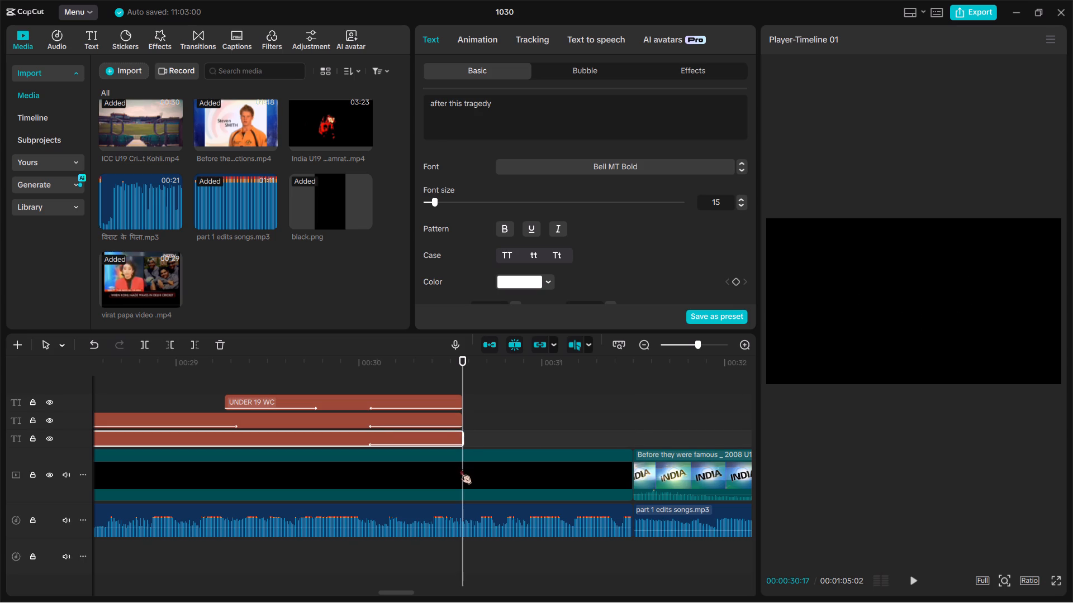
Trim the end of the black.png clip to about 00:30:17, and play back into the introductions clip.
{"action": "left_click", "coordinate": [460, 468]}
{"action": "key", "text": "w"}
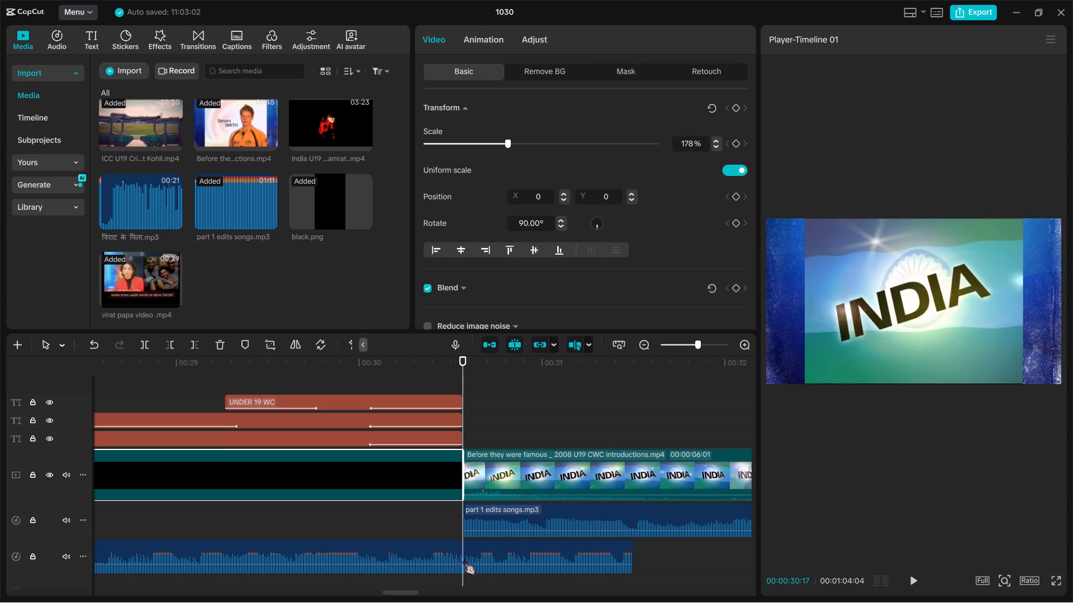
{"action": "key", "text": "space"}
{"action": "key", "text": "space"}
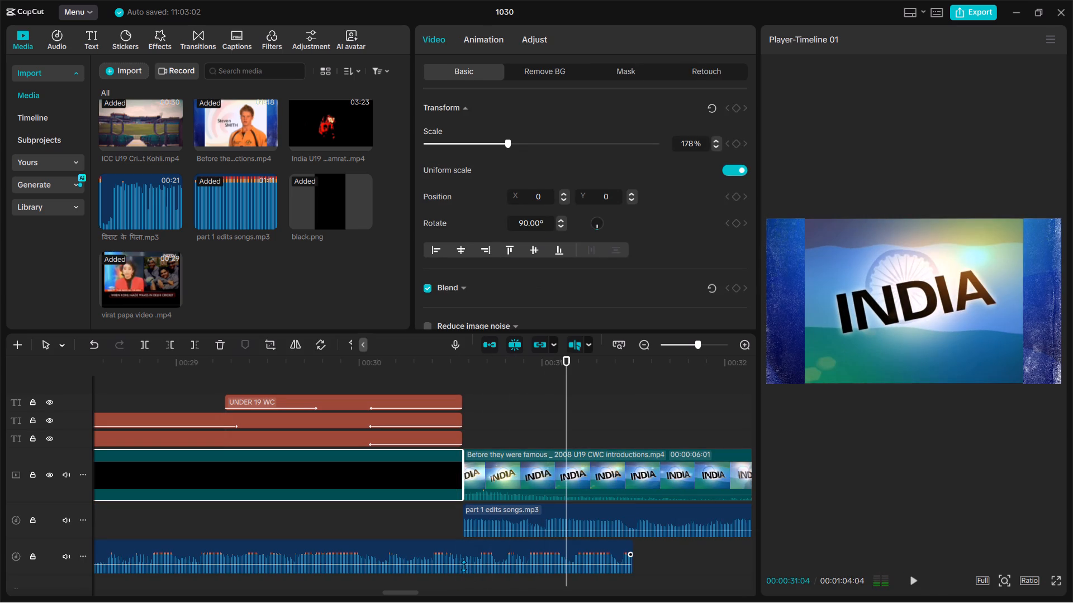
Move the displaced part 1 edits songs.mp3 segment back onto the main music track under black.png, with the quieter segment directly after it.
{"action": "scroll", "coordinate": [448, 601], "scroll_direction": "down", "scroll_amount": 13, "text": "ctrl"}
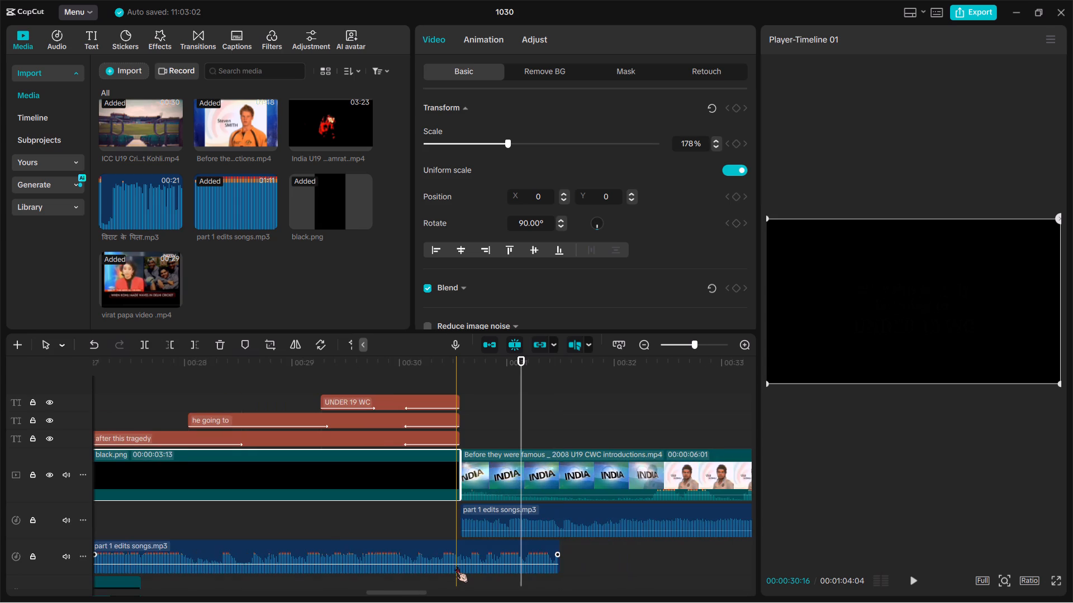
{"action": "scroll", "coordinate": [456, 566], "scroll_direction": "down", "scroll_amount": 10, "text": "ctrl"}
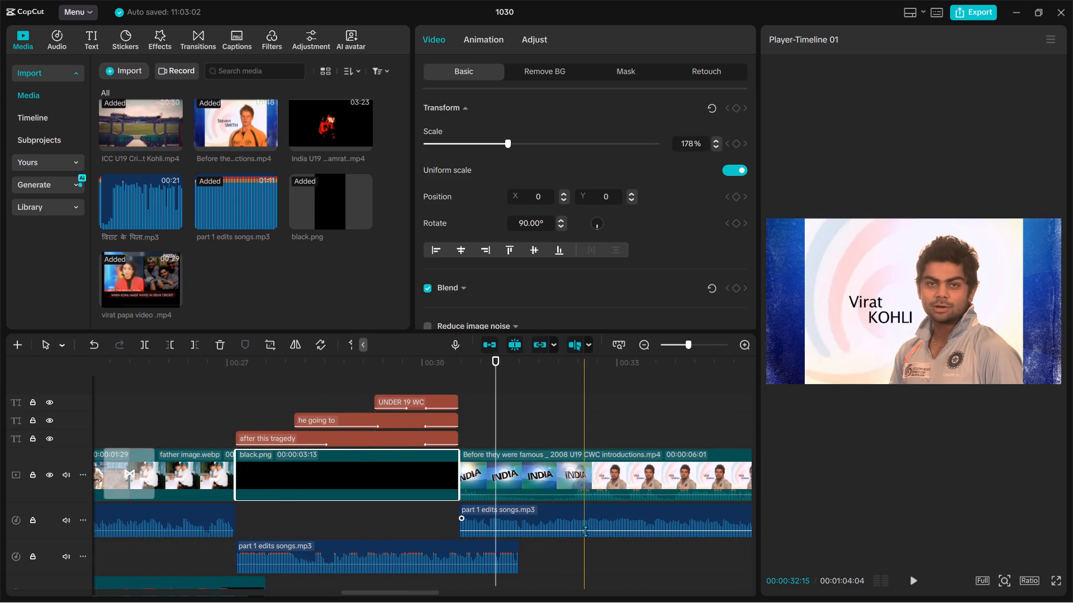
{"action": "left_click", "coordinate": [353, 553]}
{"action": "left_click_drag", "start_coordinate": [353, 553], "coordinate": [347, 520]}
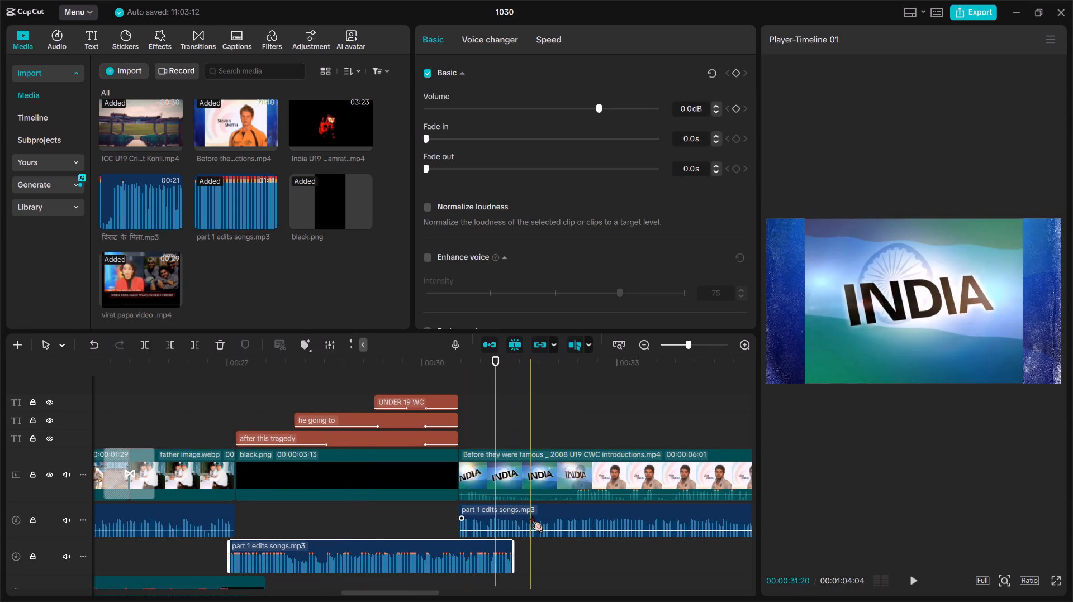
{"action": "left_click", "coordinate": [531, 515]}
{"action": "left_click_drag", "start_coordinate": [531, 515], "coordinate": [599, 515]}
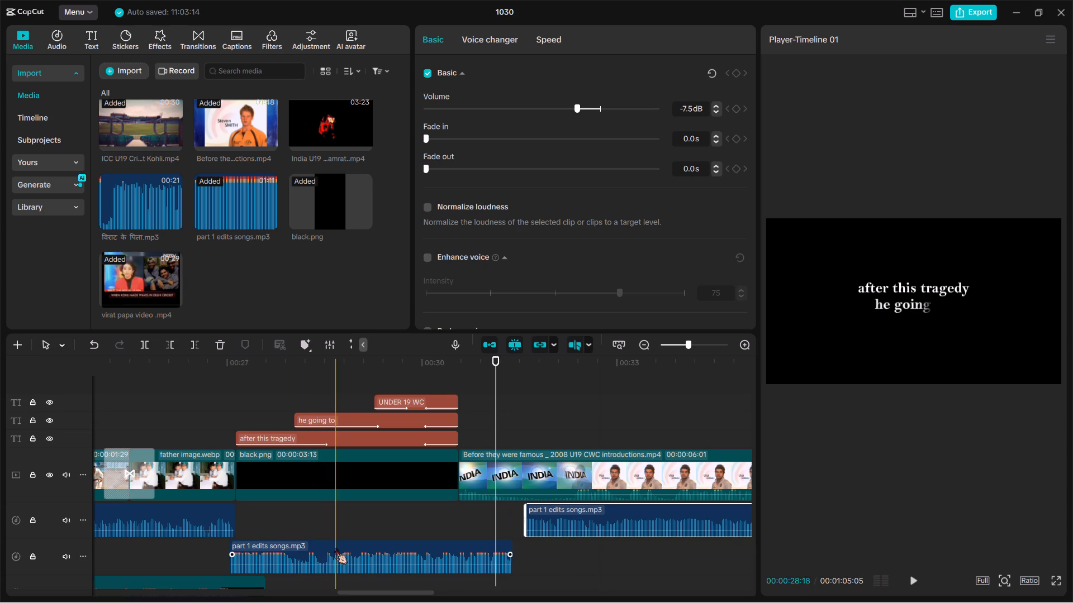
{"action": "left_click_drag", "start_coordinate": [337, 549], "coordinate": [340, 518]}
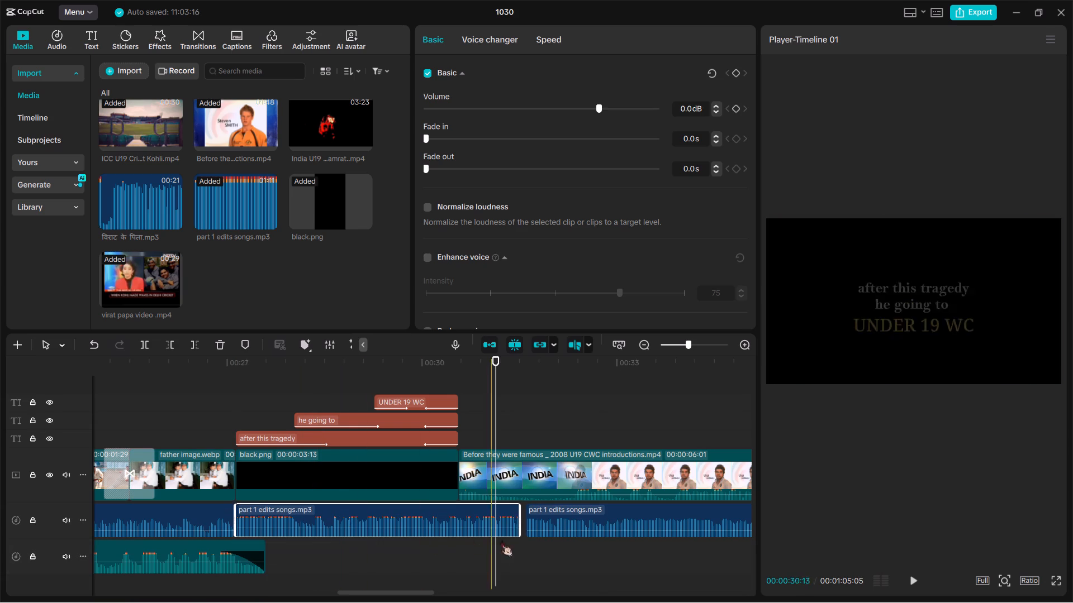
{"action": "left_click_drag", "start_coordinate": [553, 515], "coordinate": [544, 515]}
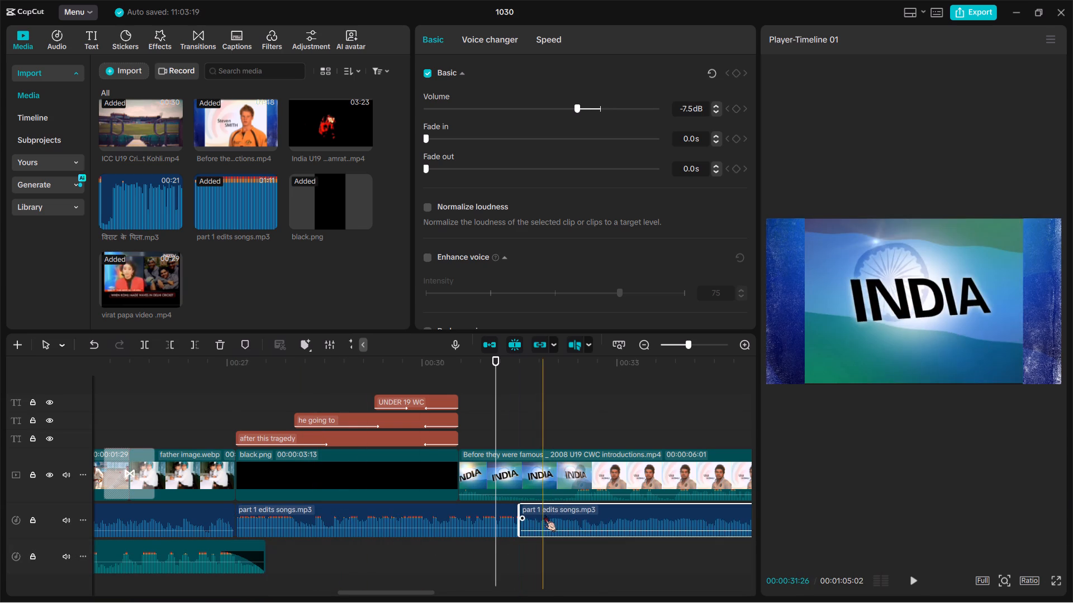
Split the part 1 edits songs.mp3 audio at about 00:30:17, where the introductions clip begins.
{"action": "scroll", "coordinate": [494, 516], "scroll_direction": "up", "scroll_amount": 18, "text": "ctrl"}
{"action": "scroll", "coordinate": [494, 516], "scroll_direction": "up", "scroll_amount": 5, "text": "ctrl"}
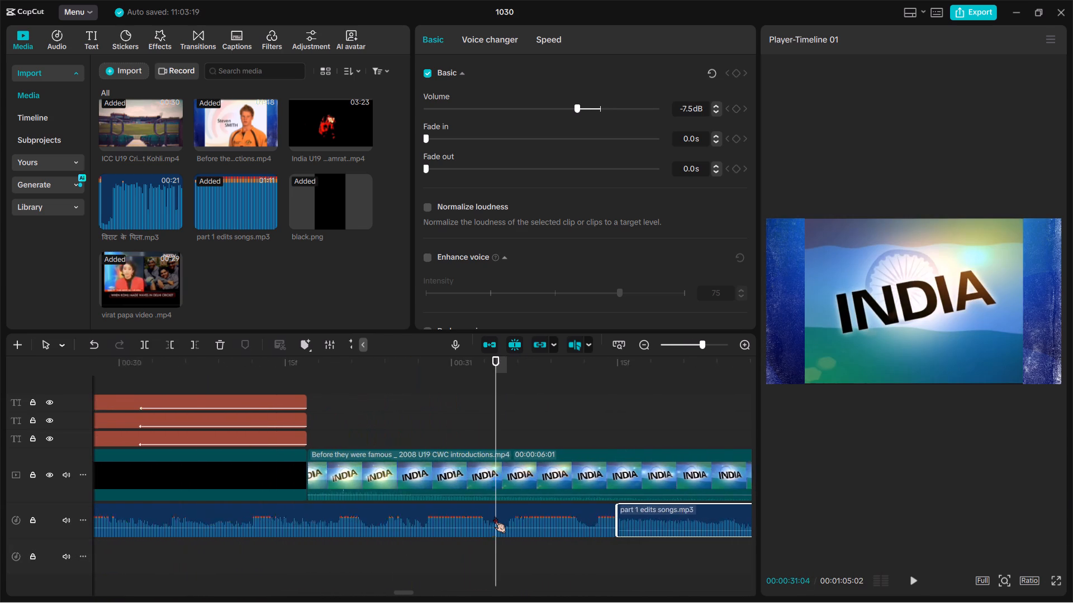
{"action": "scroll", "coordinate": [494, 516], "scroll_direction": "up", "scroll_amount": 10, "text": "ctrl"}
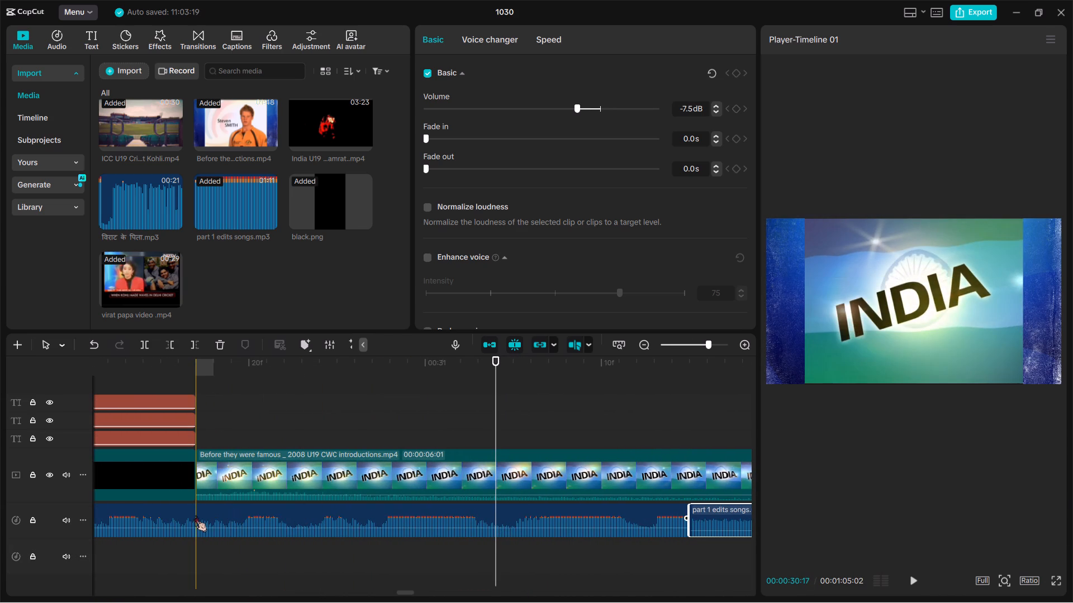
{"action": "left_click", "coordinate": [194, 517]}
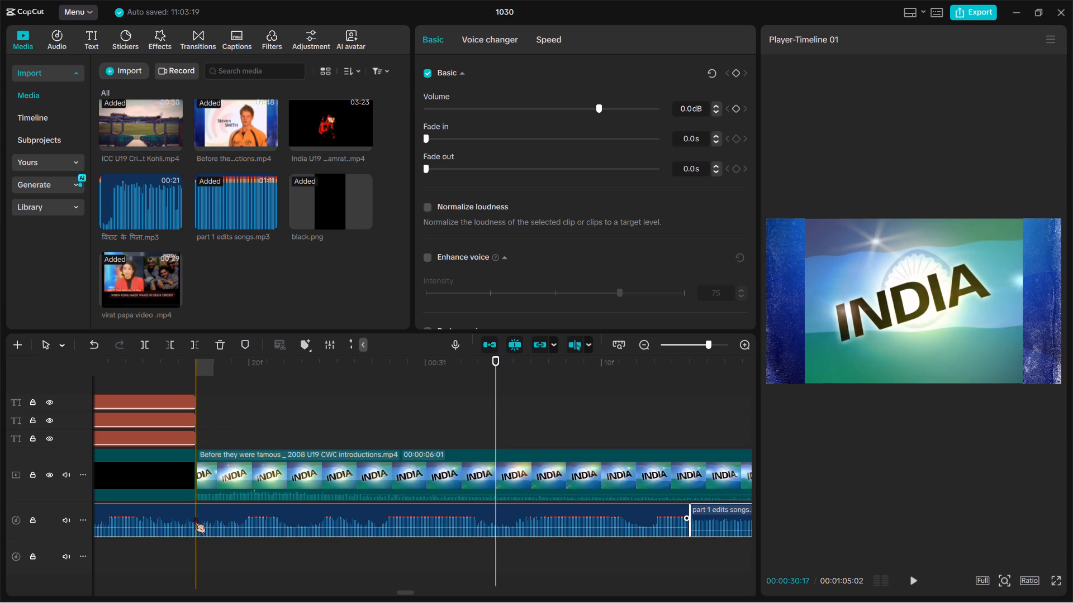
{"action": "scroll", "coordinate": [194, 517], "scroll_direction": "down", "scroll_amount": 12, "text": "ctrl"}
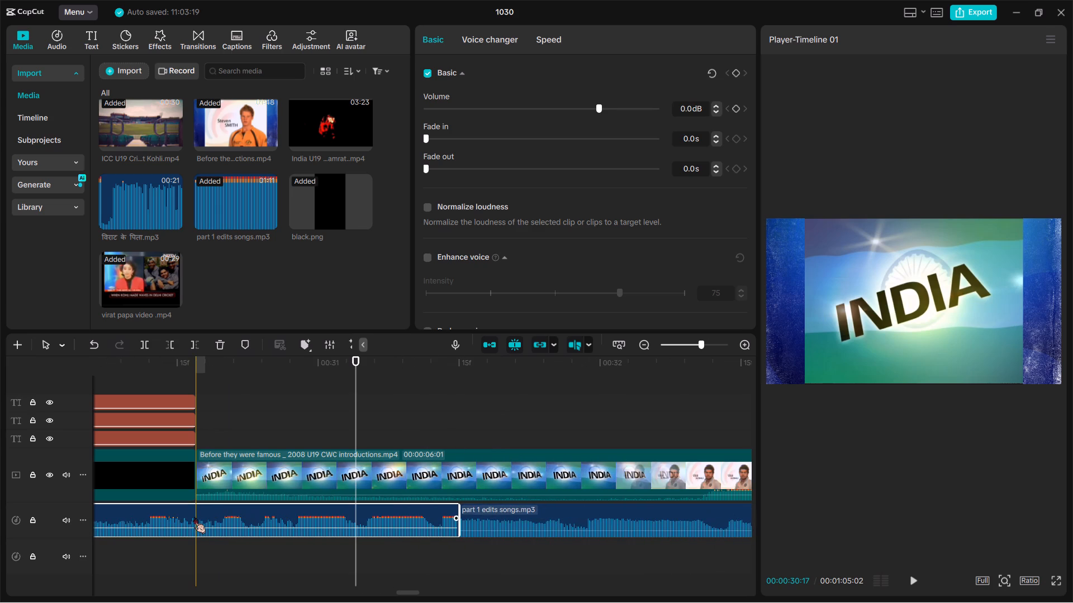
{"action": "scroll", "coordinate": [194, 517], "scroll_direction": "down", "scroll_amount": 2, "text": "ctrl"}
{"action": "scroll", "coordinate": [194, 517], "scroll_direction": "right", "scroll_amount": 1}
{"action": "key", "text": "space"}
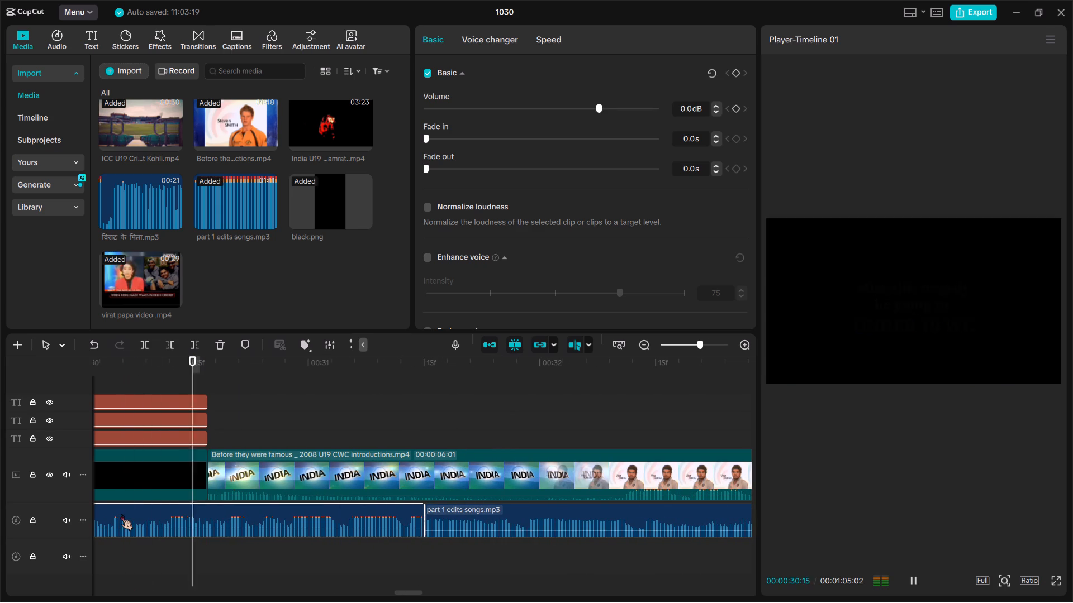
{"action": "key", "text": "space"}
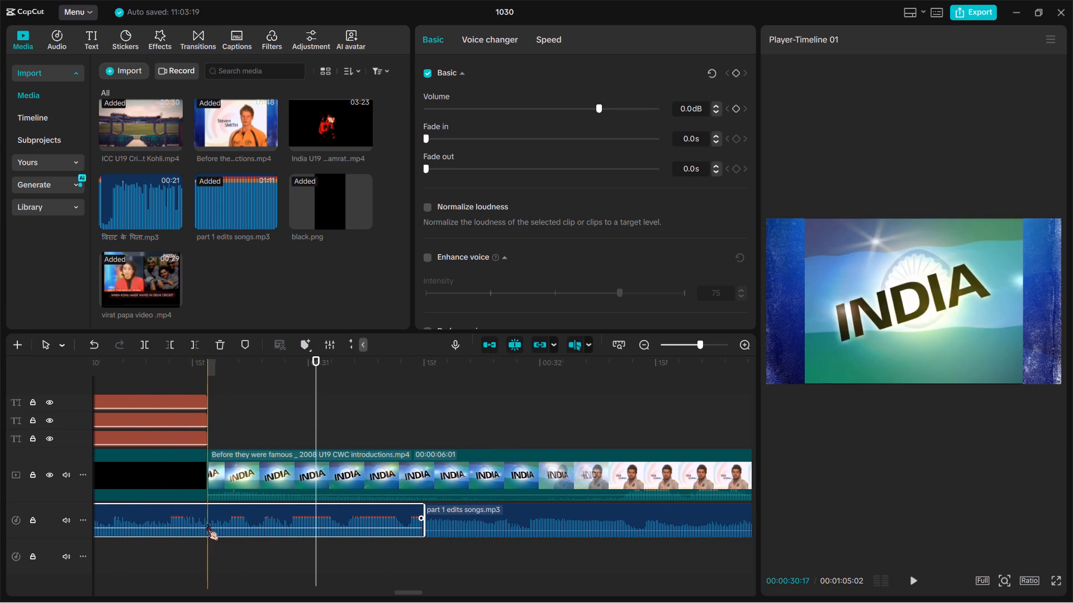
{"action": "key", "text": "ctrl+b"}
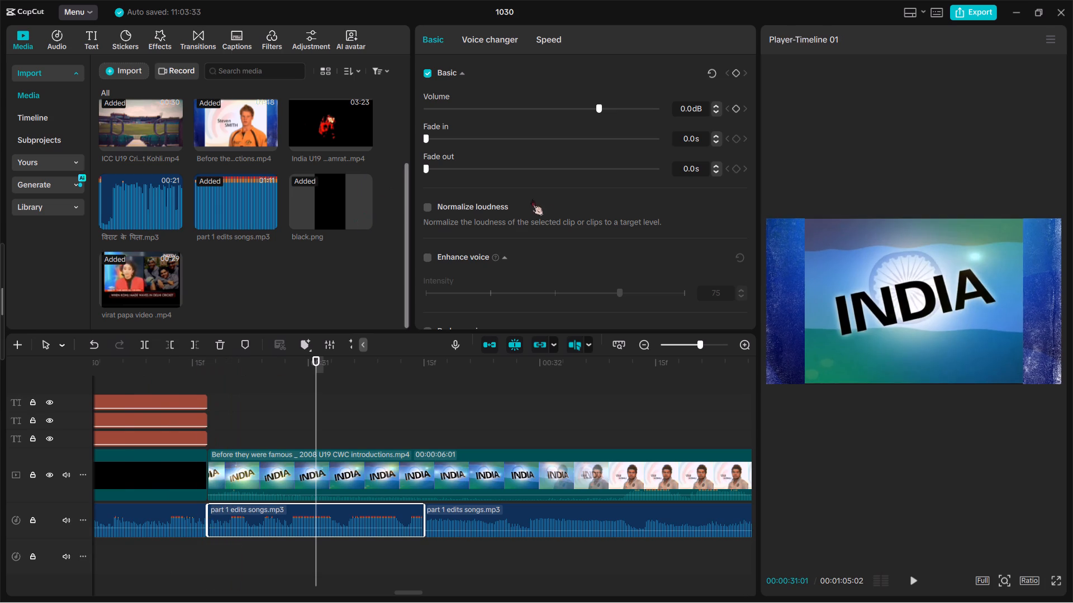
Lower the volume of the short part 1 edits songs.mp3 segment under the start of the introductions clip to -7.5 dB.
{"action": "left_click", "coordinate": [601, 101]}
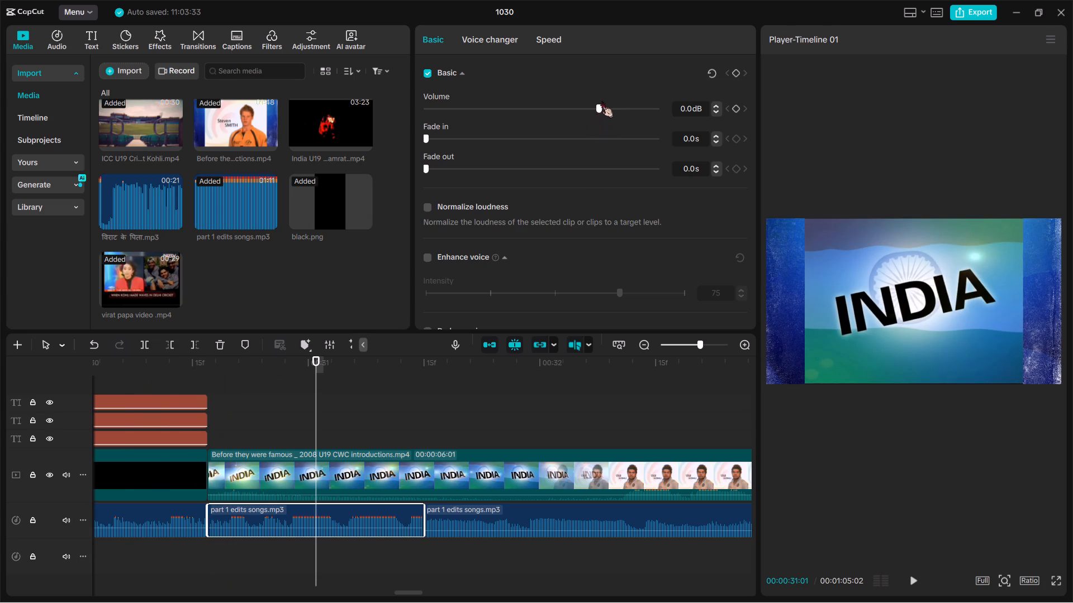
{"action": "left_click_drag", "start_coordinate": [599, 103], "coordinate": [584, 104]}
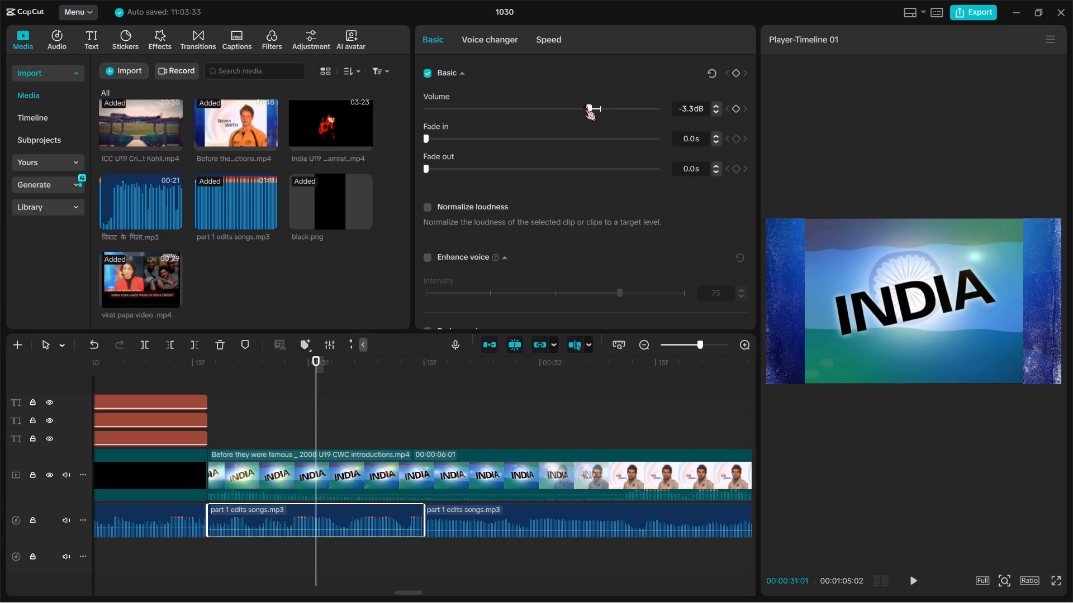
{"action": "left_click_drag", "start_coordinate": [584, 104], "coordinate": [577, 105]}
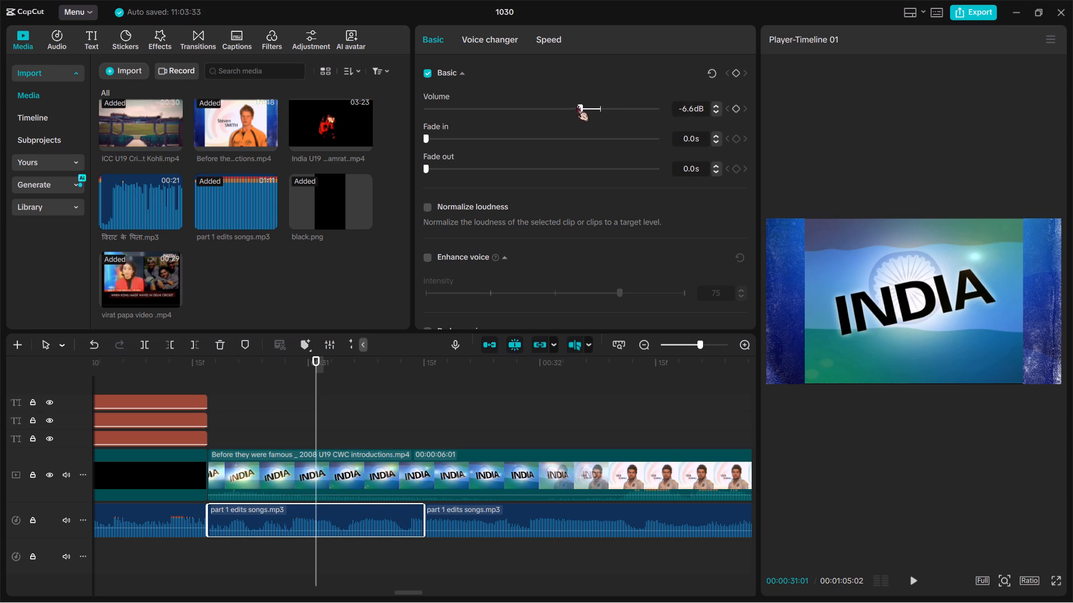
{"action": "left_click_drag", "start_coordinate": [577, 105], "coordinate": [575, 106]}
Play back the introductions clip into the ICC U19 Cricket World Cup clip to check the music balance.
{"action": "key", "text": "space"}
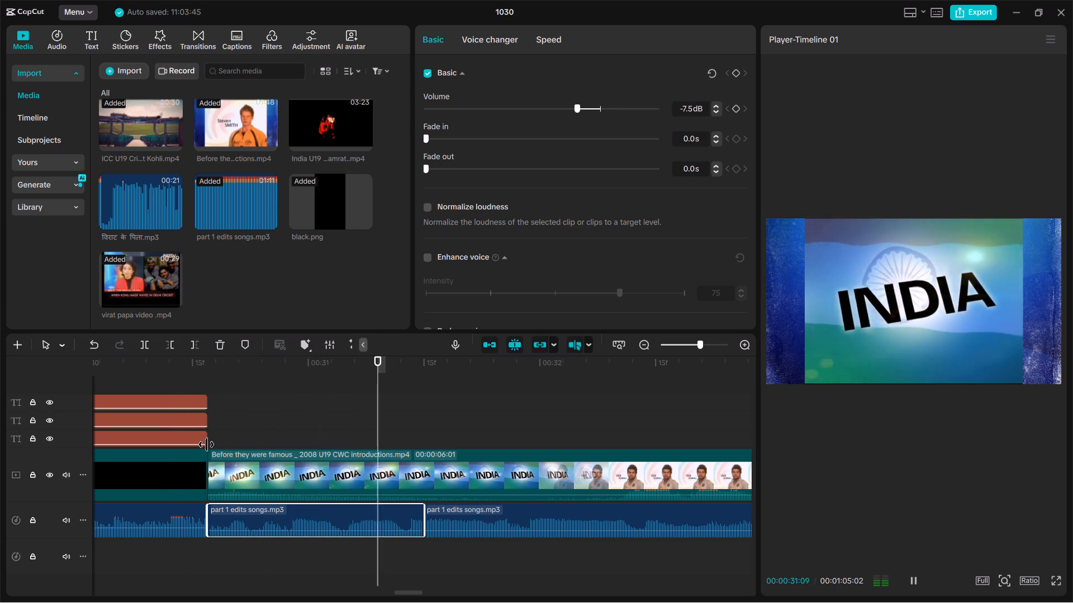
{"action": "scroll", "coordinate": [206, 444], "scroll_direction": "left", "scroll_amount": 3}
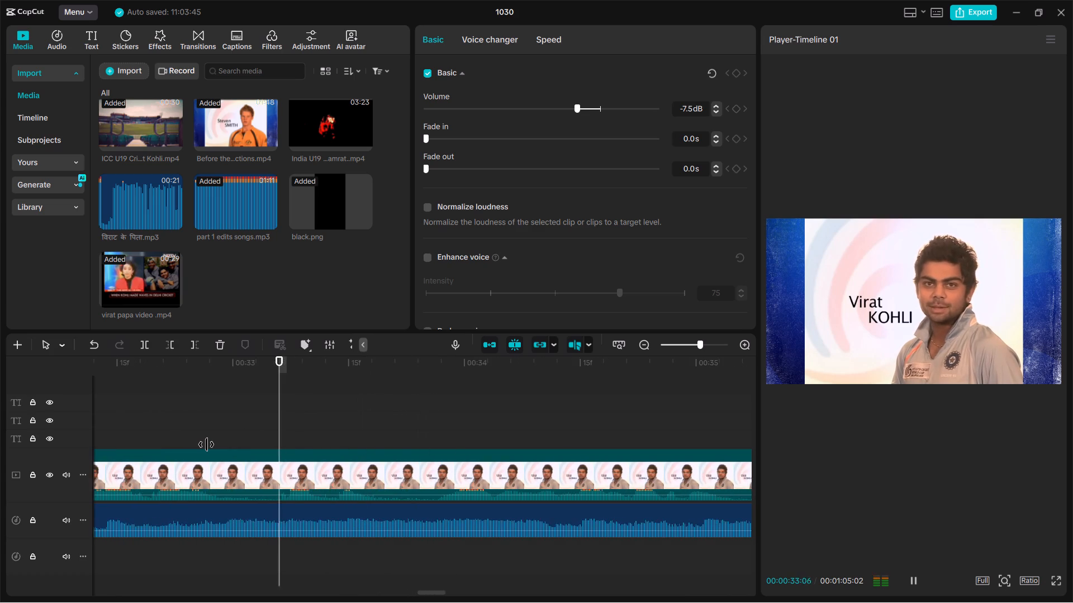
{"action": "scroll", "coordinate": [206, 444], "scroll_direction": "left", "scroll_amount": 2}
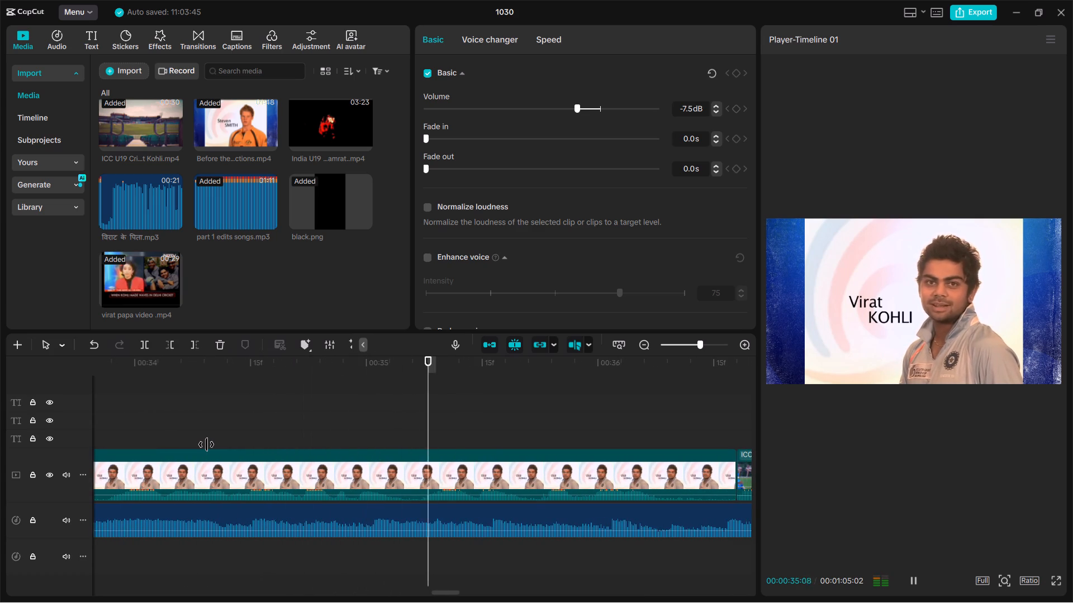
{"action": "key", "text": "space"}
{"action": "scroll", "coordinate": [206, 444], "scroll_direction": "left", "scroll_amount": 1}
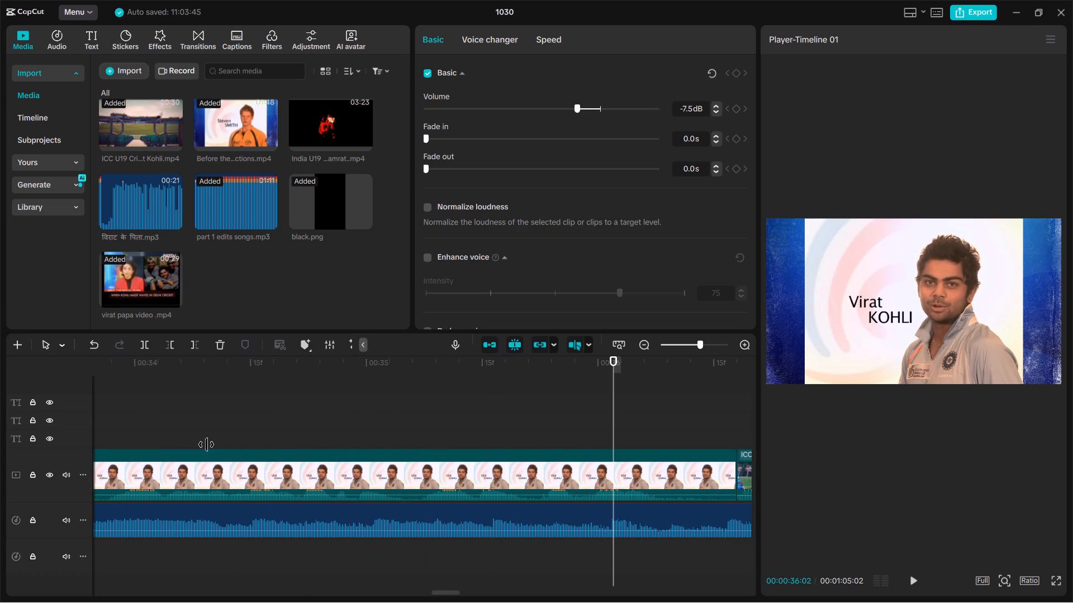
{"action": "key", "text": "space"}
{"action": "scroll", "coordinate": [206, 444], "scroll_direction": "left", "scroll_amount": 1}
{"action": "key", "text": "space"}
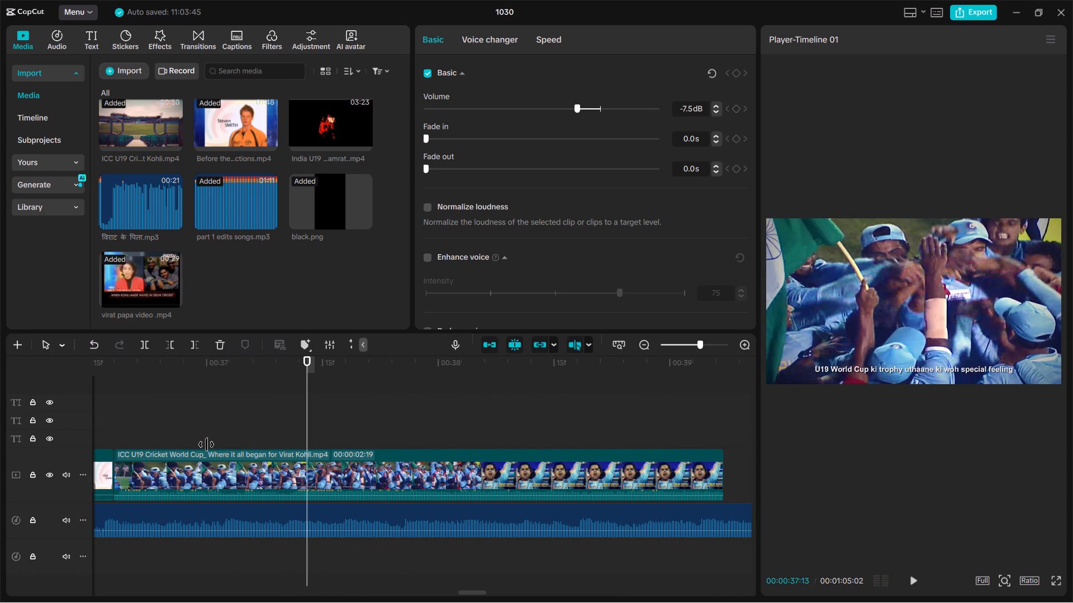
Split the part 1 edits songs.mp3 audio at about 00:36:18, where the ICC U19 Cricket World Cup clip begins.
{"action": "scroll", "coordinate": [242, 467], "scroll_direction": "down", "scroll_amount": 17, "text": "ctrl"}
{"action": "scroll", "coordinate": [242, 467], "scroll_direction": "right", "scroll_amount": 1}
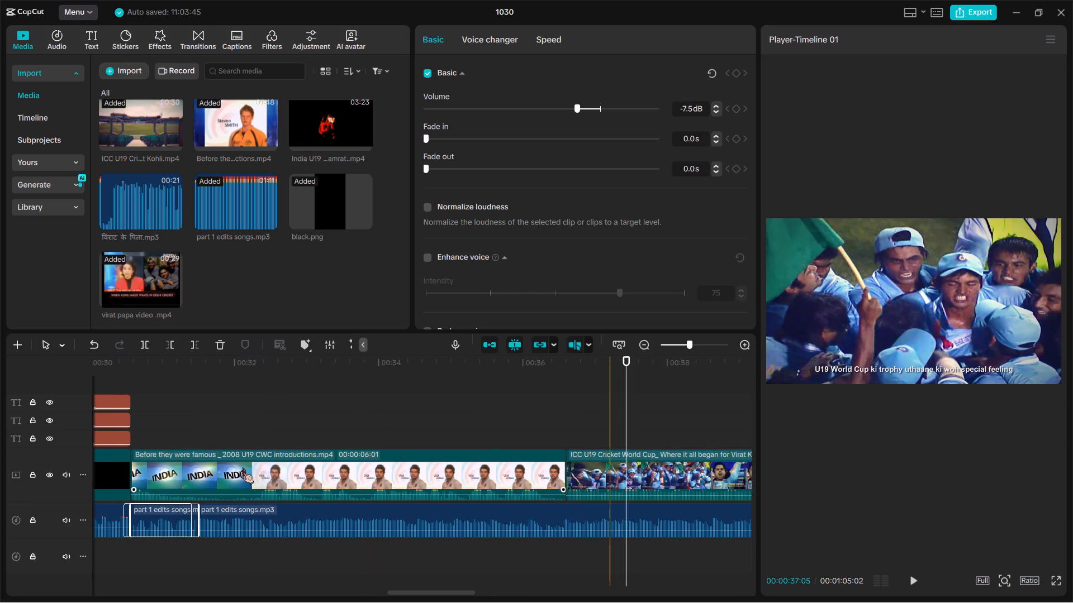
{"action": "scroll", "coordinate": [242, 467], "scroll_direction": "right", "scroll_amount": 1}
{"action": "scroll", "coordinate": [242, 467], "scroll_direction": "down", "scroll_amount": 4, "text": "ctrl"}
{"action": "scroll", "coordinate": [346, 510], "scroll_direction": "left", "scroll_amount": 1}
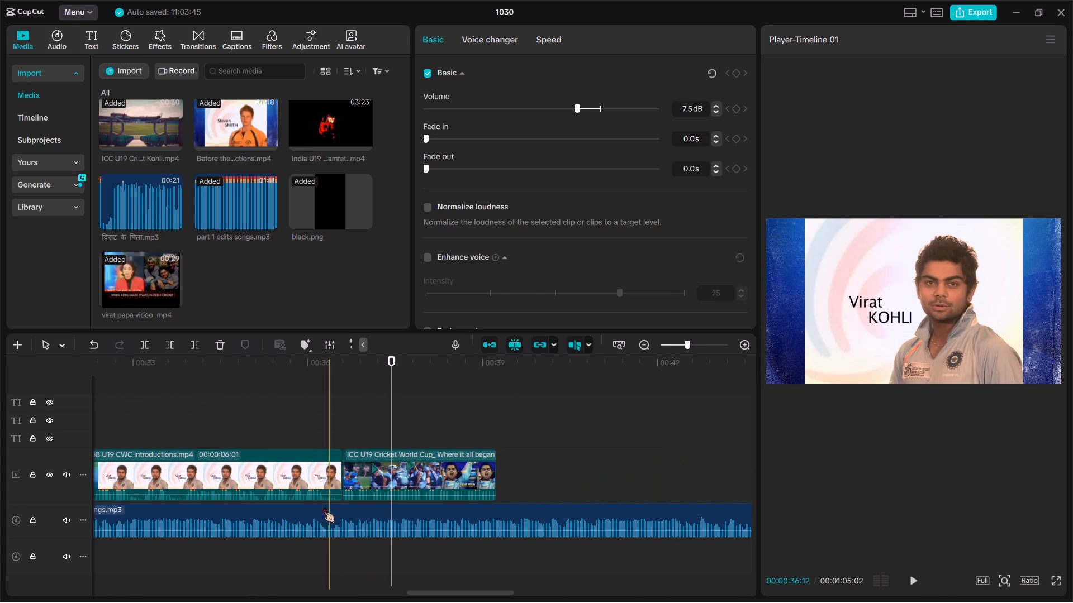
{"action": "left_click", "coordinate": [345, 510]}
{"action": "key", "text": "ctrl+b"}
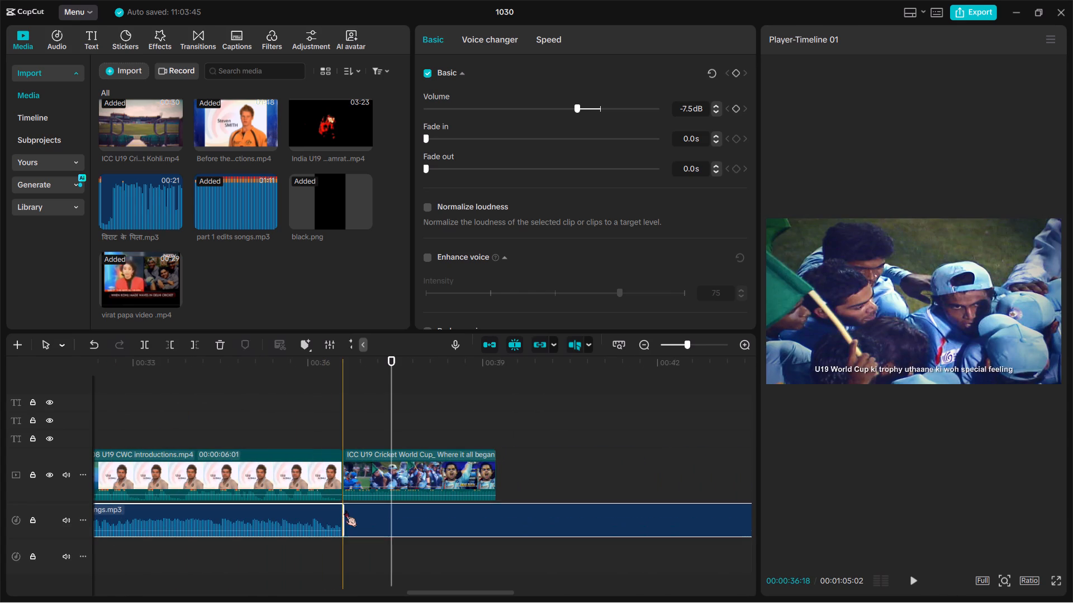
Play back the passage from the black.png titles into the introductions clip to check the cut and music.
{"action": "scroll", "coordinate": [345, 510], "scroll_direction": "down", "scroll_amount": 11, "text": "ctrl"}
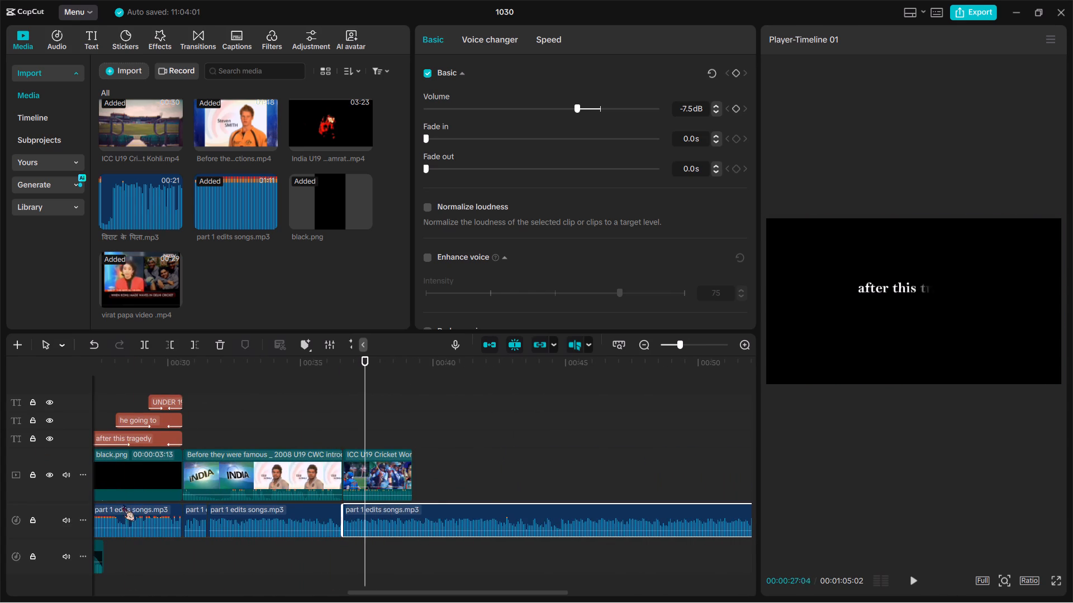
{"action": "key", "text": "space"}
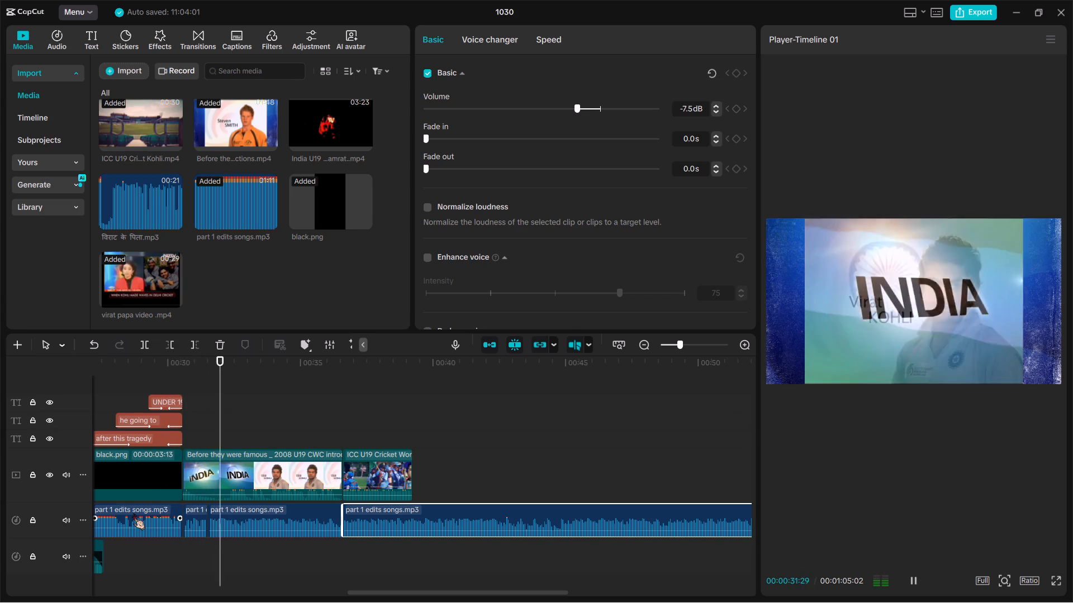
{"action": "key", "text": "space"}
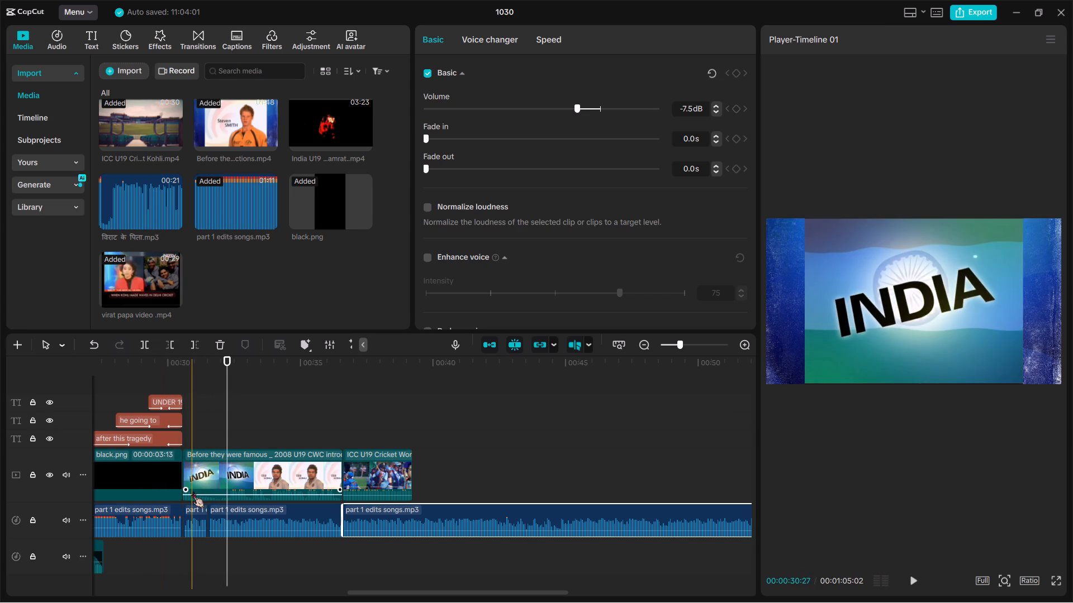
{"action": "key", "text": "space"}
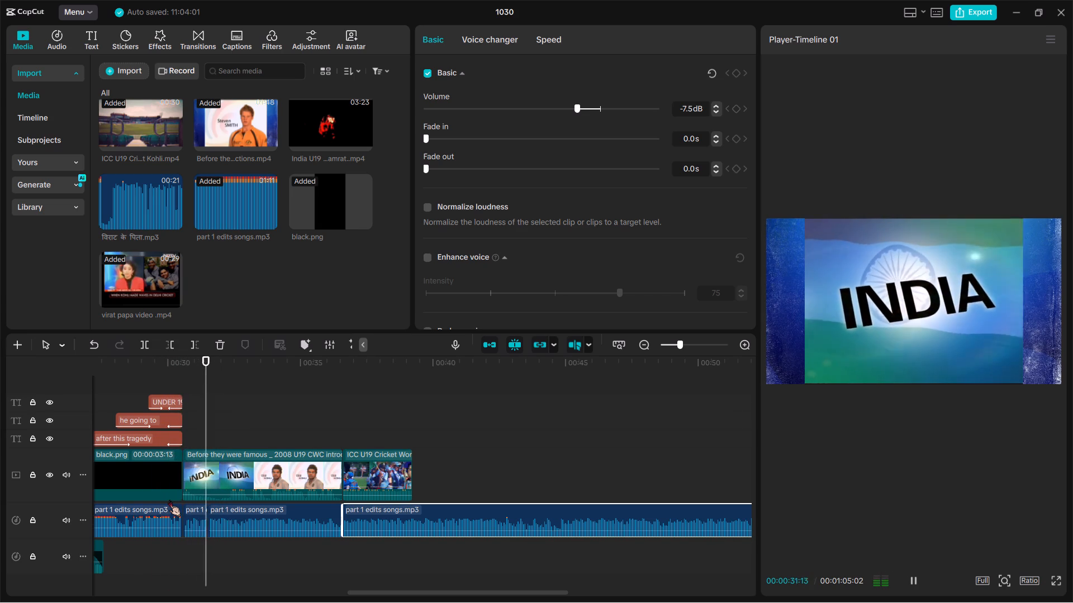
{"action": "key", "text": "space"}
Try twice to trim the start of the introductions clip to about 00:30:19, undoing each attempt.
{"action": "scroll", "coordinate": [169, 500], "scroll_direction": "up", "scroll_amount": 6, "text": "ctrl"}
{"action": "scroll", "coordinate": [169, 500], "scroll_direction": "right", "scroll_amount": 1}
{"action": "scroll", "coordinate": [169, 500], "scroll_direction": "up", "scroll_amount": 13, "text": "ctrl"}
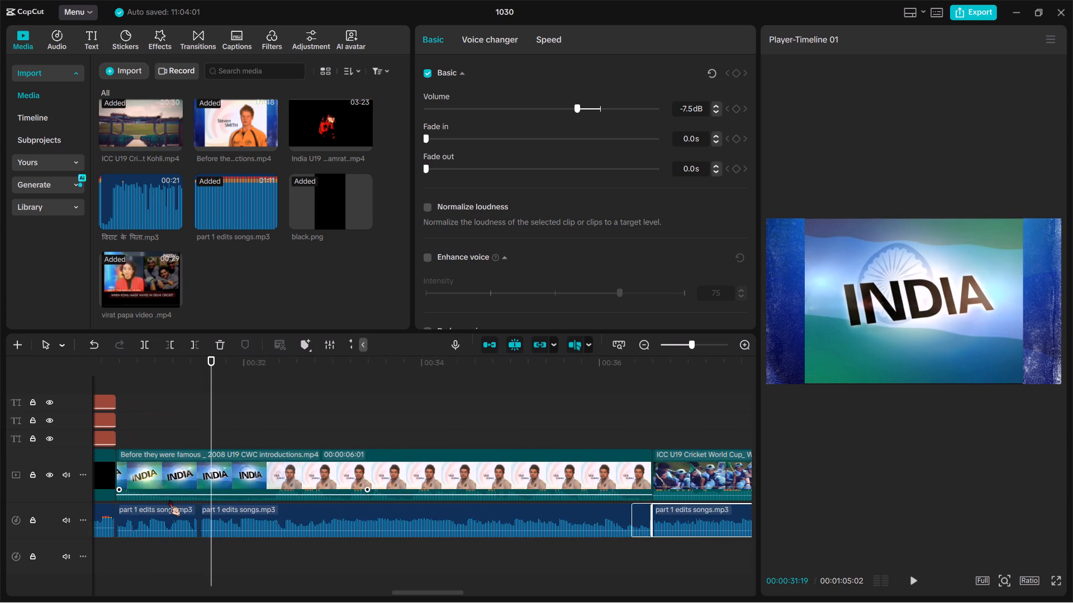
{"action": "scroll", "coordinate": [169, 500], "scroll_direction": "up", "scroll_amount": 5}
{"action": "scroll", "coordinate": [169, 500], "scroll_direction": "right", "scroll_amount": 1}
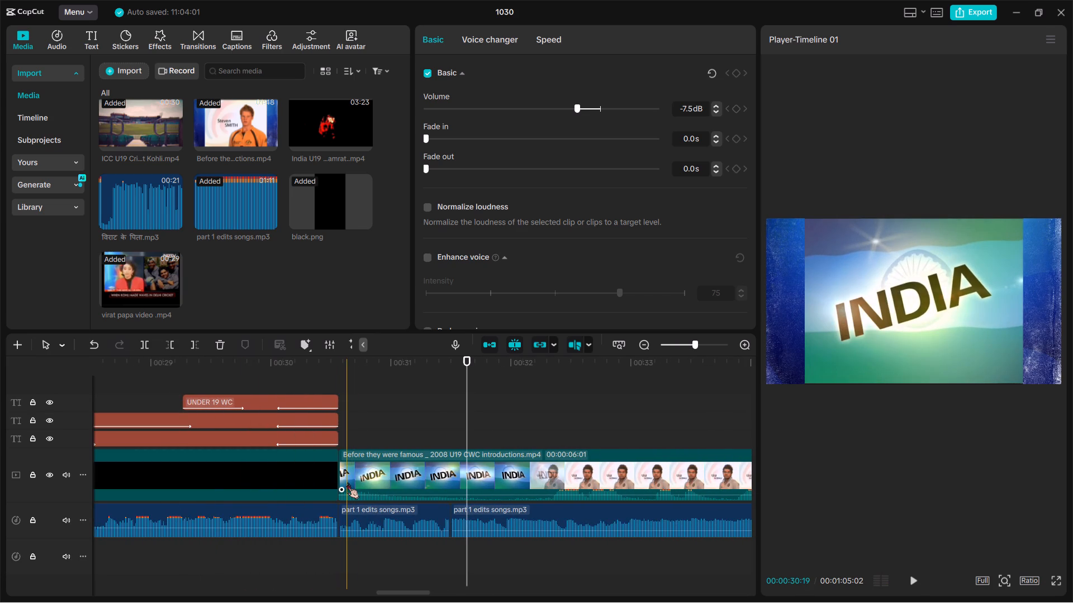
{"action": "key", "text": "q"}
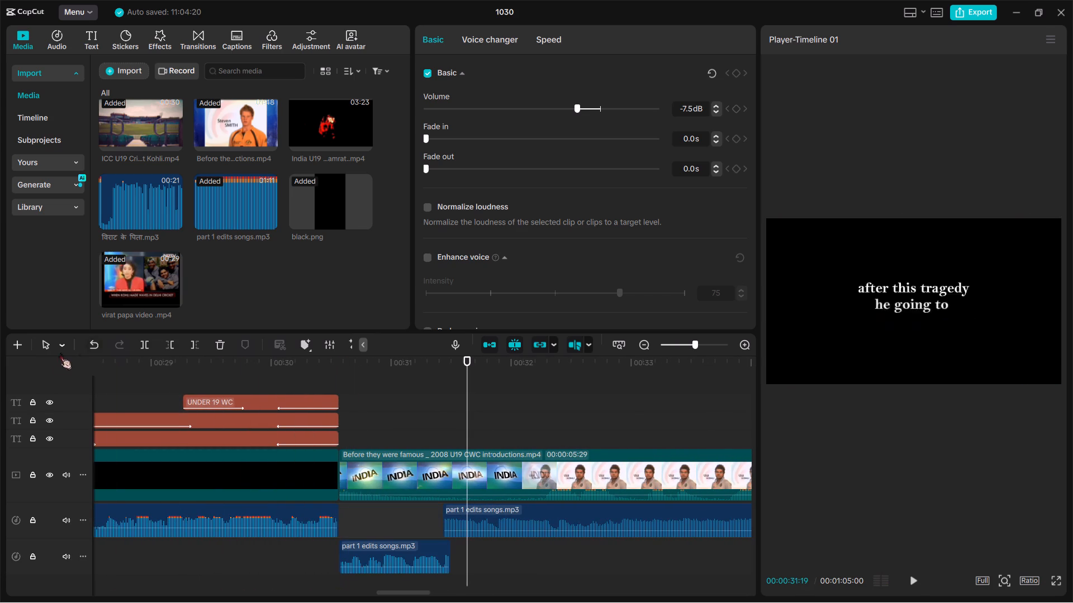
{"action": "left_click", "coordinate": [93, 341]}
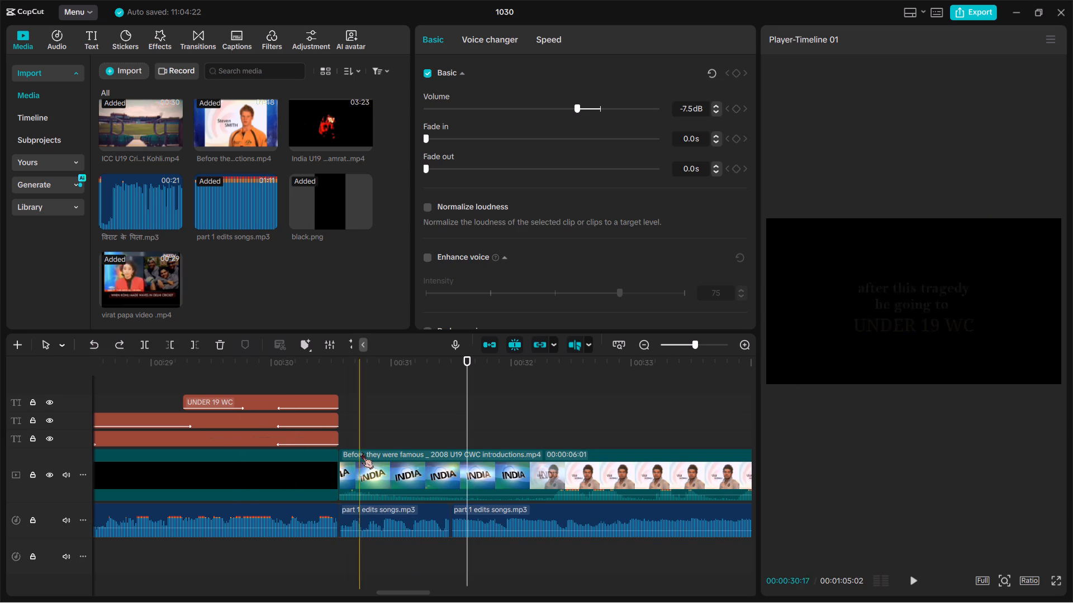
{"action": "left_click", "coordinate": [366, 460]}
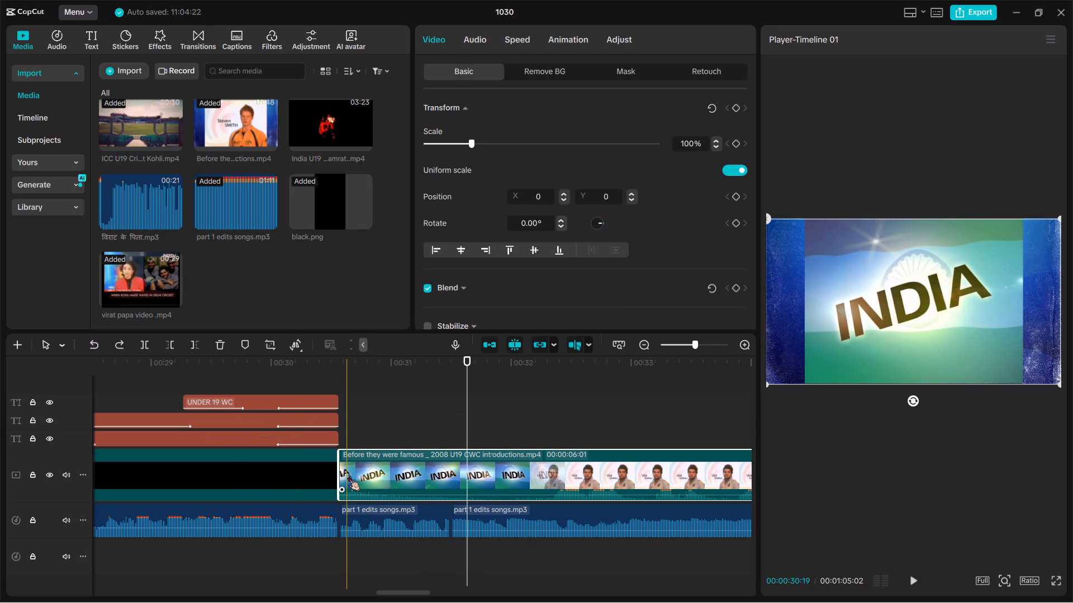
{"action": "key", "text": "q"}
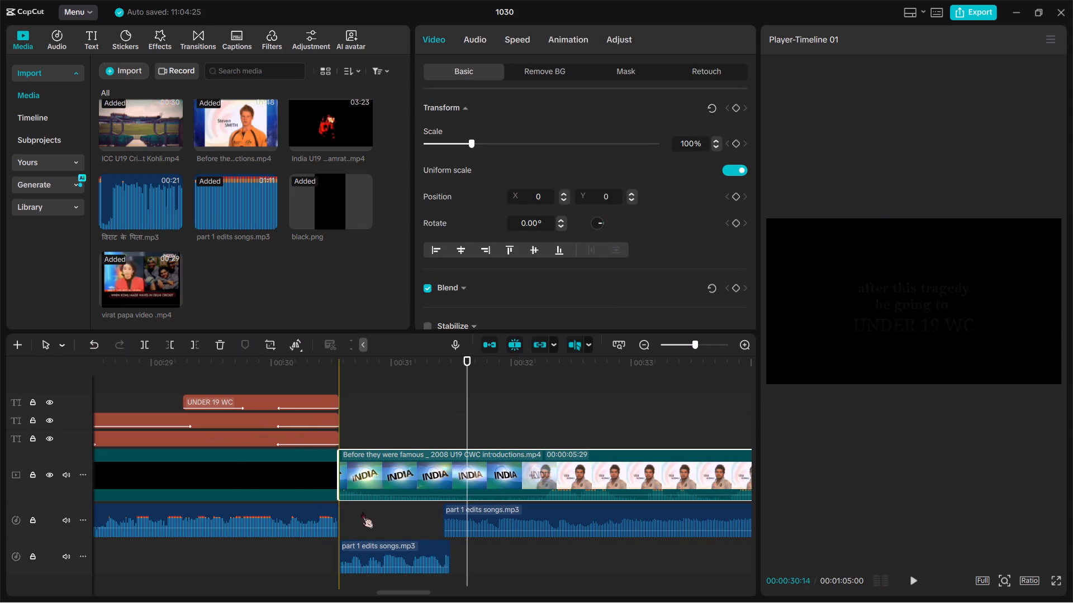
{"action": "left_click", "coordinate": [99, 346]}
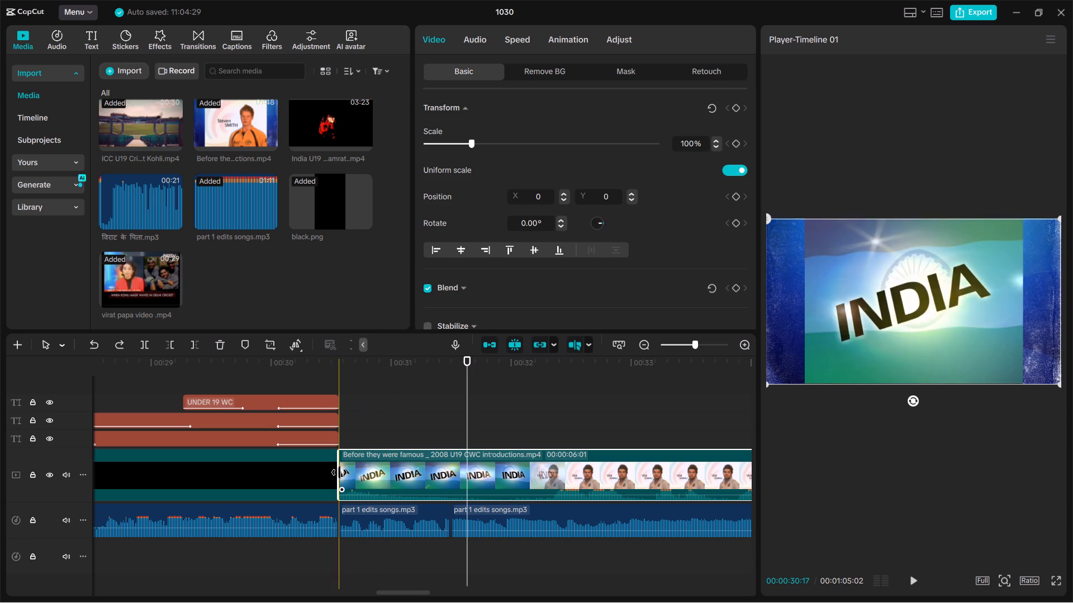
Trim the start of the introductions clip slightly, shortening the clip to 00:00:05:29.
{"action": "left_click_drag", "start_coordinate": [339, 472], "coordinate": [348, 475]}
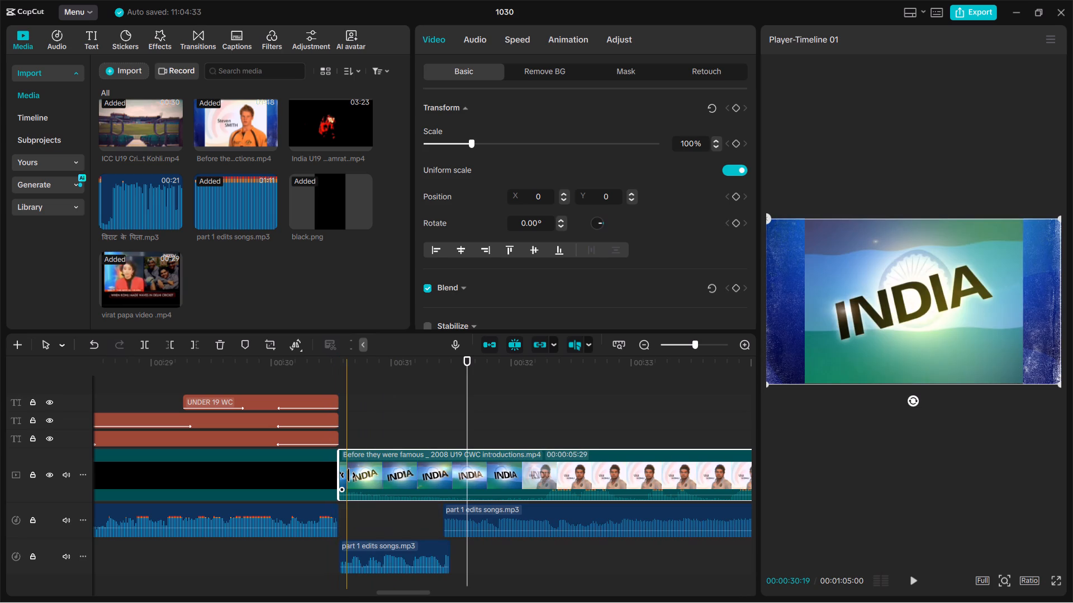
Move the displaced short part 1 edits songs.mp3 segment back onto the main music track under the start of the introductions clip.
{"action": "left_click", "coordinate": [481, 520]}
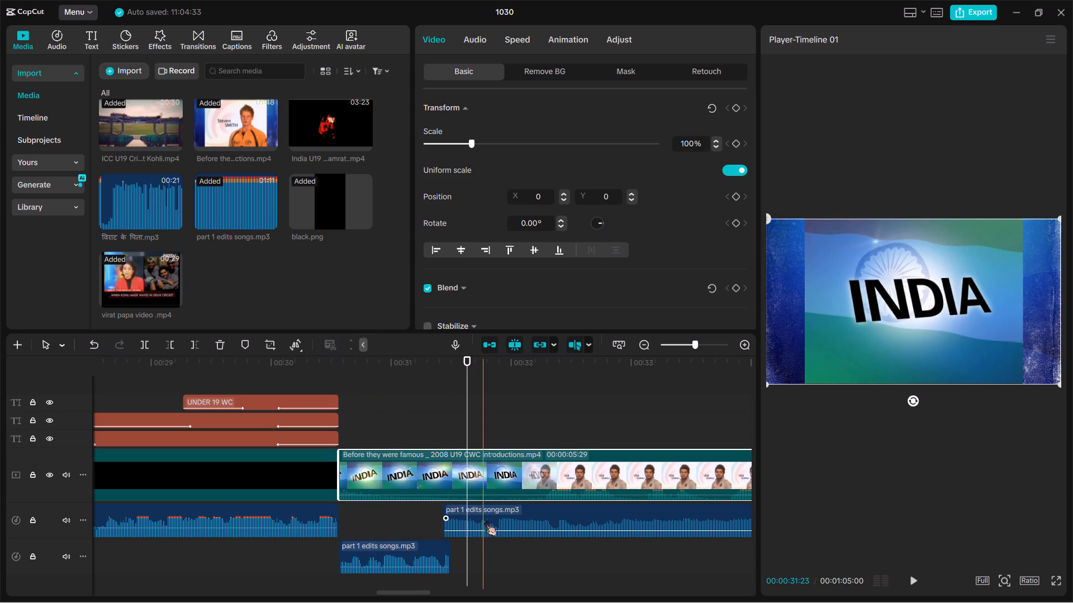
{"action": "left_click_drag", "start_coordinate": [406, 559], "coordinate": [409, 543]}
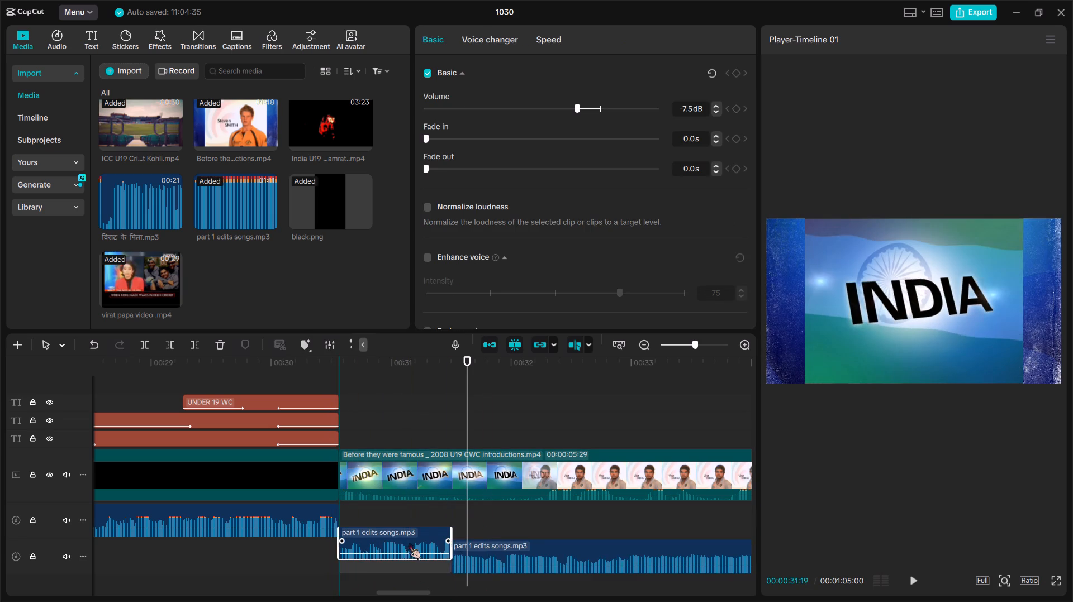
{"action": "left_click_drag", "start_coordinate": [409, 543], "coordinate": [409, 532]}
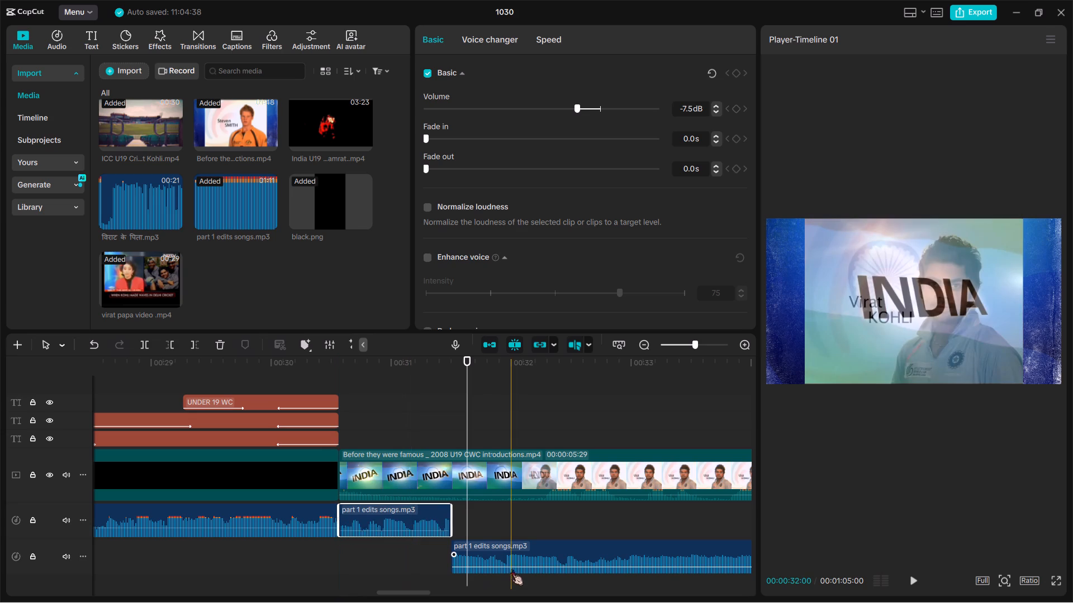
Shift the music segment under the ICC clip later, and place the displaced middle segment on the main music track after the short one.
{"action": "left_click_drag", "start_coordinate": [513, 558], "coordinate": [513, 524]}
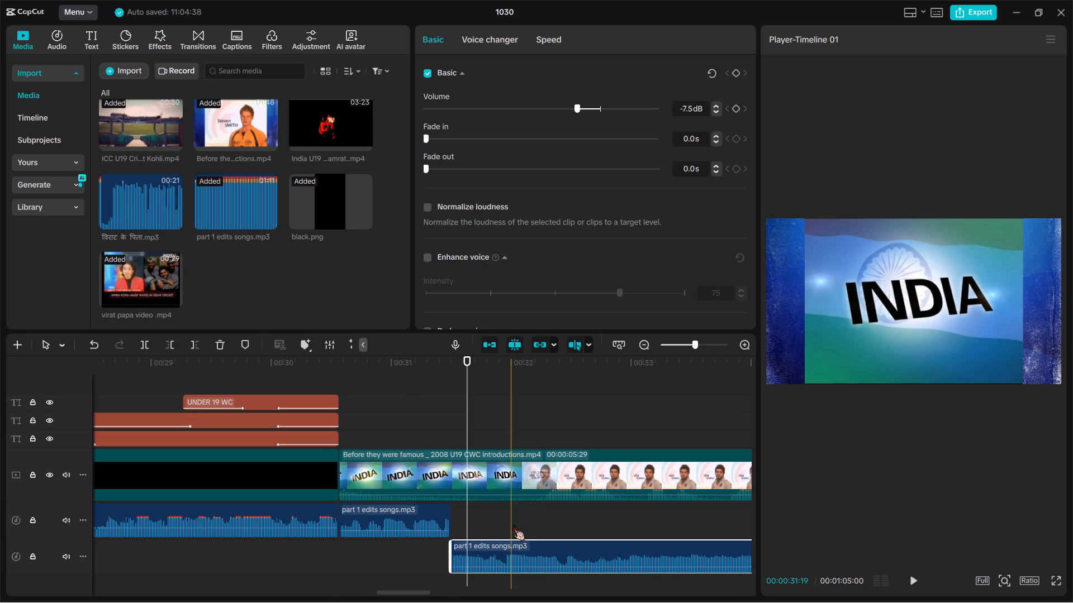
{"action": "scroll", "coordinate": [542, 548], "scroll_direction": "left", "scroll_amount": 1}
{"action": "scroll", "coordinate": [542, 548], "scroll_direction": "down", "scroll_amount": 11, "text": "ctrl"}
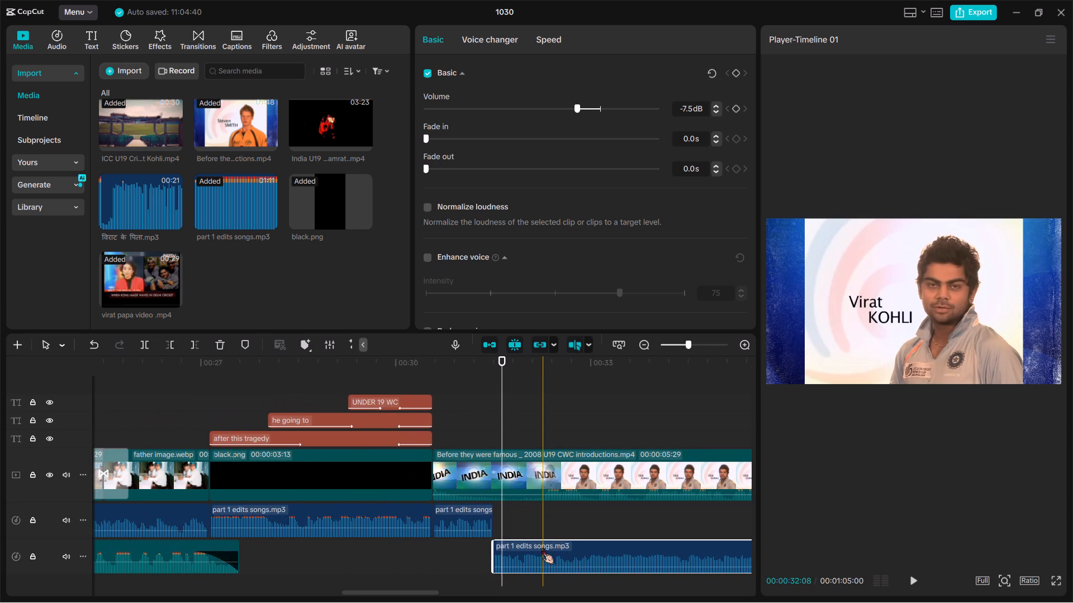
{"action": "scroll", "coordinate": [542, 548], "scroll_direction": "left", "scroll_amount": 1}
{"action": "scroll", "coordinate": [542, 548], "scroll_direction": "down", "scroll_amount": 1, "text": "ctrl"}
{"action": "scroll", "coordinate": [542, 548], "scroll_direction": "left", "scroll_amount": 1, "text": "ctrl"}
{"action": "scroll", "coordinate": [542, 548], "scroll_direction": "left", "scroll_amount": 1}
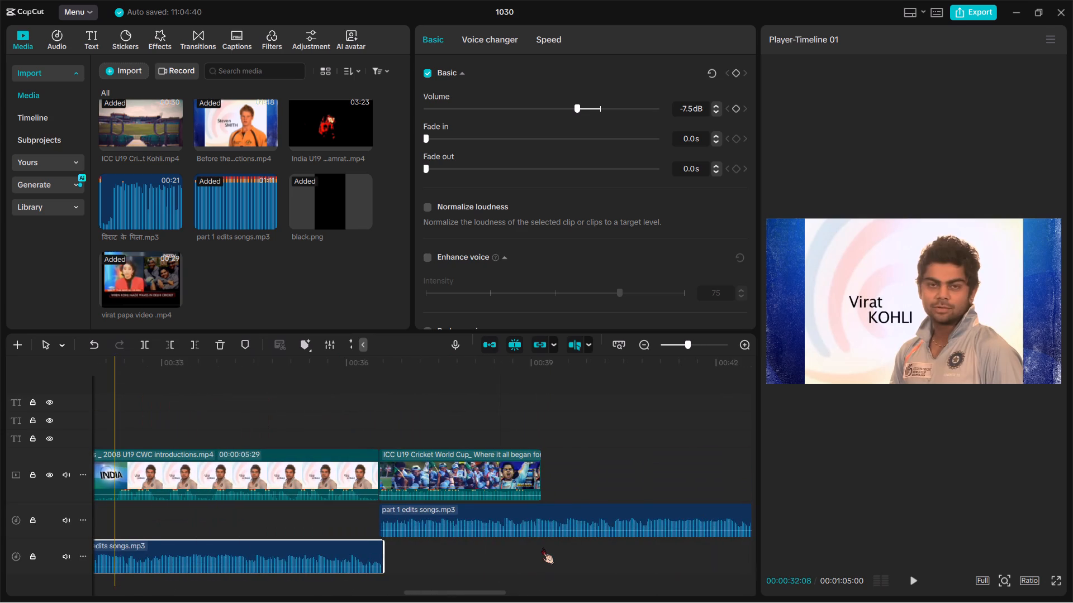
{"action": "left_click_drag", "start_coordinate": [531, 521], "coordinate": [553, 519]}
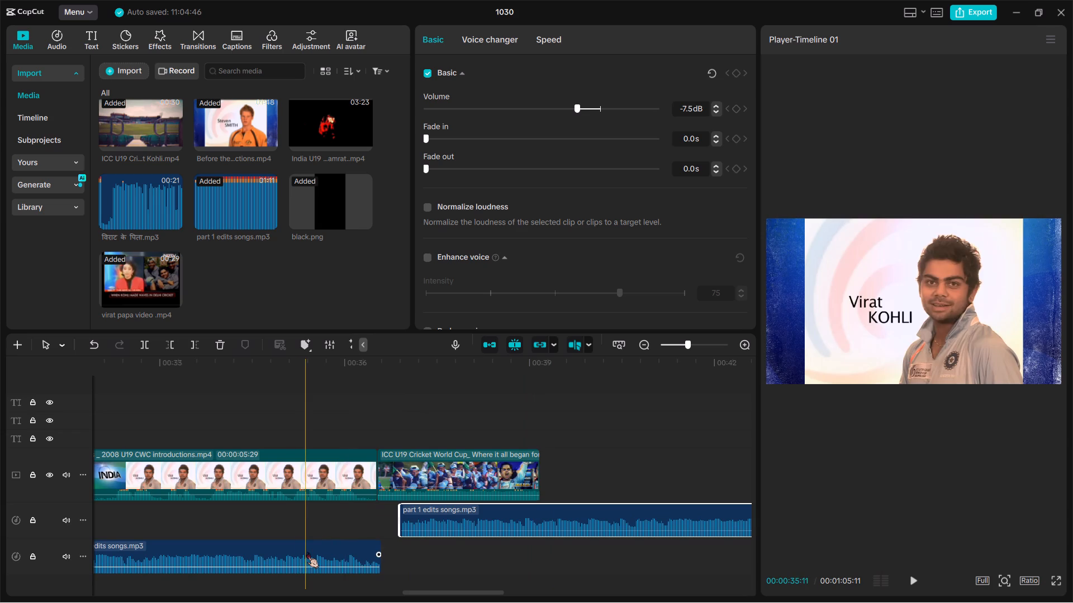
{"action": "left_click_drag", "start_coordinate": [307, 552], "coordinate": [307, 516]}
{"action": "scroll", "coordinate": [341, 549], "scroll_direction": "right", "scroll_amount": 1}
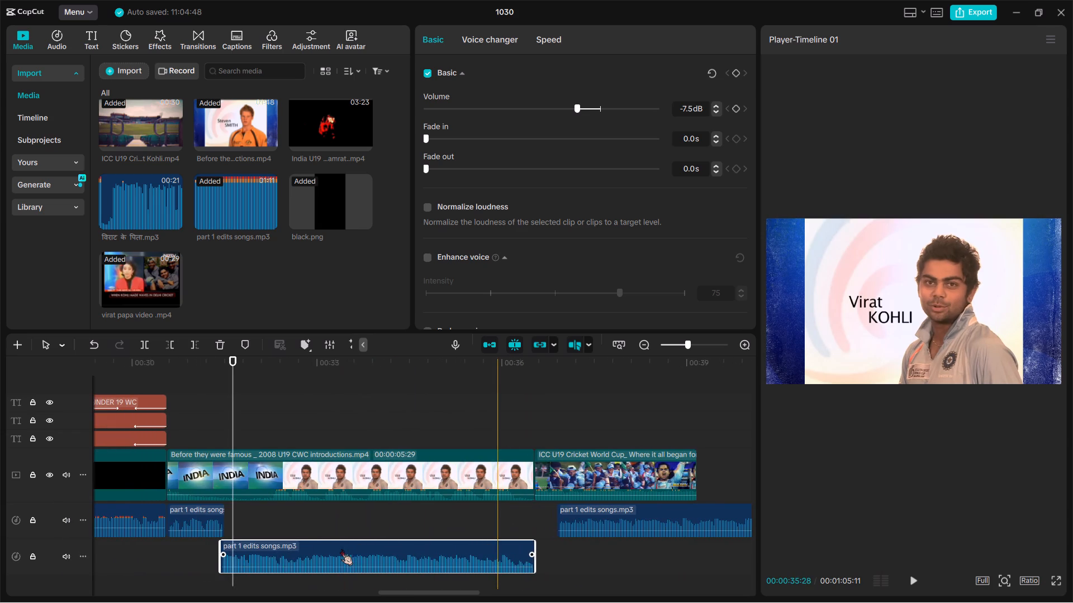
{"action": "left_click_drag", "start_coordinate": [358, 553], "coordinate": [364, 515]}
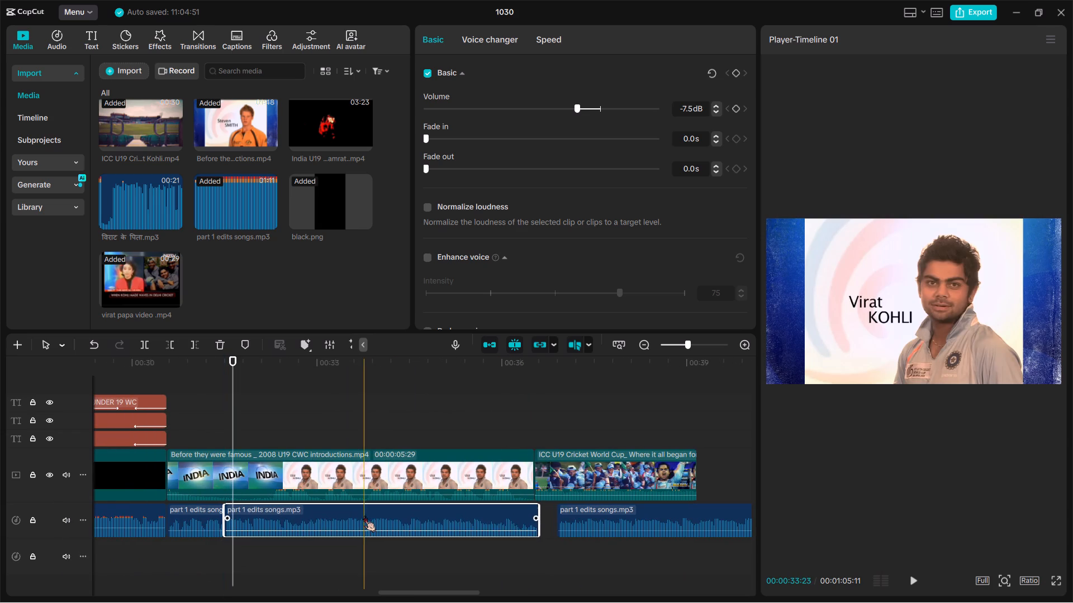
Move the last part 1 edits songs.mp3 segment directly after the middle one on the main music track, and start playback.
{"action": "left_click_drag", "start_coordinate": [593, 510], "coordinate": [570, 513]}
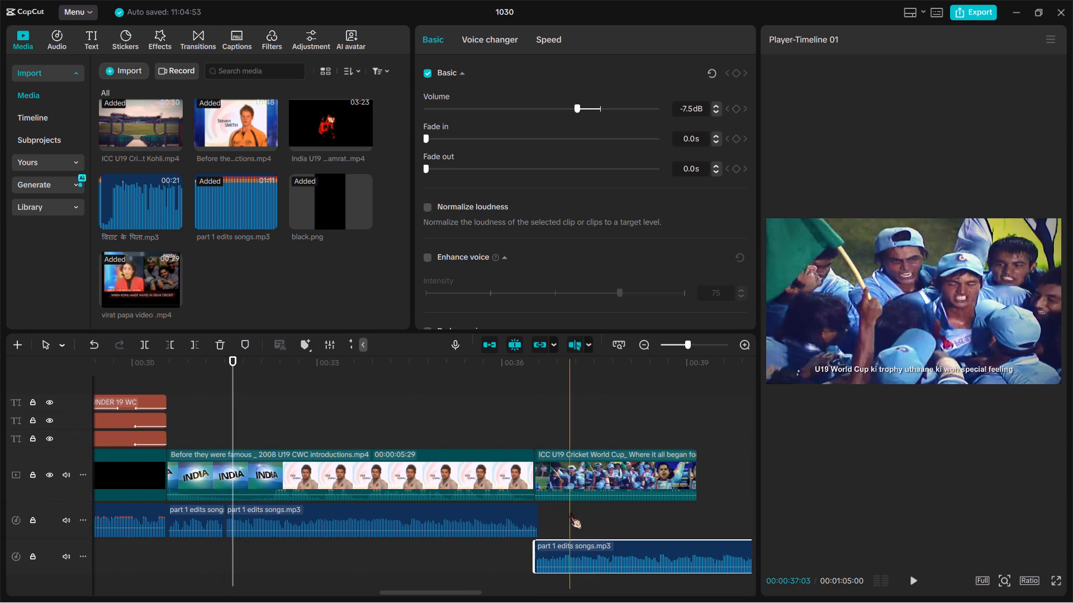
{"action": "left_click_drag", "start_coordinate": [601, 562], "coordinate": [606, 528]}
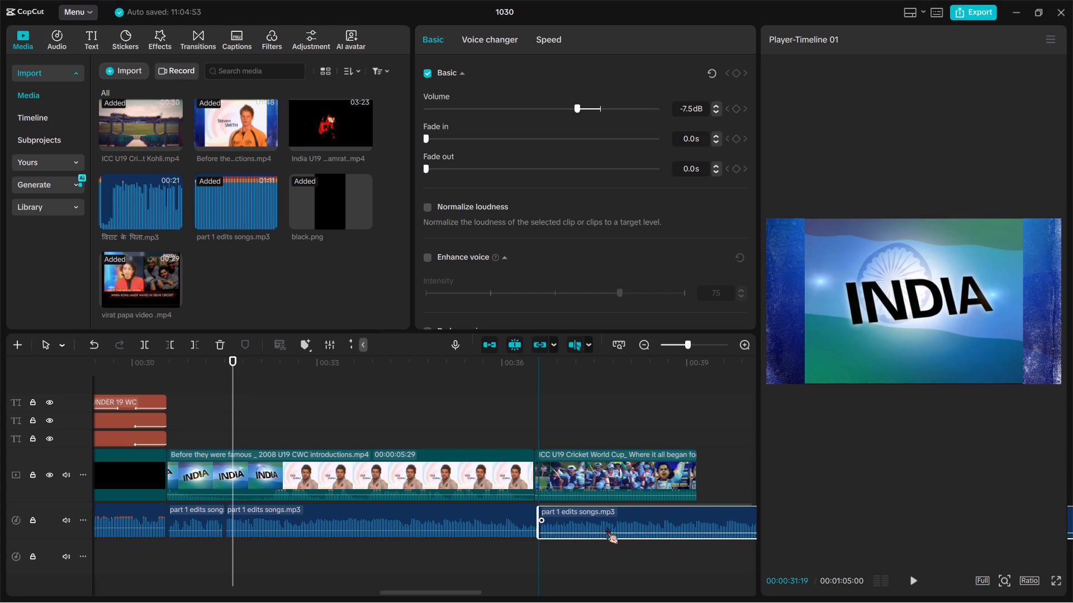
{"action": "left_click_drag", "start_coordinate": [606, 528], "coordinate": [605, 527]}
{"action": "key", "text": "space"}
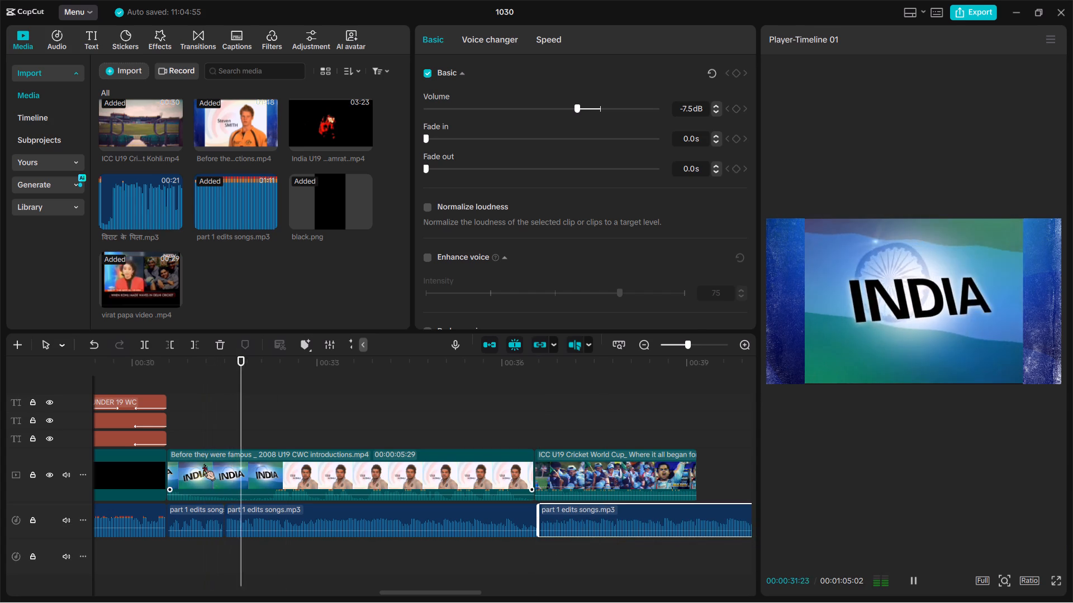
Play through the introductions clip into the ICC clip repeatedly to check the joins between the part 1 edits songs.mp3 segments.
{"action": "key", "text": "space"}
{"action": "key", "text": "space"}
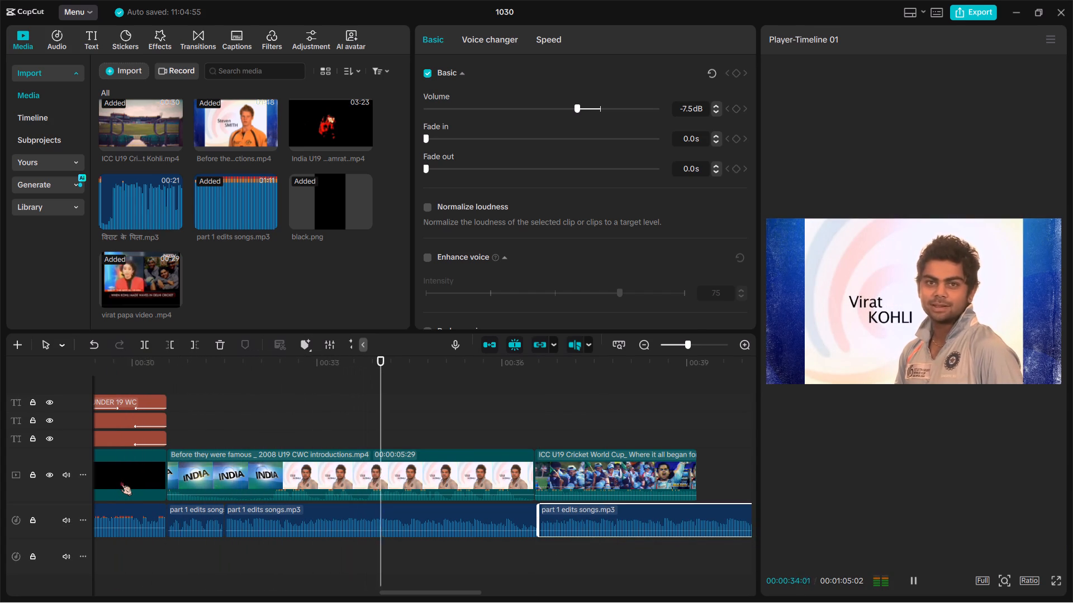
{"action": "key", "text": "space"}
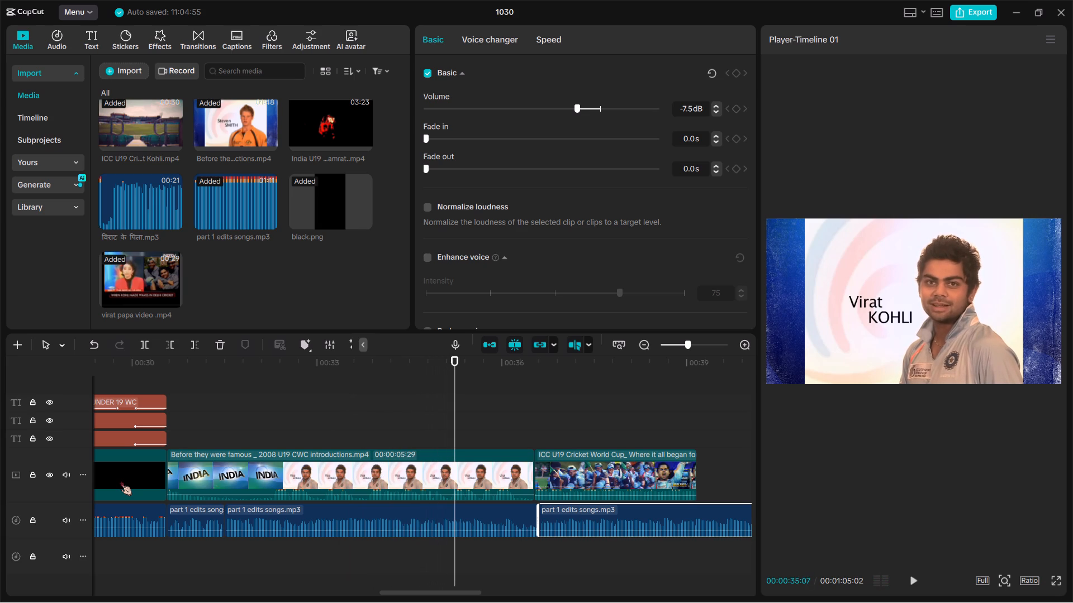
{"action": "key", "text": "space"}
{"action": "key", "text": "space"}
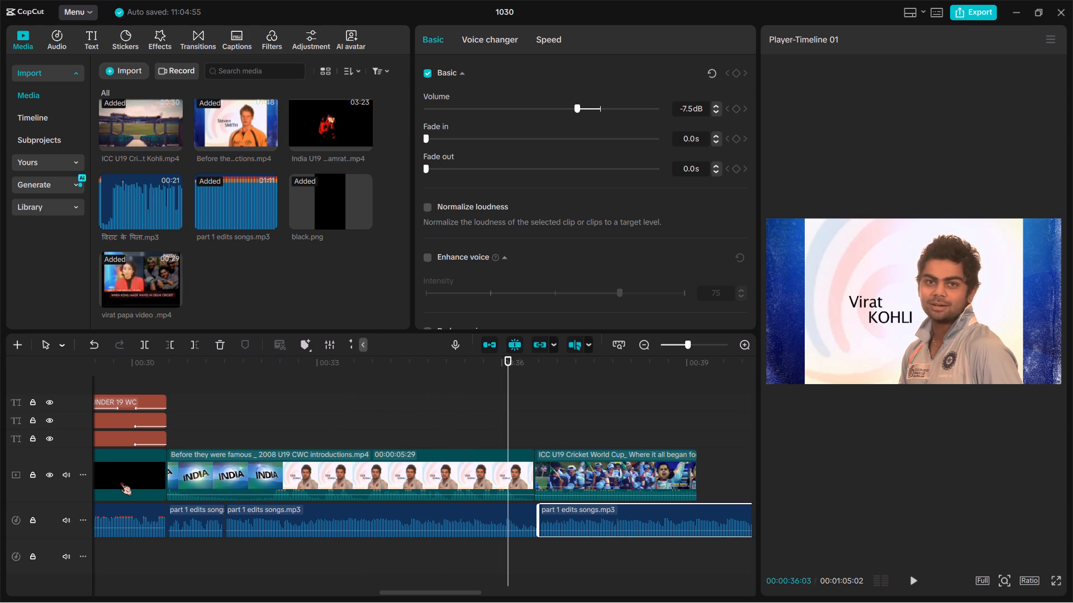
{"action": "key", "text": "space"}
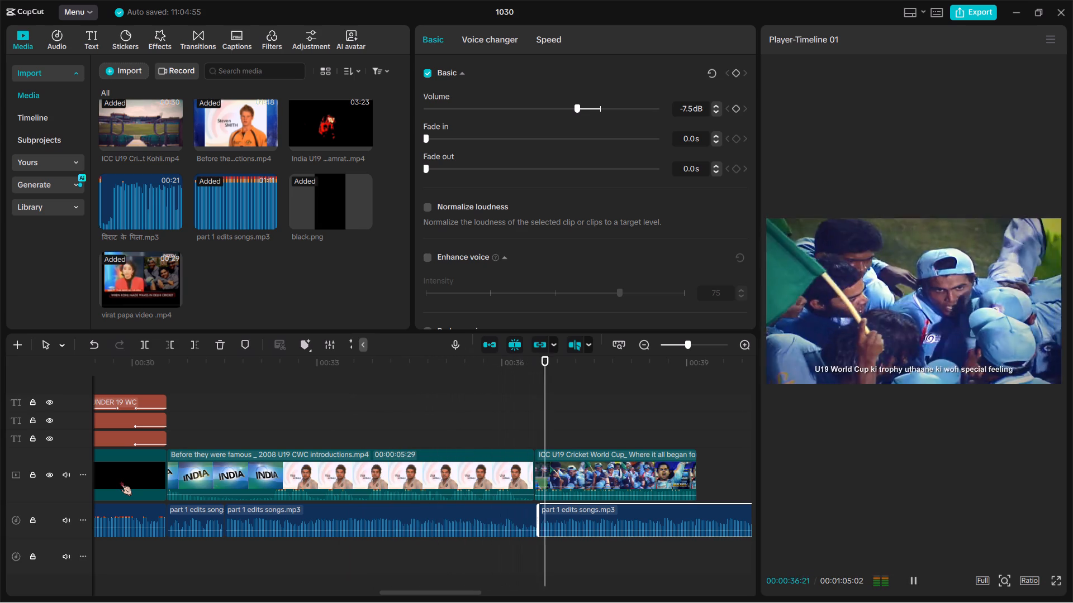
{"action": "key", "text": "space"}
{"action": "scroll", "coordinate": [120, 479], "scroll_direction": "down", "scroll_amount": 9, "text": "ctrl"}
{"action": "scroll", "coordinate": [120, 479], "scroll_direction": "left", "scroll_amount": 1}
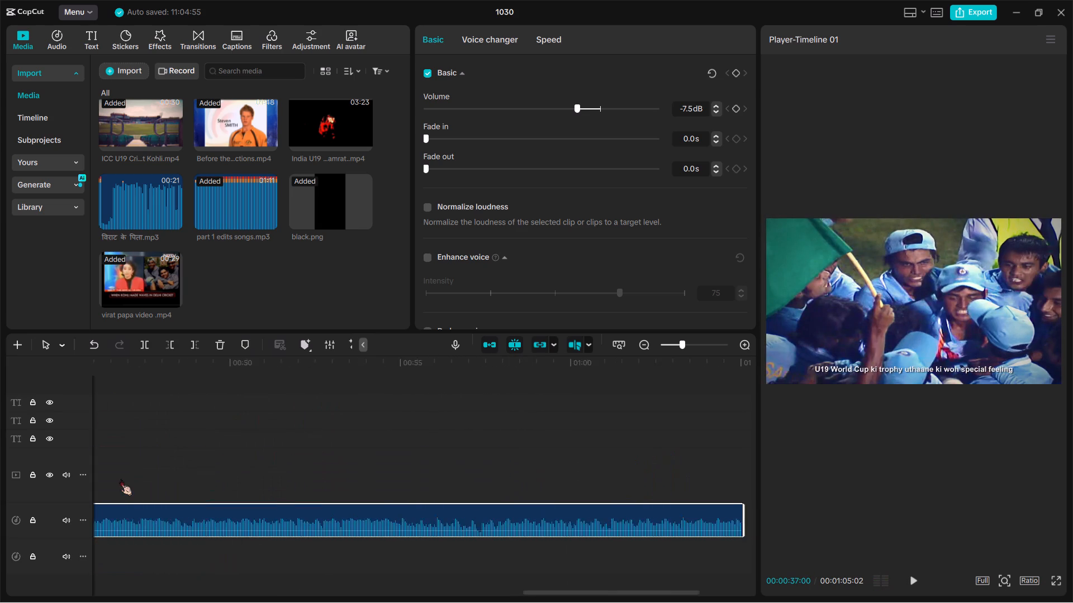
{"action": "scroll", "coordinate": [120, 479], "scroll_direction": "left", "scroll_amount": 1}
{"action": "scroll", "coordinate": [120, 479], "scroll_direction": "down", "scroll_amount": 9, "text": "ctrl"}
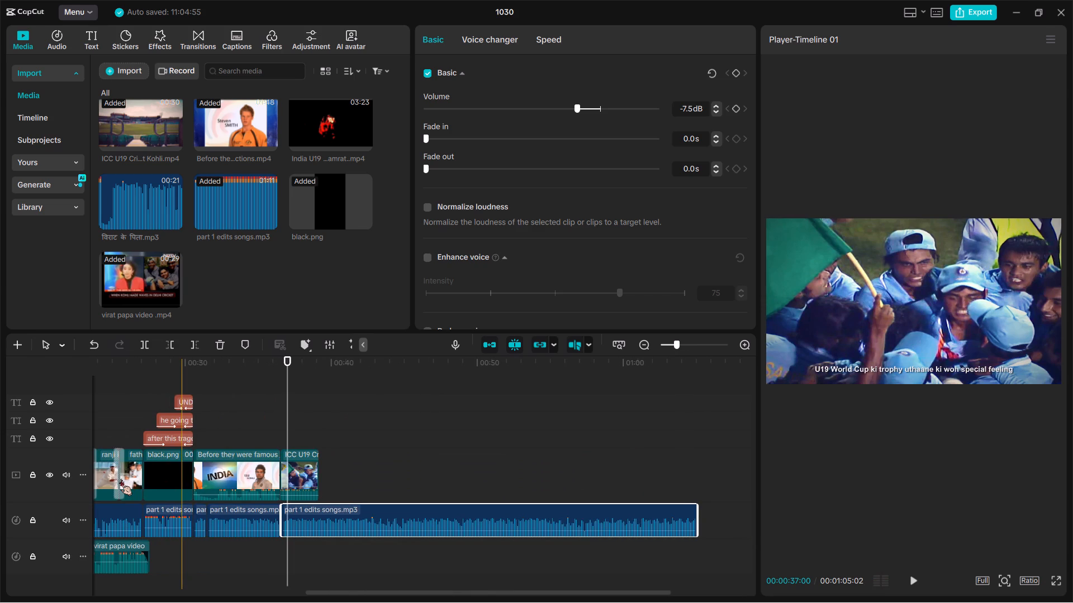
{"action": "scroll", "coordinate": [120, 479], "scroll_direction": "up", "scroll_amount": 15, "text": "ctrl"}
{"action": "key", "text": "space"}
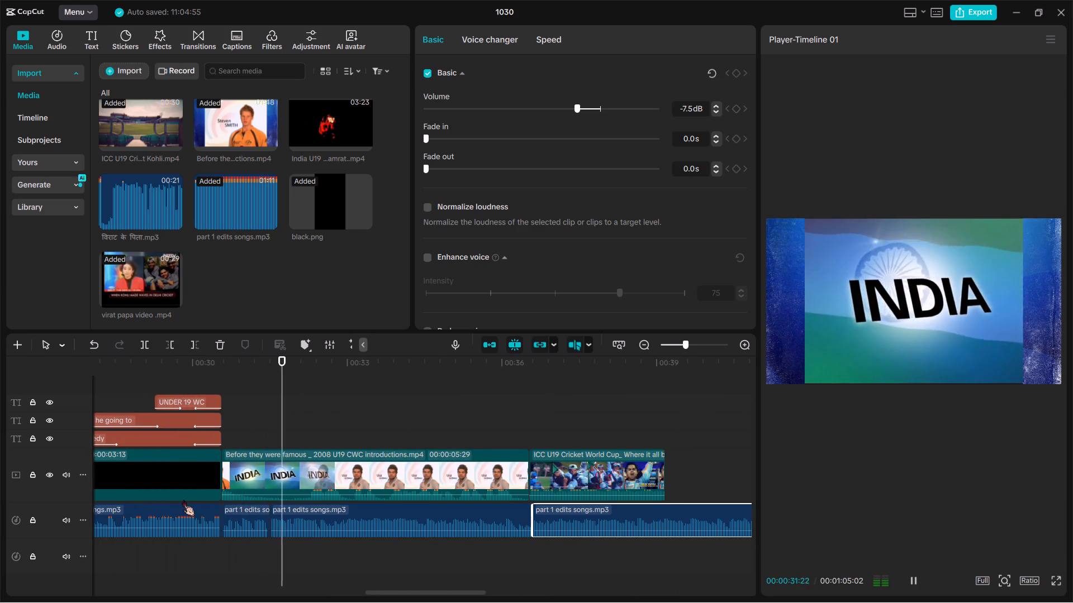
{"action": "scroll", "coordinate": [183, 500], "scroll_direction": "left", "scroll_amount": 1}
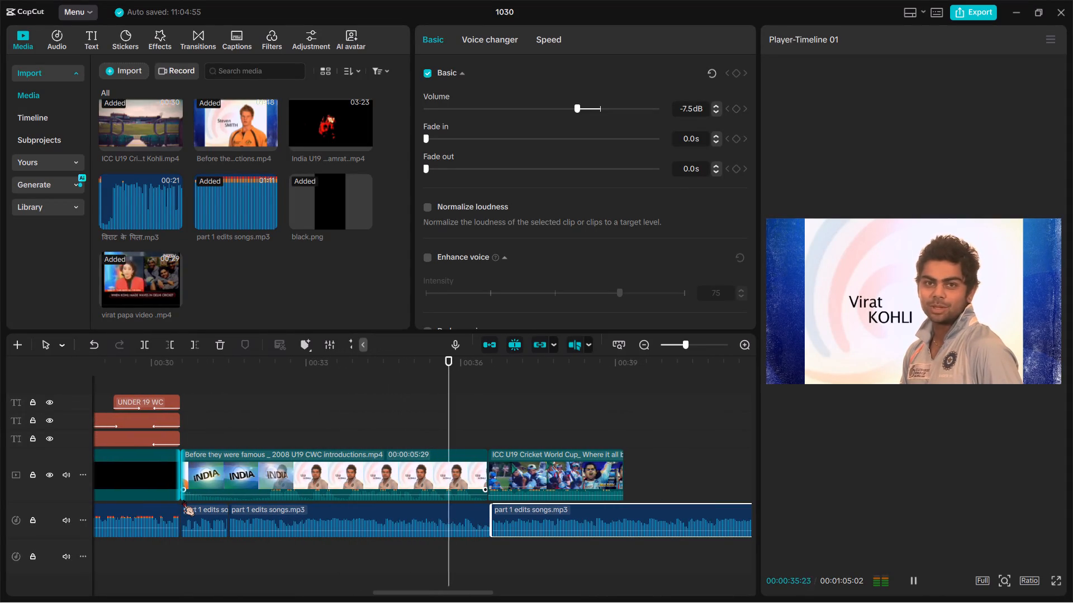
{"action": "key", "text": "space"}
{"action": "key", "text": "space"}
{"action": "key", "text": "space"}
{"action": "scroll", "coordinate": [183, 500], "scroll_direction": "left", "scroll_amount": 1}
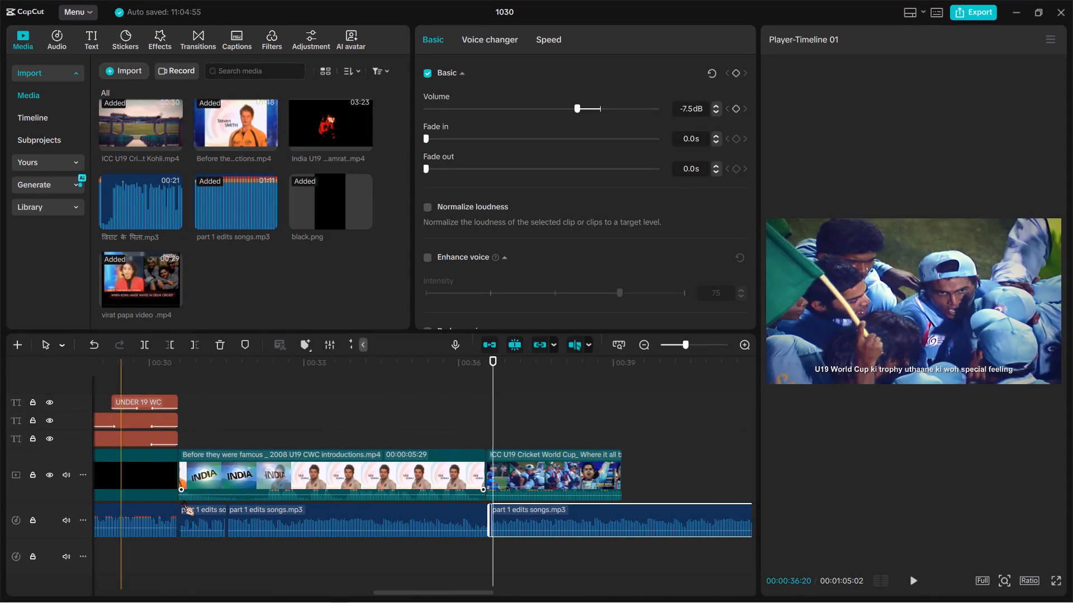
{"action": "scroll", "coordinate": [183, 500], "scroll_direction": "left", "scroll_amount": 1}
{"action": "key", "text": "space"}
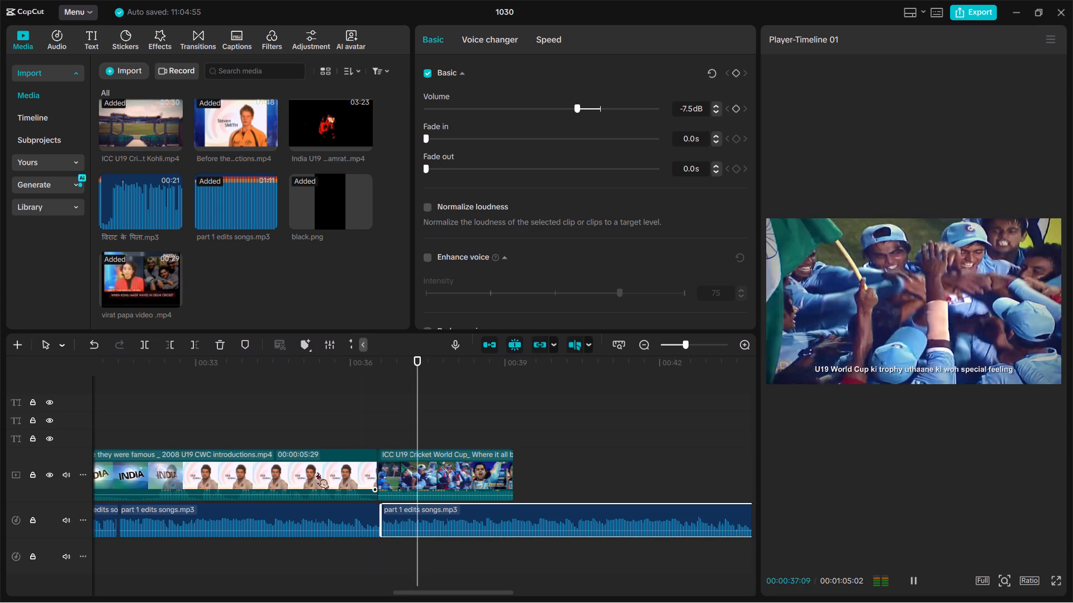
{"action": "key", "text": "space"}
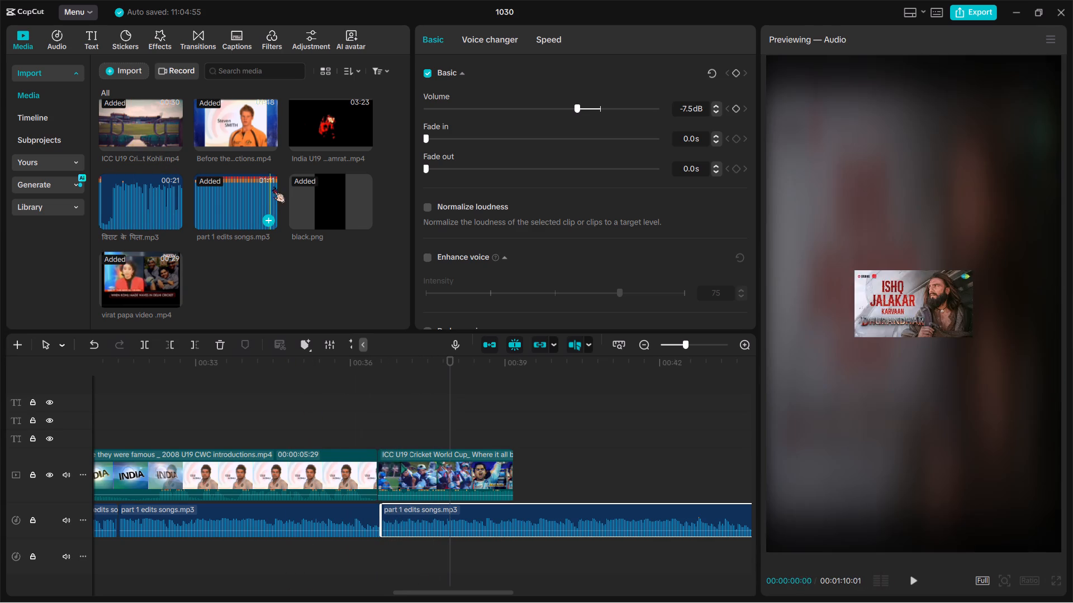
Add the India U19 v South Africa U19 World Cup final 2008 video on a new upper track, starting where the ICC clip begins.
{"action": "scroll", "coordinate": [268, 200], "scroll_direction": "up", "scroll_amount": 1}
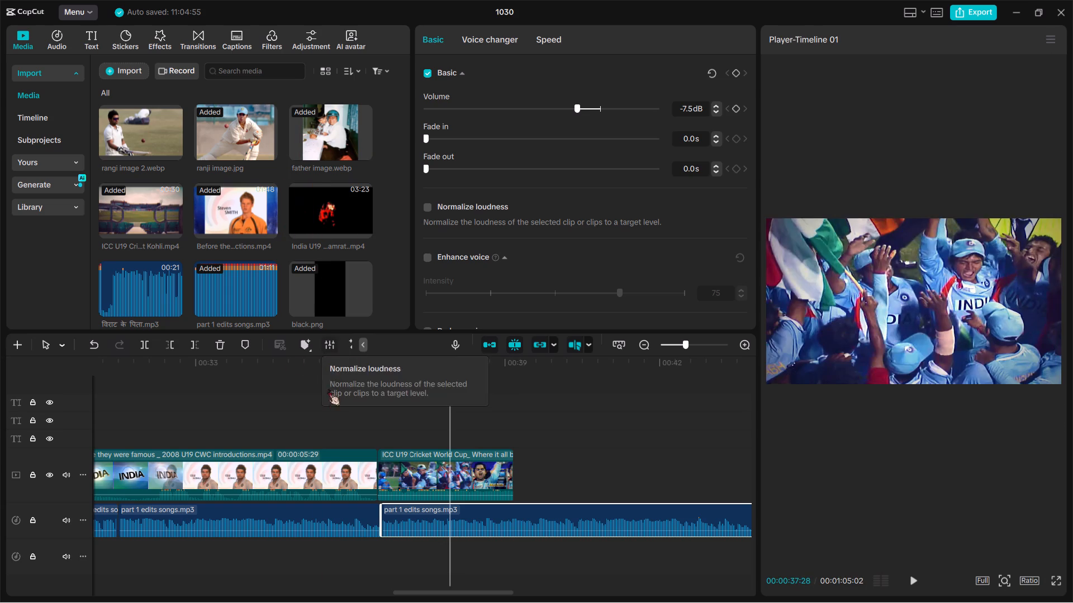
{"action": "double_click", "coordinate": [418, 475]}
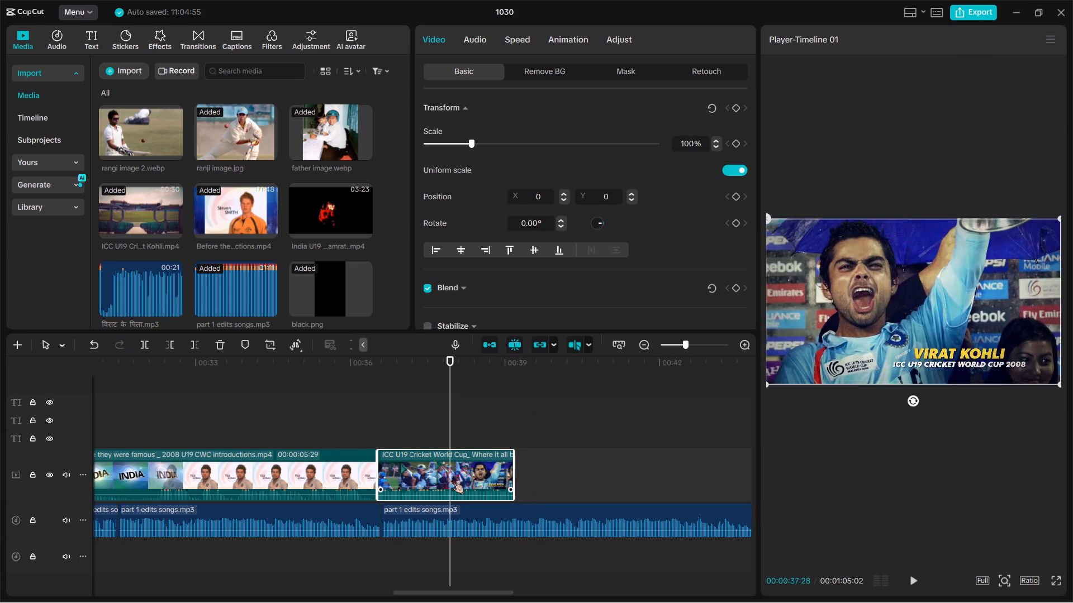
{"action": "left_click", "coordinate": [452, 477]}
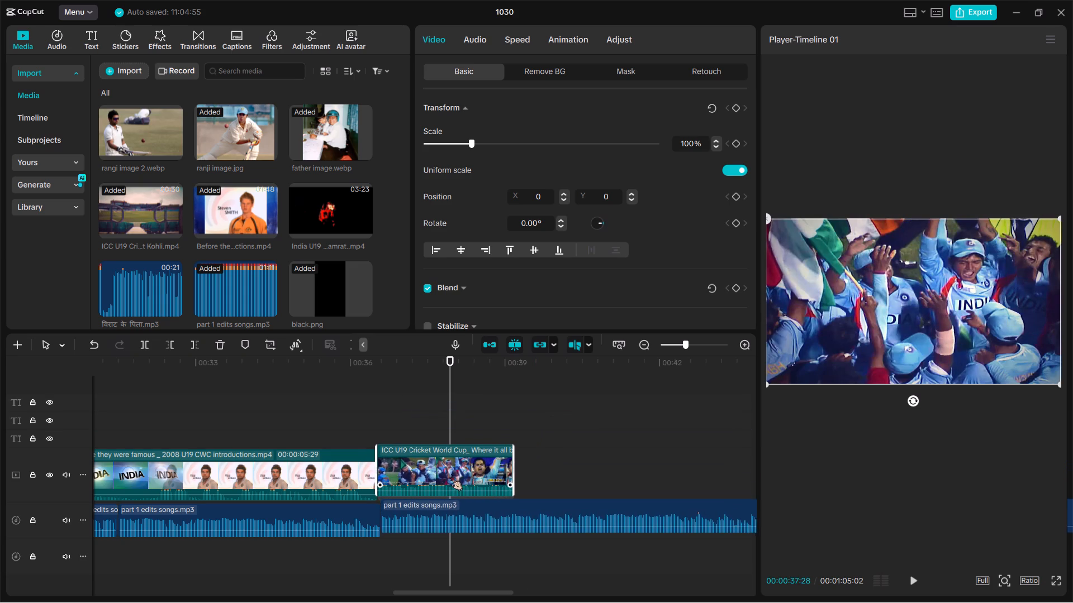
{"action": "left_click_drag", "start_coordinate": [320, 202], "coordinate": [383, 429]}
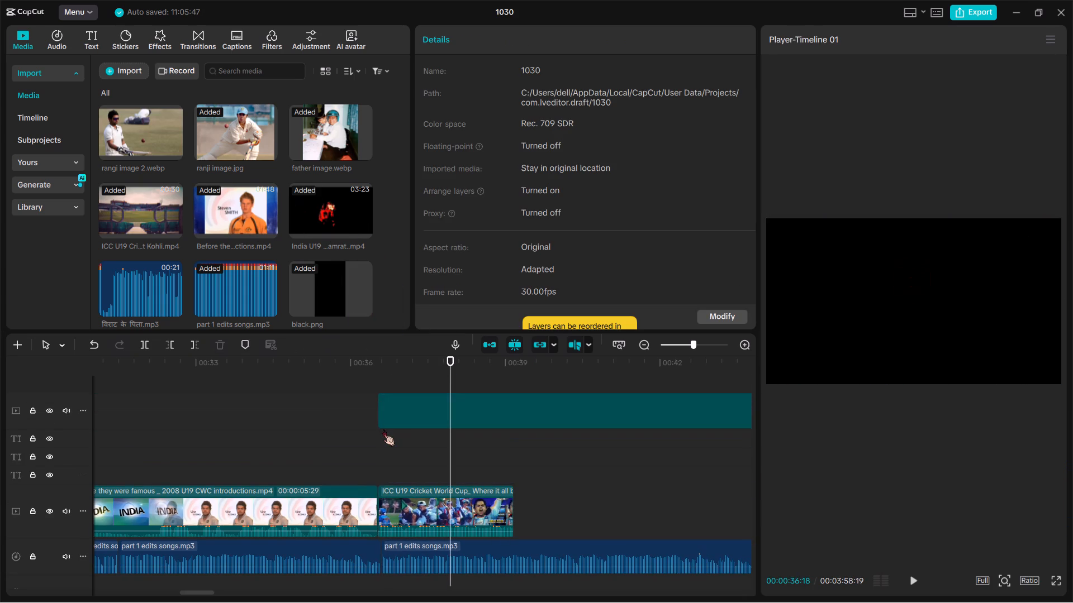
Preview the start of the India U19 v South Africa final clip and mute its track.
{"action": "key", "text": "space"}
{"action": "scroll", "coordinate": [383, 414], "scroll_direction": "left", "scroll_amount": 1}
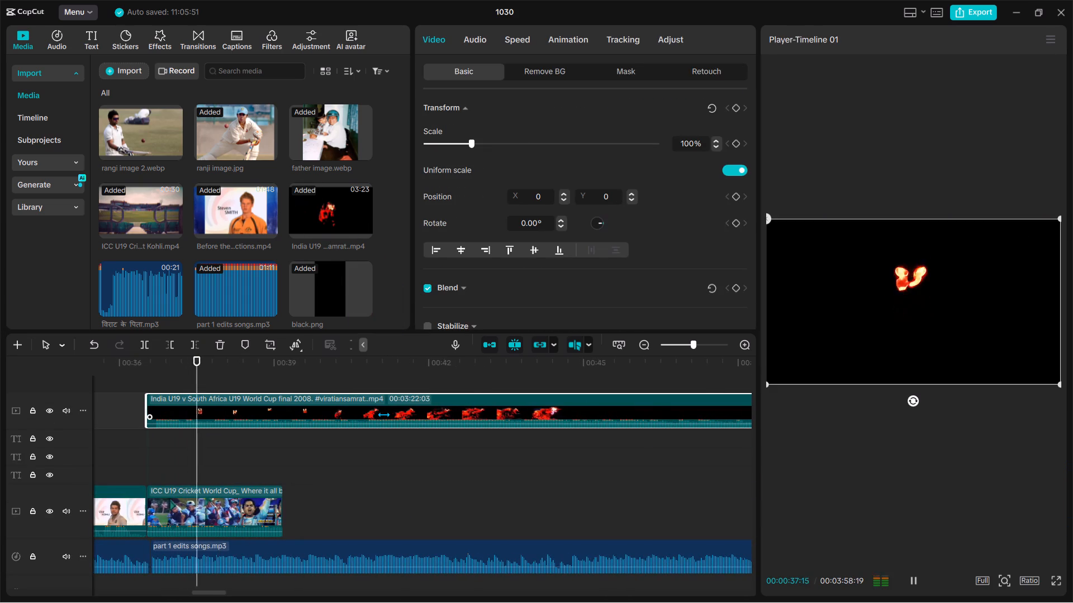
{"action": "key", "text": "space"}
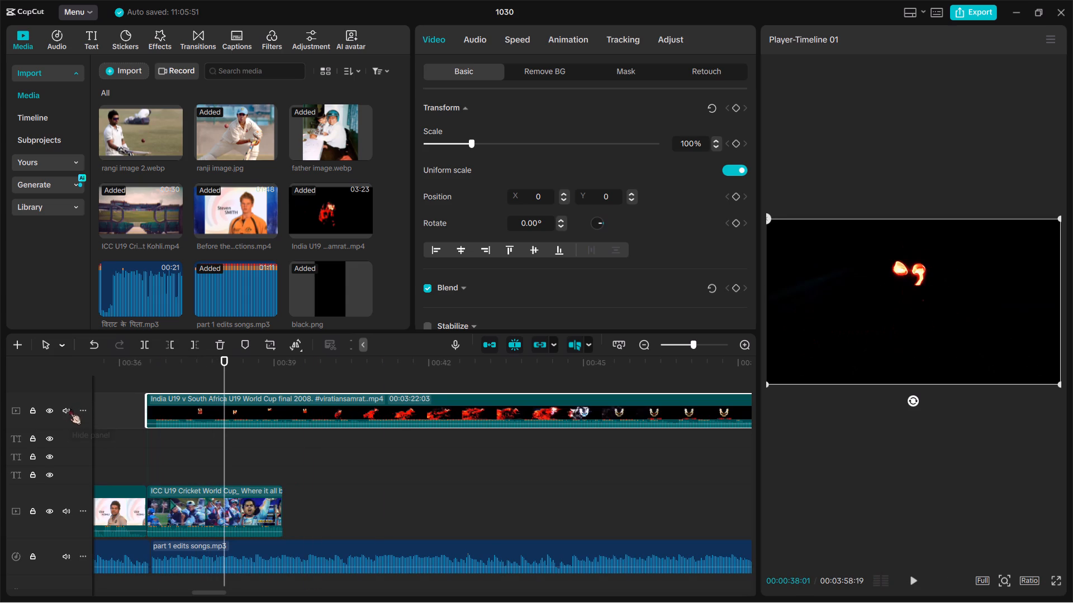
{"action": "left_click", "coordinate": [65, 409]}
Skim the opening of the India U19 v South Africa final clip to look for where the match footage is.
{"action": "key", "text": "space"}
{"action": "scroll", "coordinate": [227, 419], "scroll_direction": "left", "scroll_amount": 1}
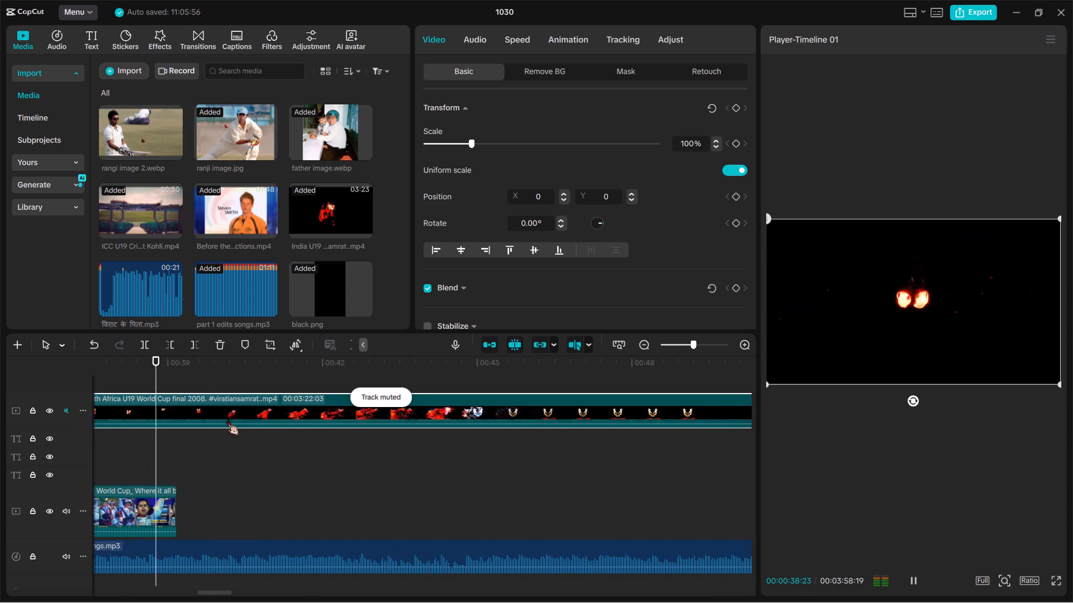
{"action": "scroll", "coordinate": [227, 419], "scroll_direction": "left", "scroll_amount": 1}
{"action": "scroll", "coordinate": [227, 419], "scroll_direction": "down", "scroll_amount": 4, "text": "ctrl"}
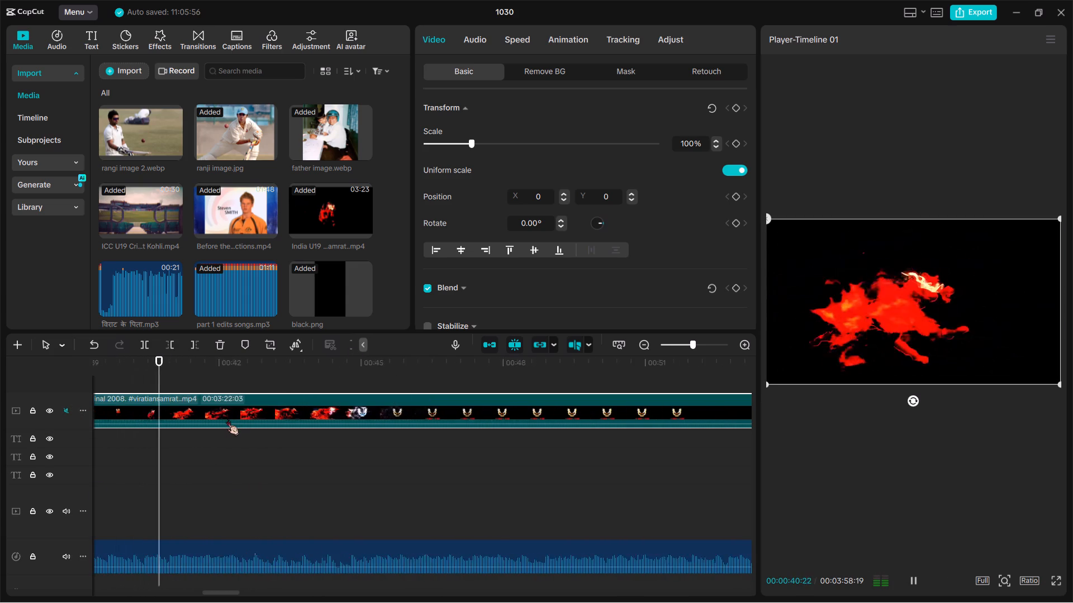
{"action": "scroll", "coordinate": [227, 419], "scroll_direction": "down", "scroll_amount": 1, "text": "ctrl"}
{"action": "scroll", "coordinate": [227, 419], "scroll_direction": "left", "scroll_amount": 1}
{"action": "key", "text": "space"}
{"action": "scroll", "coordinate": [445, 434], "scroll_direction": "left", "scroll_amount": 1}
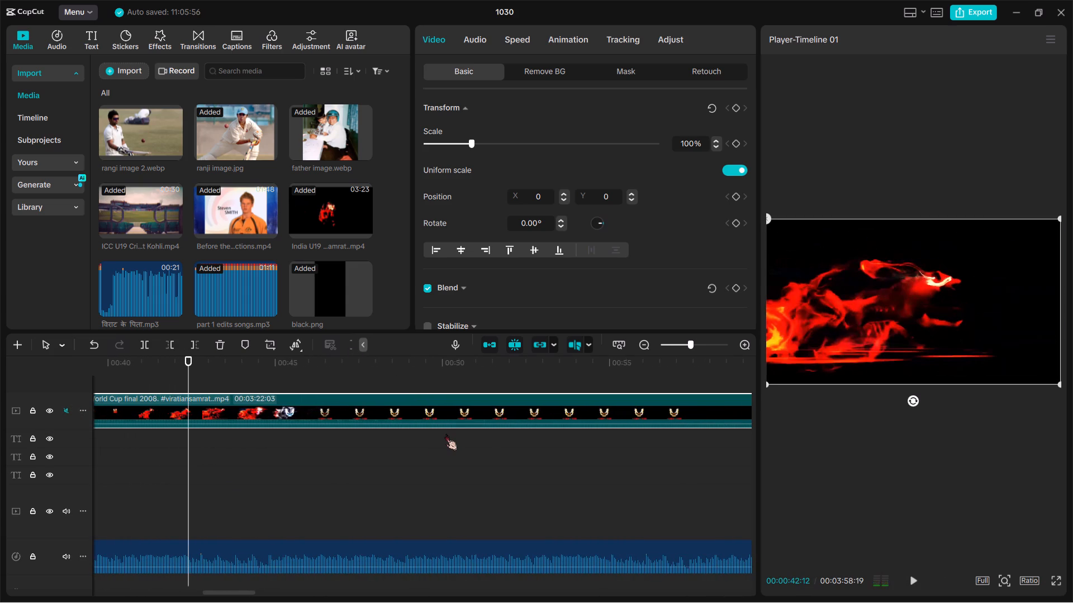
{"action": "scroll", "coordinate": [445, 434], "scroll_direction": "left", "scroll_amount": 3}
{"action": "scroll", "coordinate": [556, 407], "scroll_direction": "left", "scroll_amount": 1}
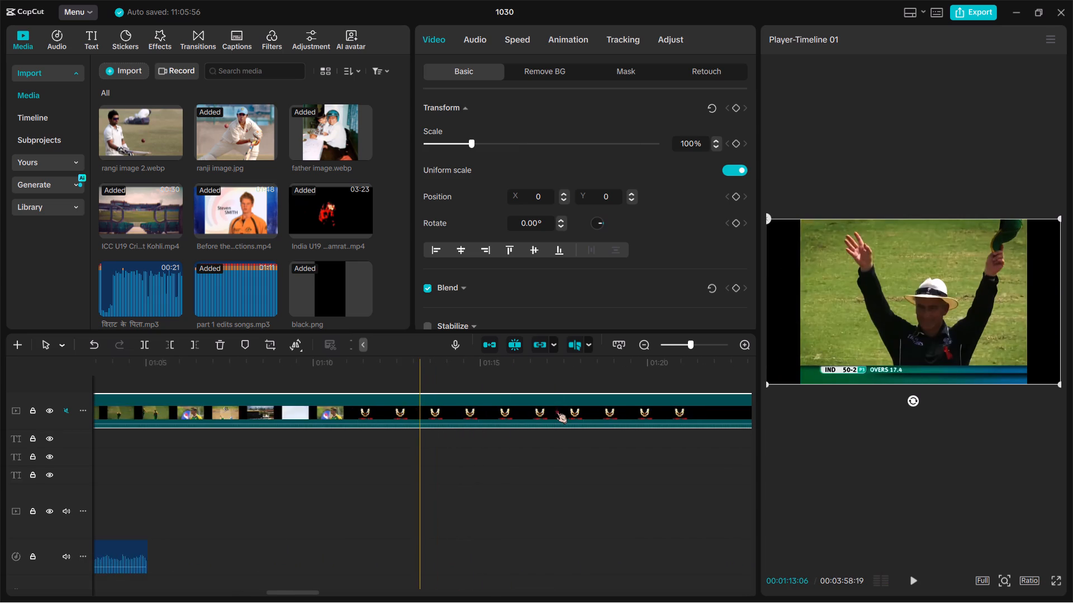
Examine the India U19 v South Africa match footage from its first delivery onward for a usable batting shot.
{"action": "scroll", "coordinate": [556, 407], "scroll_direction": "up", "scroll_amount": 5, "text": "ctrl"}
{"action": "scroll", "coordinate": [556, 407], "scroll_direction": "right", "scroll_amount": 1}
{"action": "scroll", "coordinate": [556, 407], "scroll_direction": "up", "scroll_amount": 5, "text": "ctrl"}
{"action": "scroll", "coordinate": [556, 407], "scroll_direction": "right", "scroll_amount": 2}
{"action": "scroll", "coordinate": [556, 407], "scroll_direction": "left", "scroll_amount": 1}
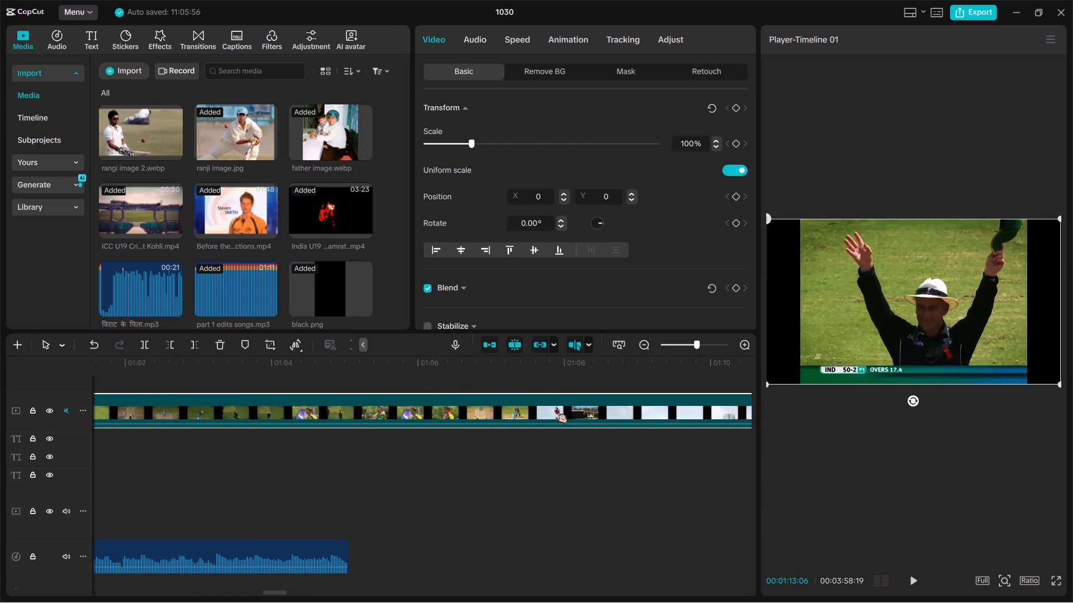
{"action": "scroll", "coordinate": [556, 407], "scroll_direction": "left", "scroll_amount": 1}
{"action": "key", "text": "space"}
{"action": "key", "text": "space"}
{"action": "scroll", "coordinate": [365, 404], "scroll_direction": "right", "scroll_amount": 1}
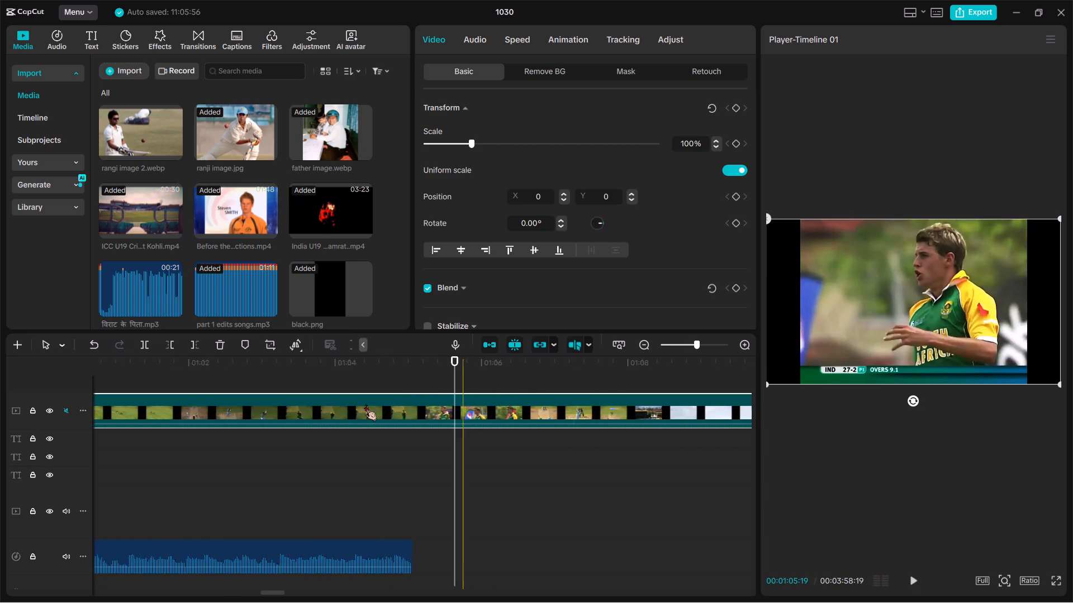
{"action": "scroll", "coordinate": [365, 404], "scroll_direction": "right", "scroll_amount": 1}
{"action": "scroll", "coordinate": [275, 404], "scroll_direction": "right", "scroll_amount": 1}
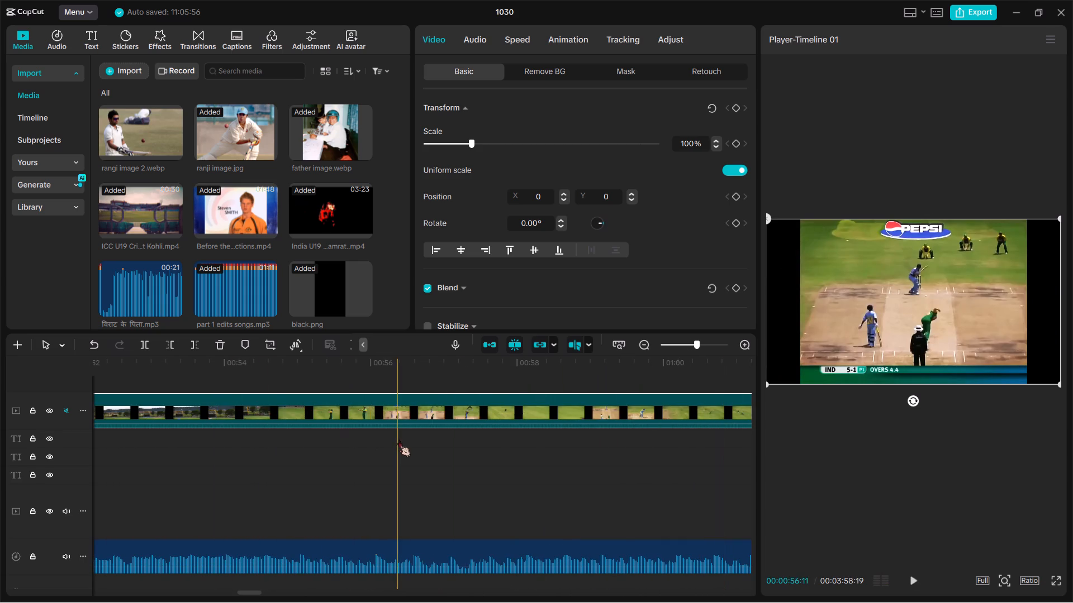
{"action": "scroll", "coordinate": [398, 440], "scroll_direction": "right", "scroll_amount": 1}
{"action": "key", "text": "space"}
{"action": "scroll", "coordinate": [307, 405], "scroll_direction": "left", "scroll_amount": 1}
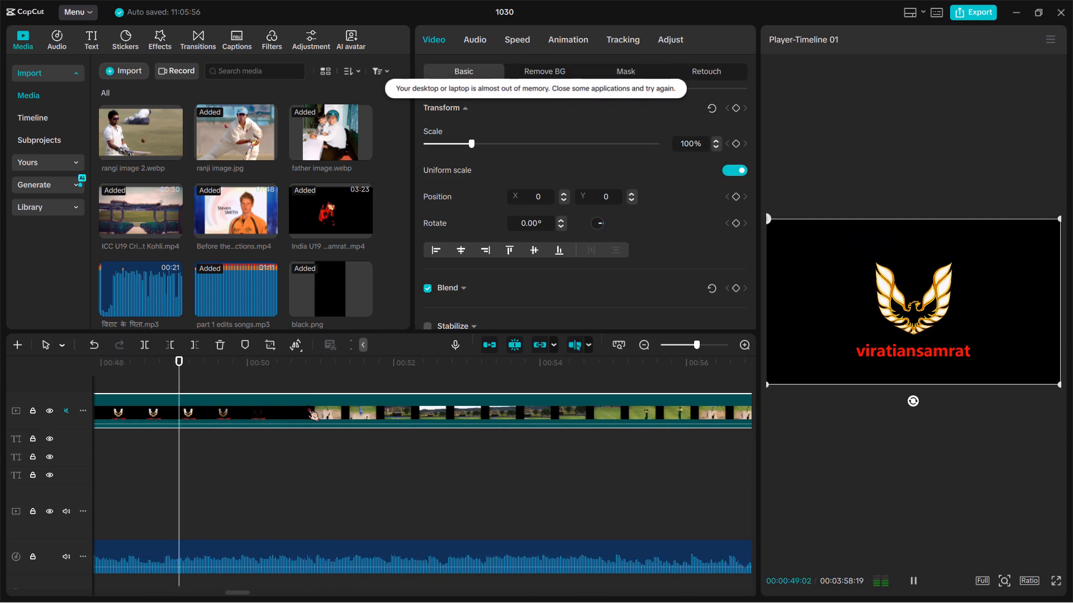
{"action": "scroll", "coordinate": [307, 405], "scroll_direction": "left", "scroll_amount": 1}
{"action": "right_click", "coordinate": [307, 405]}
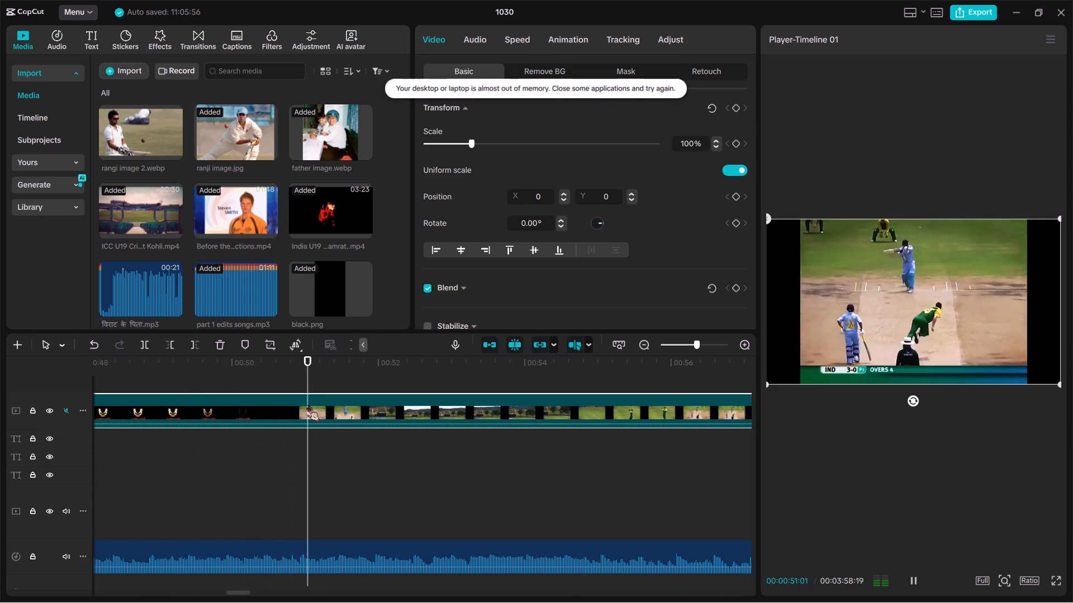
{"action": "left_click", "coordinate": [609, 454]}
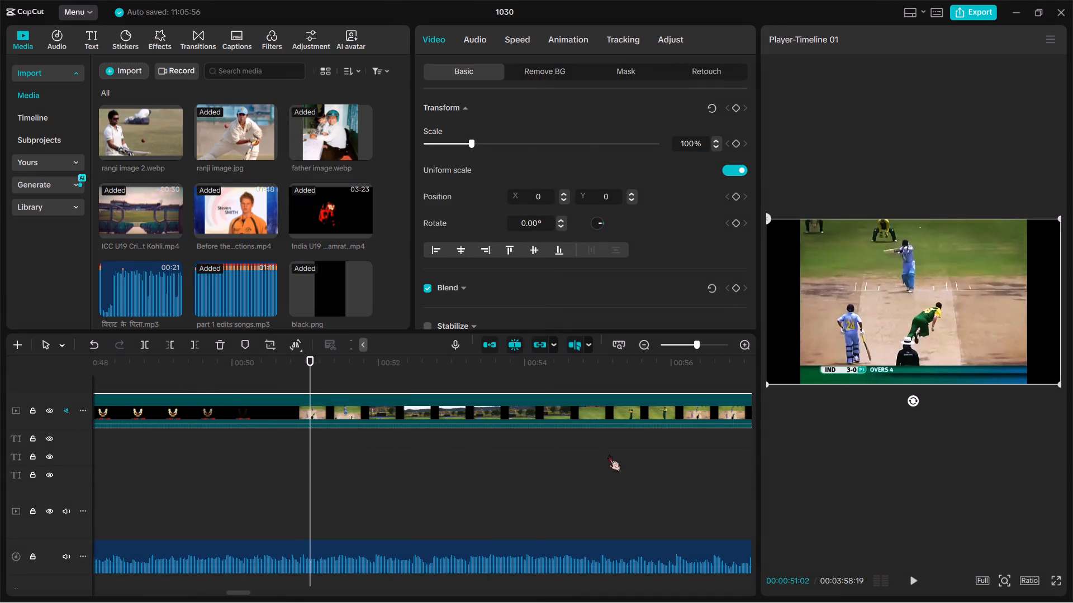
{"action": "key", "text": "space"}
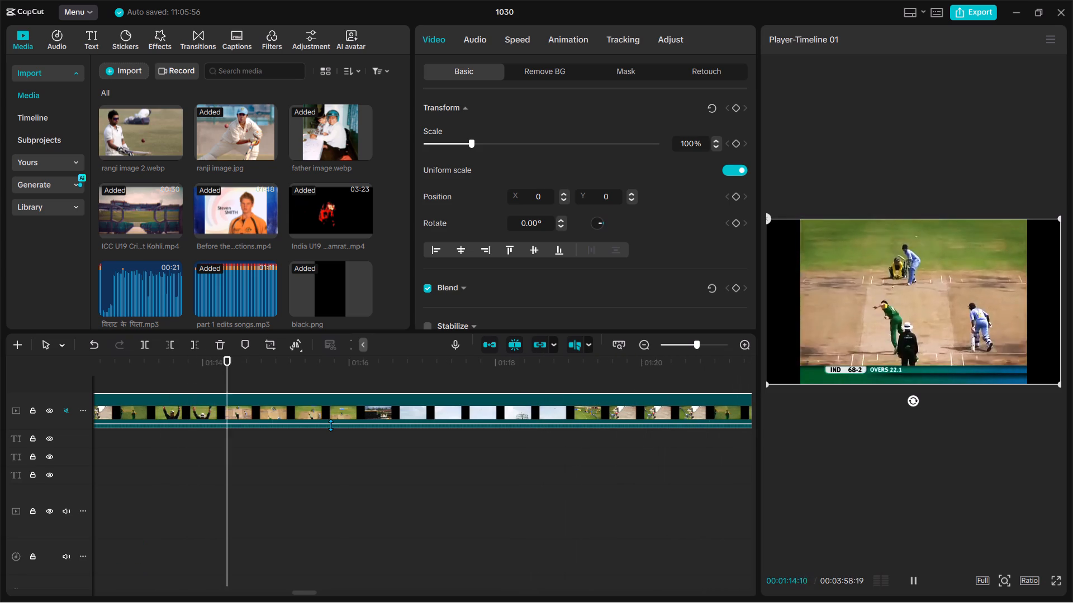
Split the India U19 v South Africa final clip at 00:01:14:03, just before the delivery at overs 22.1.
{"action": "key", "text": "space"}
{"action": "scroll", "coordinate": [330, 425], "scroll_direction": "up", "scroll_amount": 14}
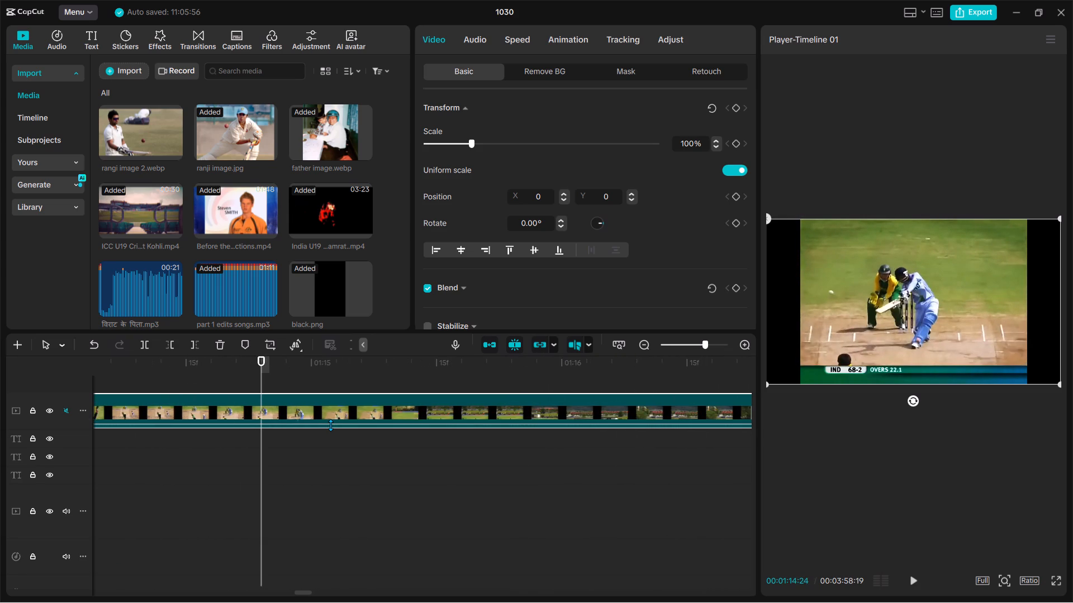
{"action": "scroll", "coordinate": [330, 425], "scroll_direction": "right", "scroll_amount": 1}
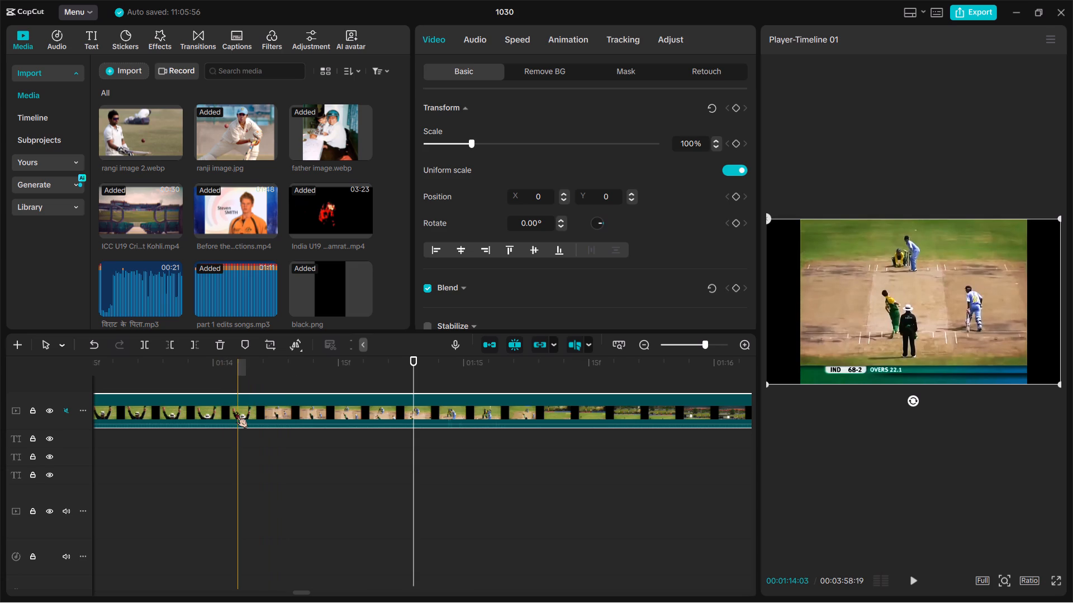
{"action": "key", "text": "ctrl+b"}
Split the India U19 v South Africa final clip again at 00:01:16:06, isolating a 00:00:02:03 segment of the batting shot.
{"action": "key", "text": "space"}
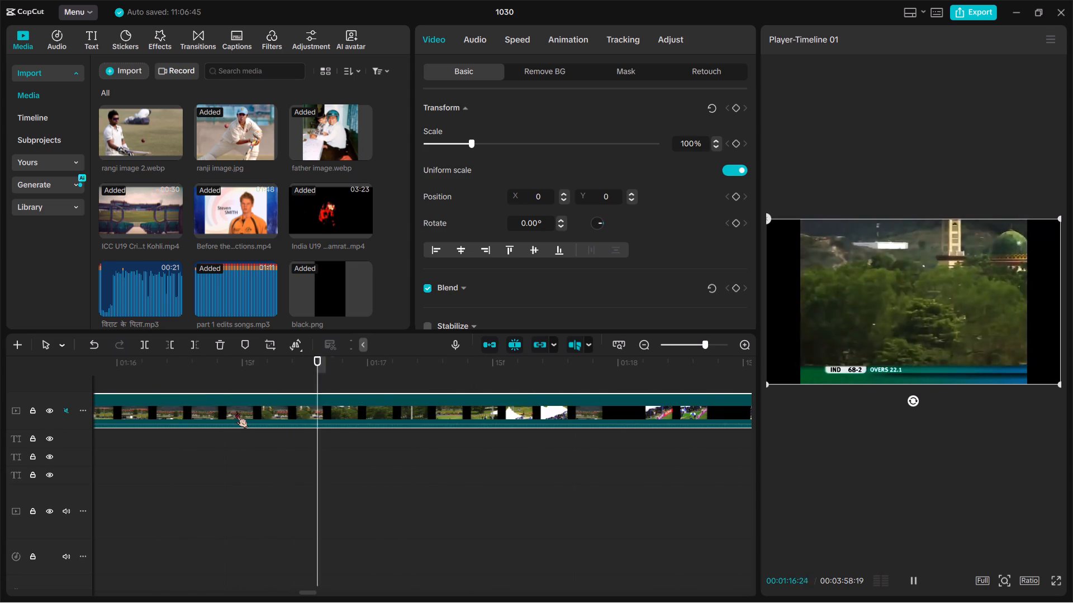
{"action": "key", "text": "space"}
{"action": "scroll", "coordinate": [236, 411], "scroll_direction": "right", "scroll_amount": 1}
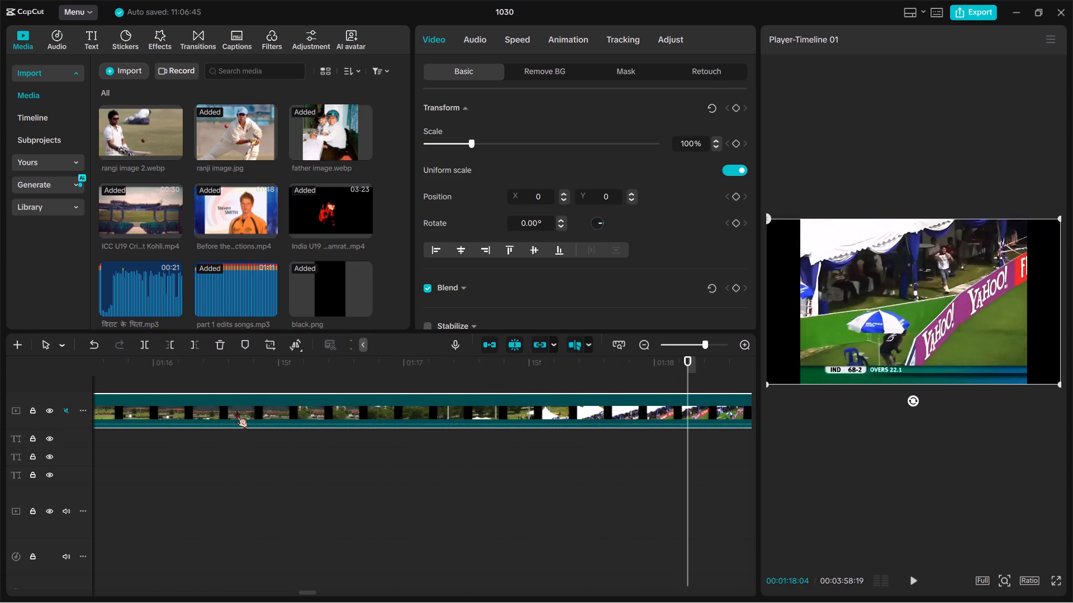
{"action": "scroll", "coordinate": [236, 411], "scroll_direction": "right", "scroll_amount": 2}
{"action": "key", "text": "space"}
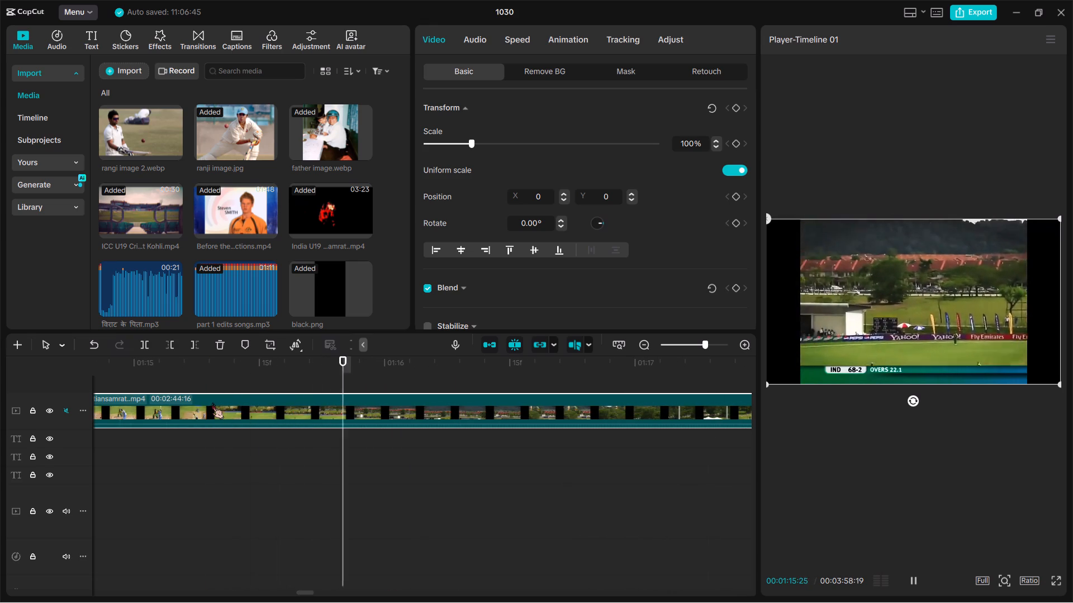
{"action": "key", "text": "space"}
{"action": "key", "text": "space"}
{"action": "key", "text": "space"}
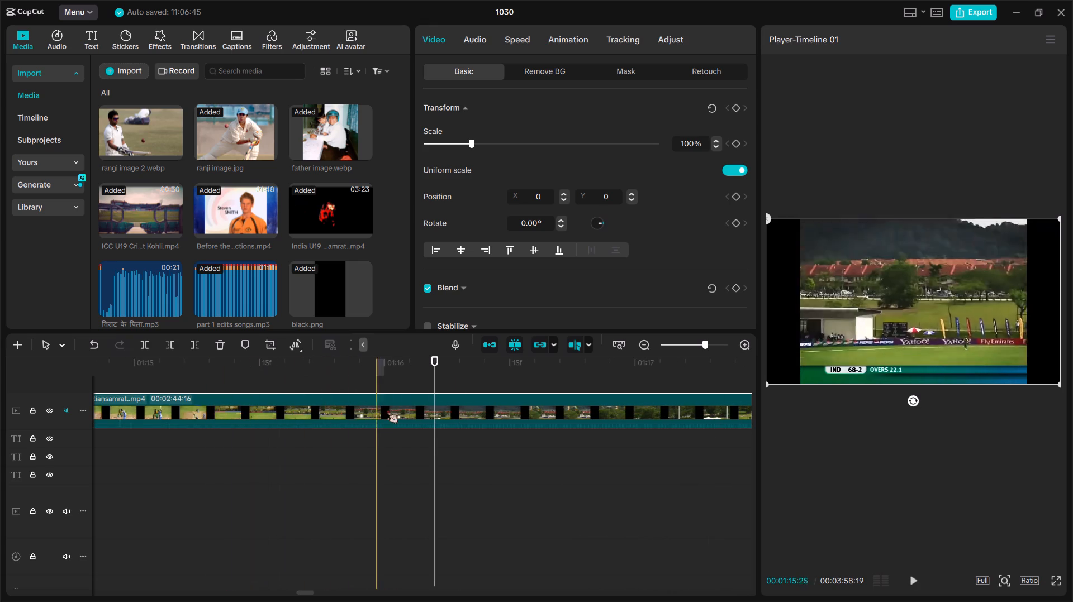
{"action": "key", "text": "ctrl+b"}
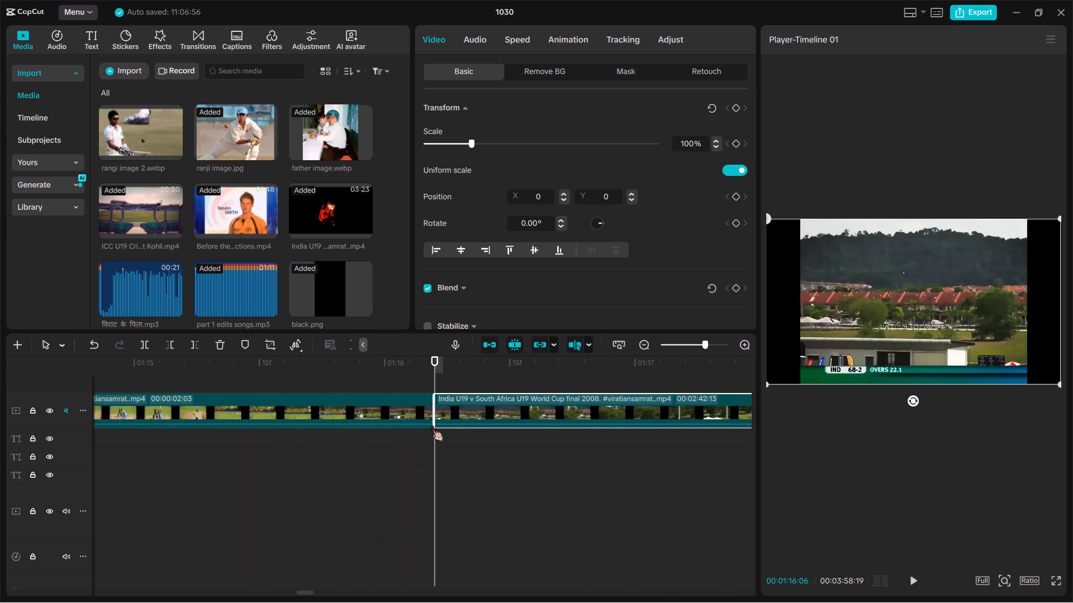
Split the India U19 v South Africa clip at 00:01:18:04, isolating the 00:00:01:28 of footage after the batting shot.
{"action": "key", "text": "space"}
{"action": "scroll", "coordinate": [431, 425], "scroll_direction": "left", "scroll_amount": 1}
{"action": "key", "text": "space"}
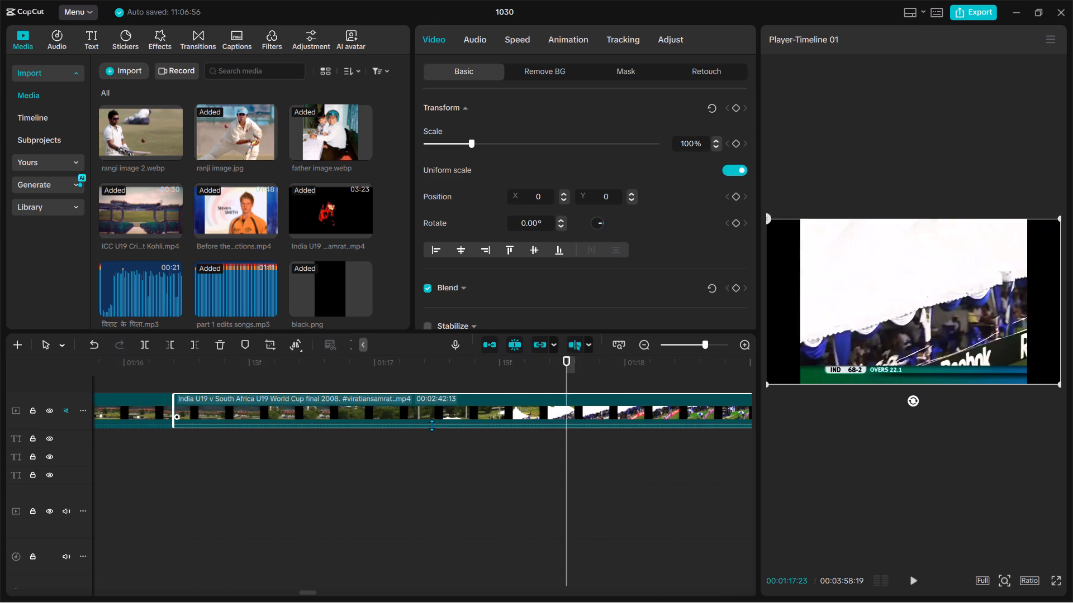
{"action": "key", "text": "space"}
{"action": "key", "text": "space"}
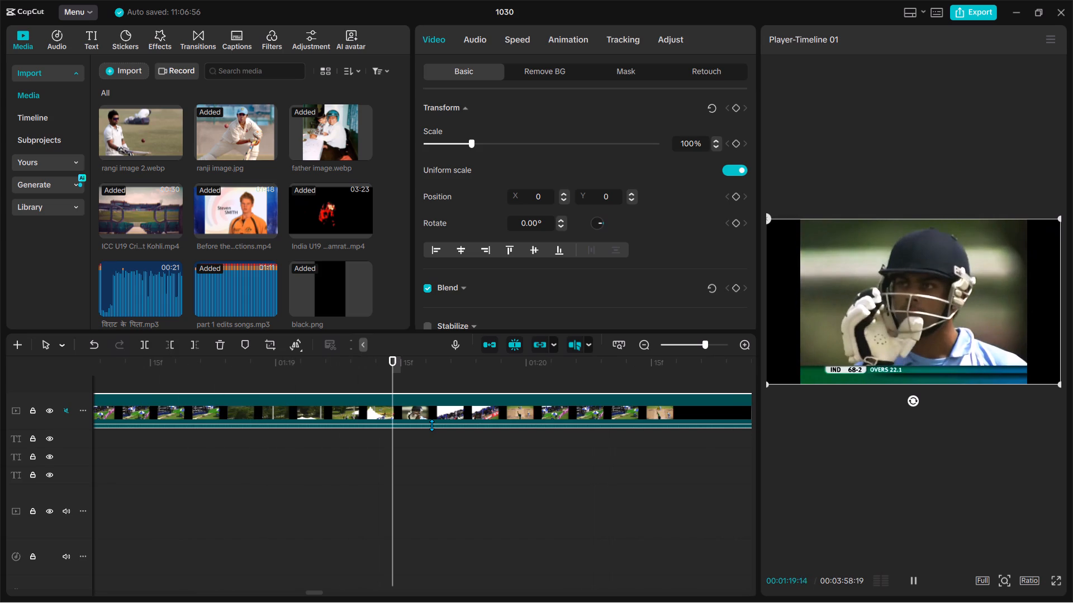
{"action": "scroll", "coordinate": [431, 425], "scroll_direction": "down", "scroll_amount": 3, "text": "ctrl"}
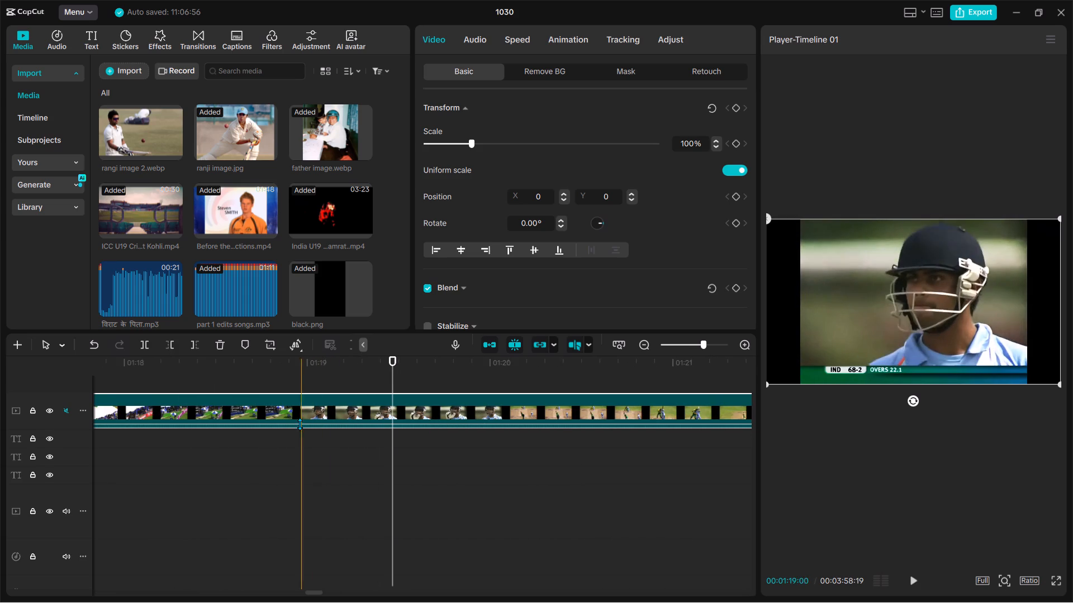
{"action": "scroll", "coordinate": [287, 422], "scroll_direction": "right", "scroll_amount": 1}
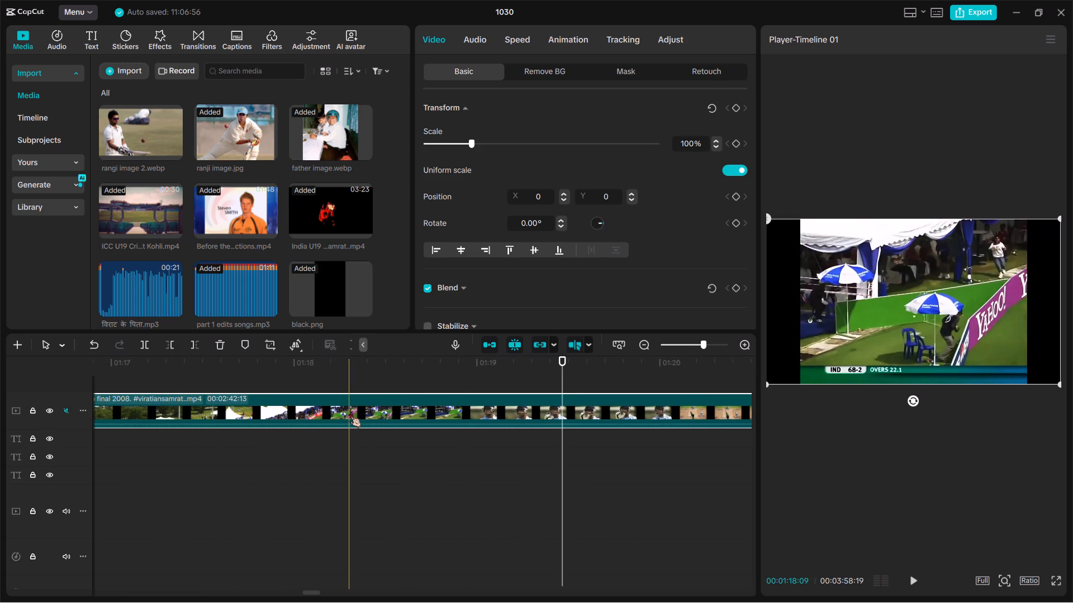
{"action": "key", "text": "ctrl+b"}
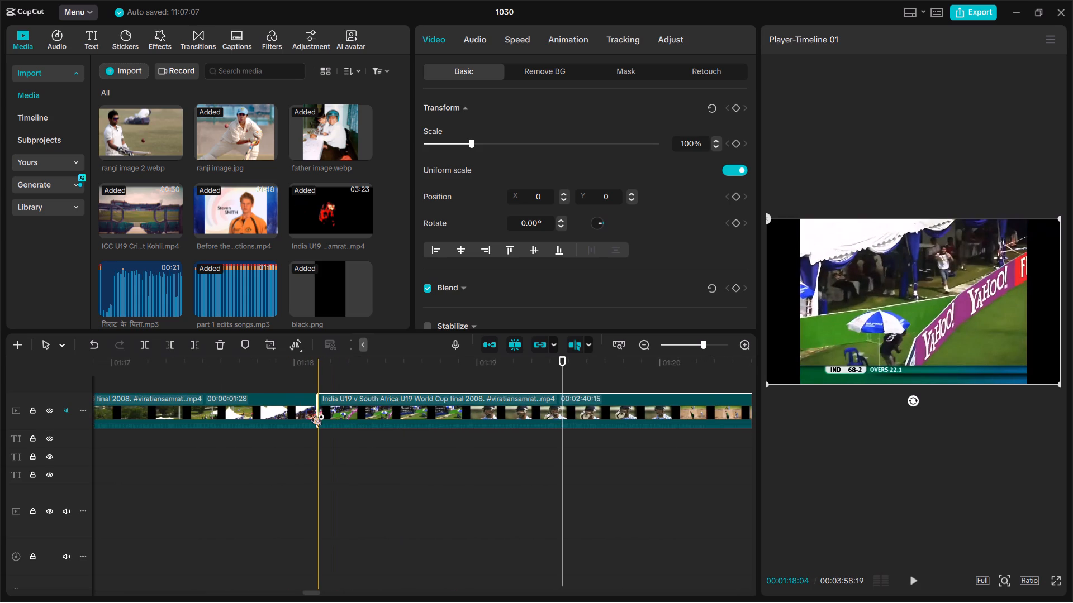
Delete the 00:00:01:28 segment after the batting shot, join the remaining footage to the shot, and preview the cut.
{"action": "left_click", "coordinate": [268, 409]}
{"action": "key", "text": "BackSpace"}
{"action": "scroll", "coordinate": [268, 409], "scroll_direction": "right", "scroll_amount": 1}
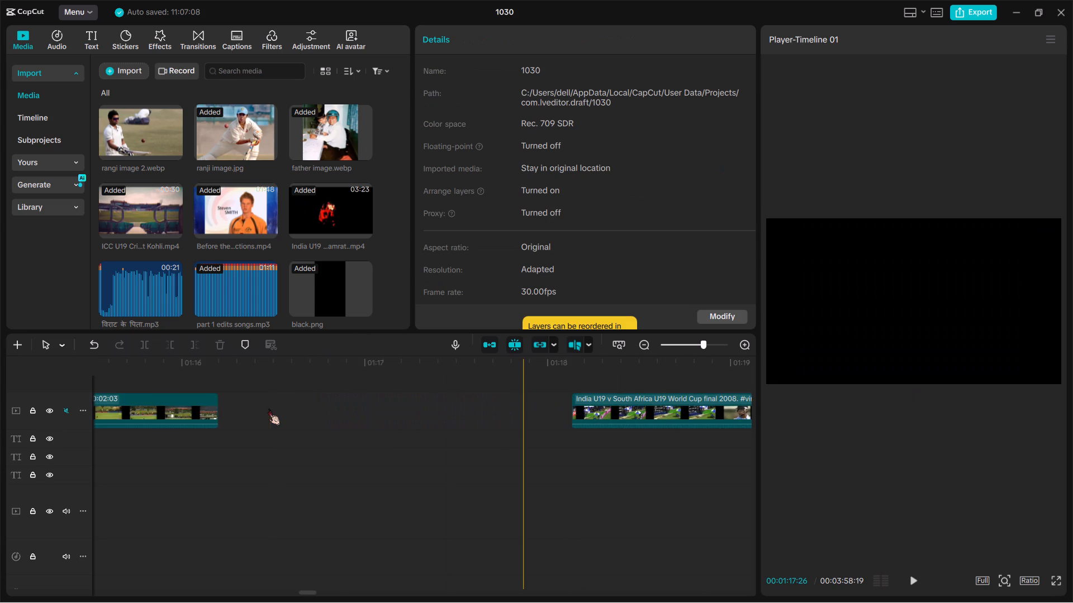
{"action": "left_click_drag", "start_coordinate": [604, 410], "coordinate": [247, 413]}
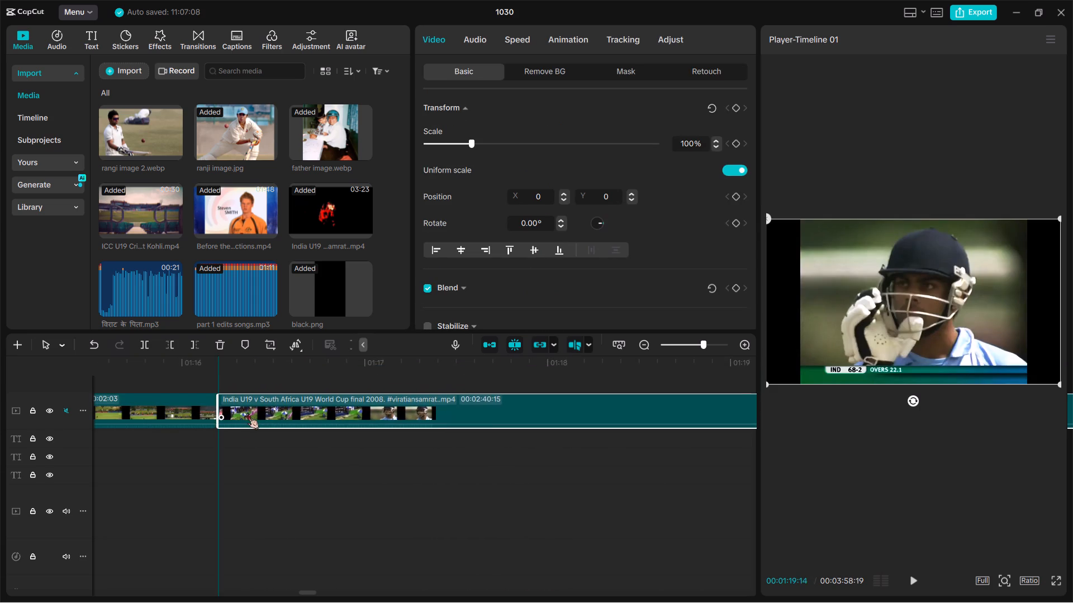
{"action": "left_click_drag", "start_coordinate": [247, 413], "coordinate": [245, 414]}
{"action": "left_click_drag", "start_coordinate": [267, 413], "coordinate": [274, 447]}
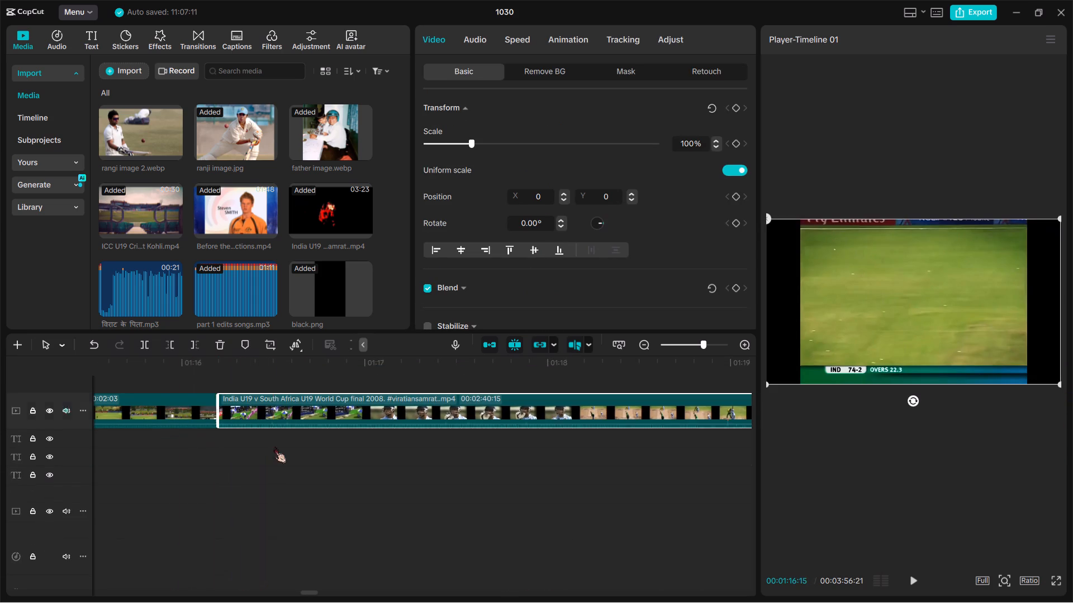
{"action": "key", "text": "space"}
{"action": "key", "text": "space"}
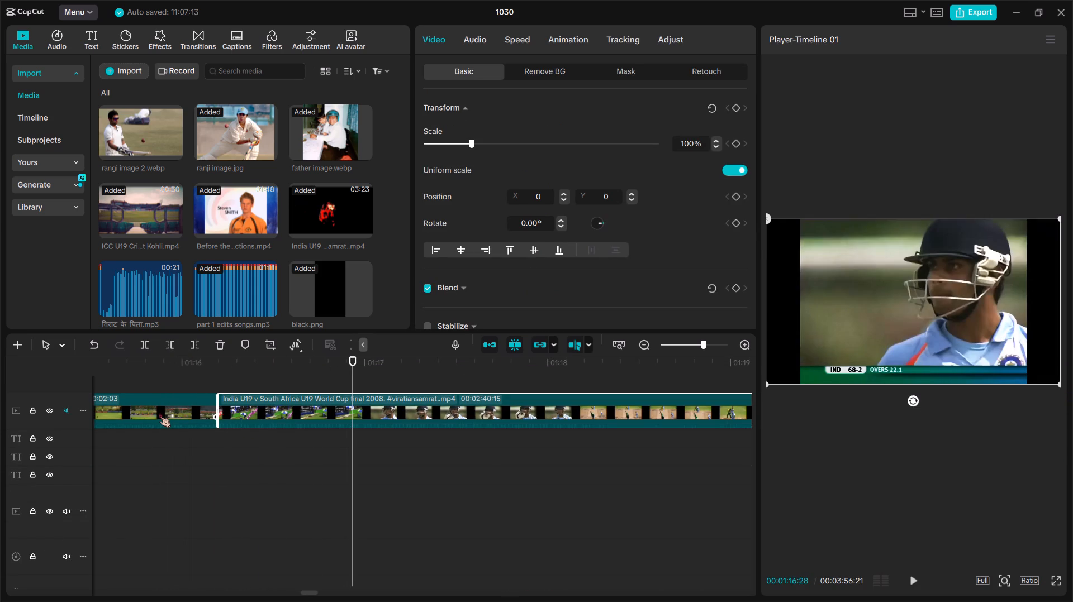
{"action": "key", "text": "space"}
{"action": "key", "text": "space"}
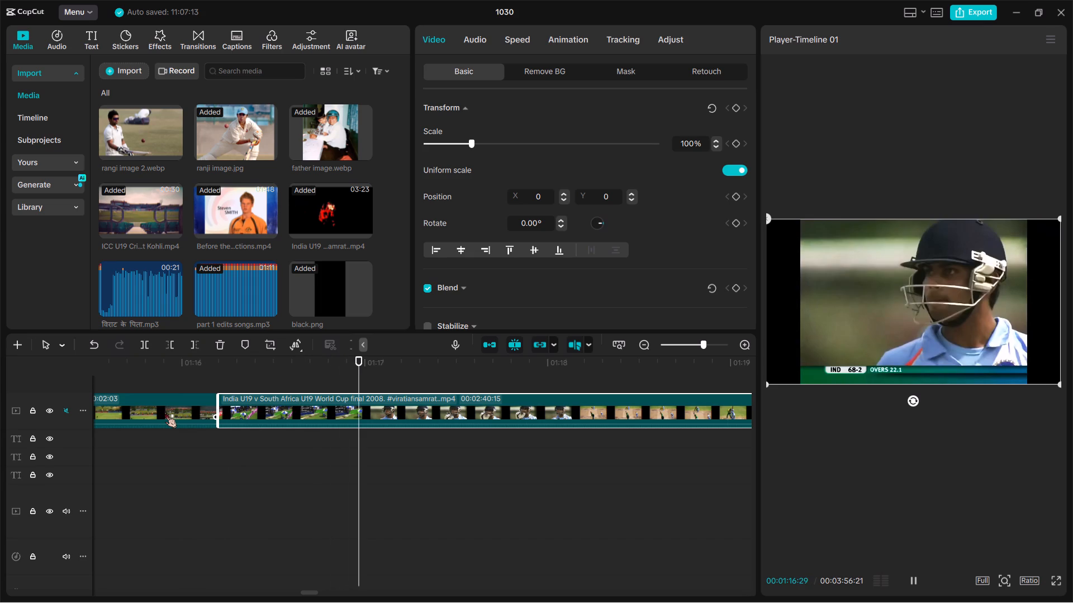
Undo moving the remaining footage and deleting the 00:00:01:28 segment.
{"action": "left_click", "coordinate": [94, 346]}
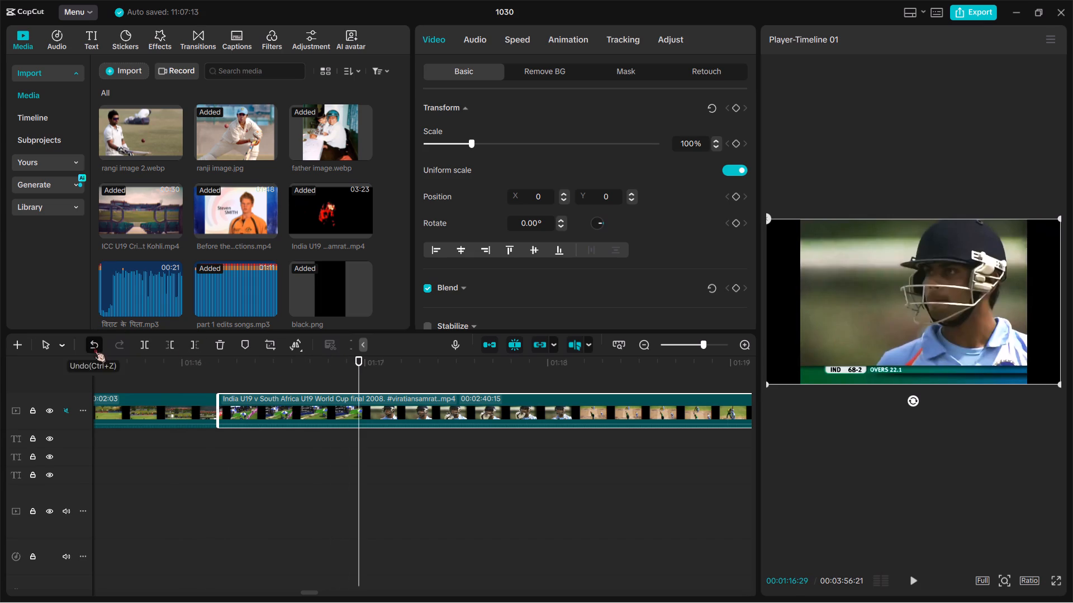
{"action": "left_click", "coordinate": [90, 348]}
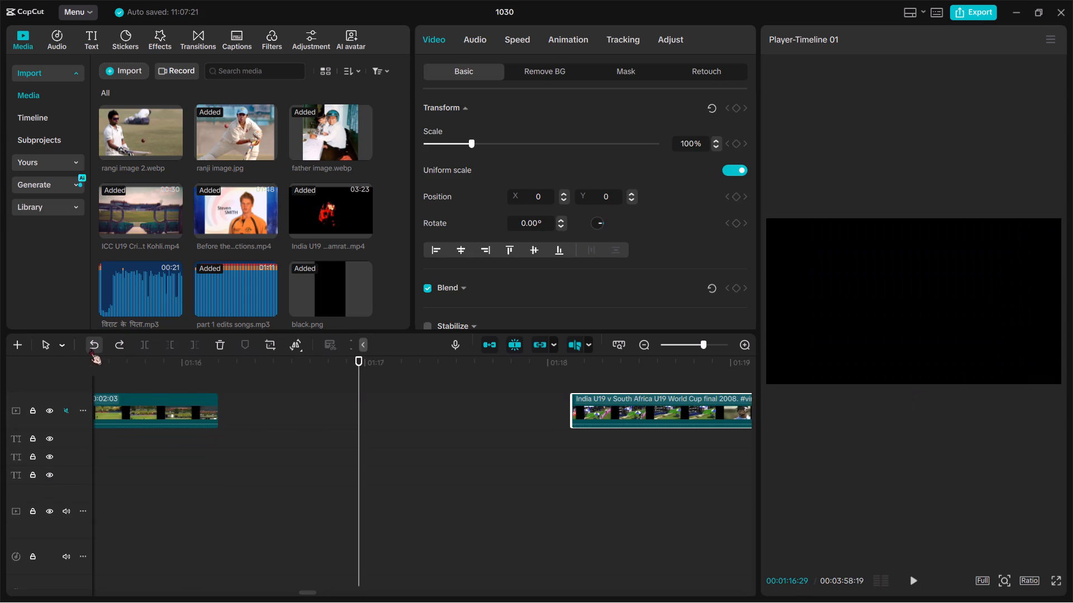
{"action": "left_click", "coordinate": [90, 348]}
Split the remaining India U19 v South Africa footage at 00:01:18:25, just before the helmeted batsman's close-up.
{"action": "key", "text": "space"}
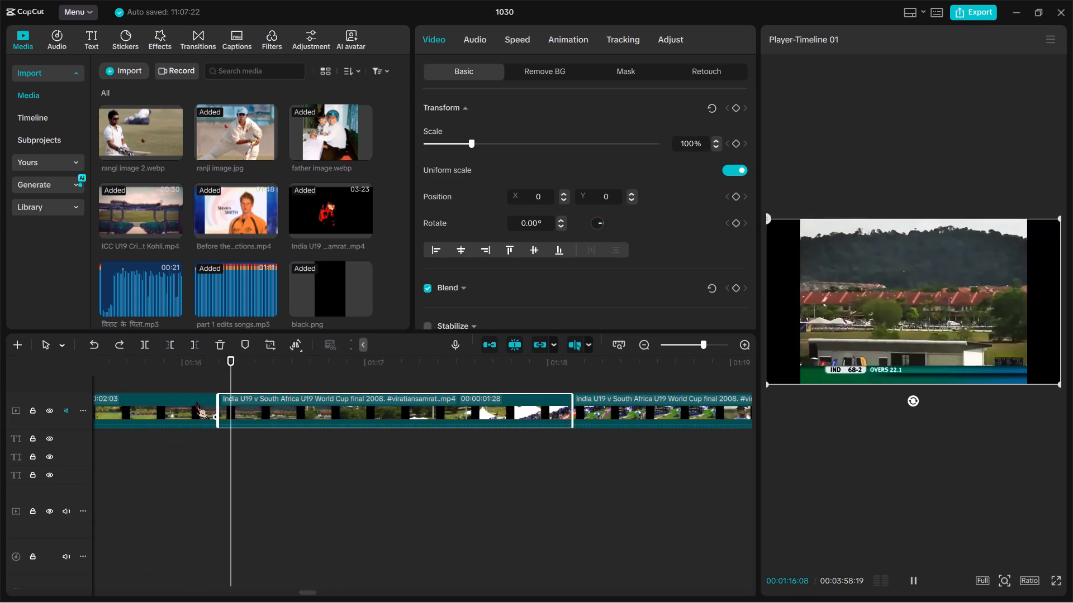
{"action": "key", "text": "space"}
{"action": "key", "text": "space"}
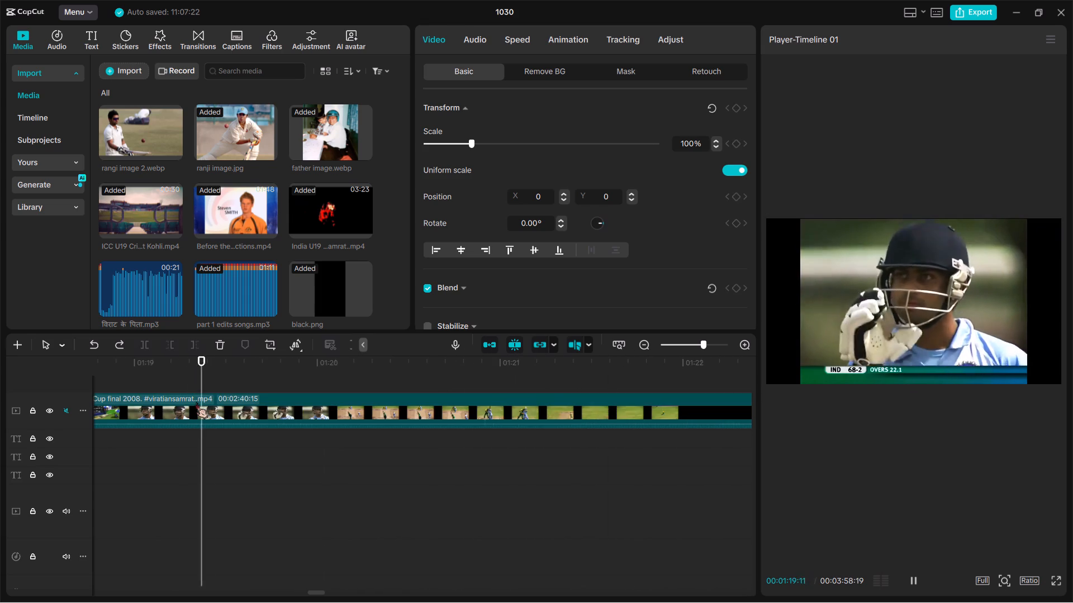
{"action": "key", "text": "space"}
{"action": "scroll", "coordinate": [196, 402], "scroll_direction": "right", "scroll_amount": 1}
{"action": "scroll", "coordinate": [196, 402], "scroll_direction": "up", "scroll_amount": 10, "text": "ctrl"}
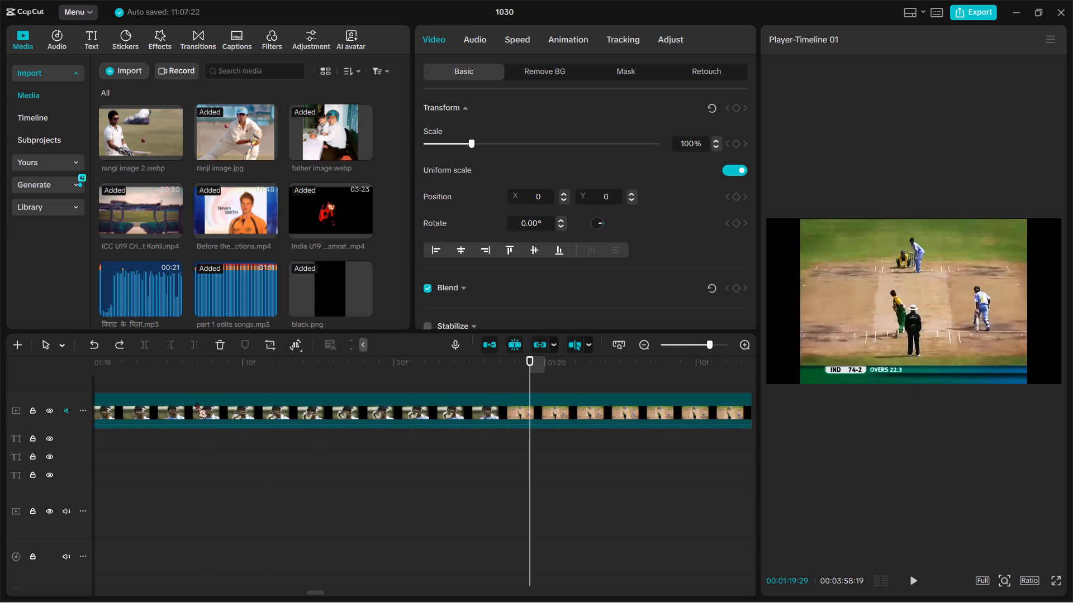
{"action": "scroll", "coordinate": [244, 424], "scroll_direction": "right", "scroll_amount": 1}
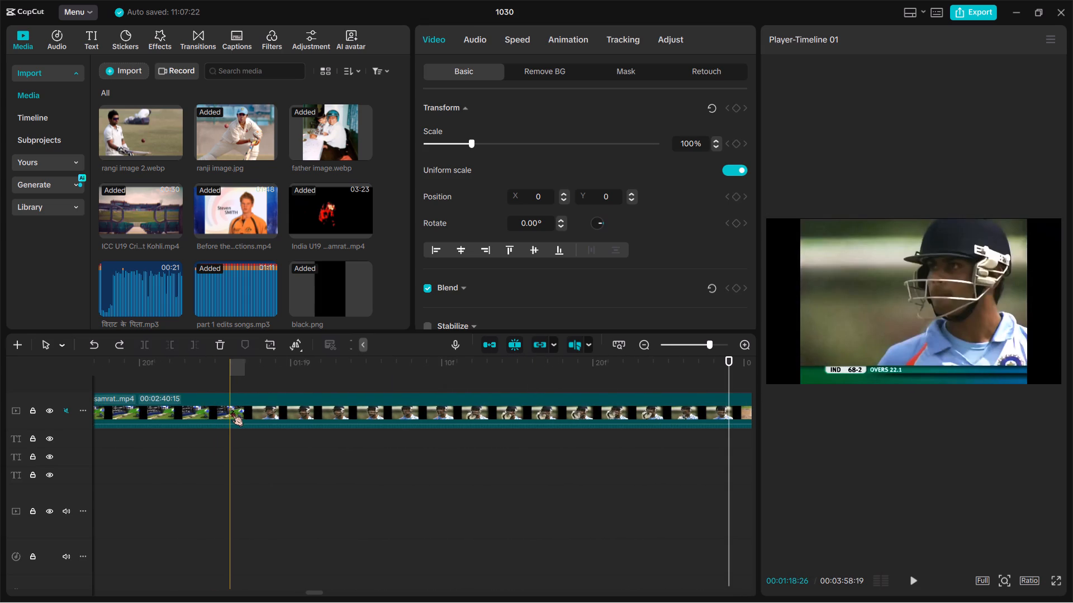
{"action": "scroll", "coordinate": [232, 413], "scroll_direction": "up", "scroll_amount": 10, "text": "ctrl"}
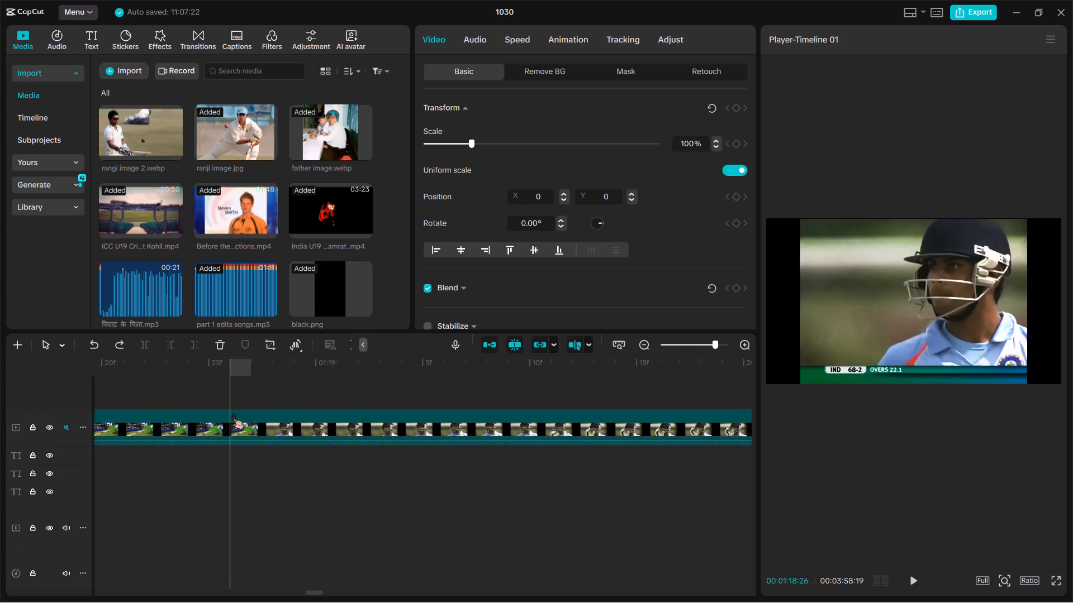
{"action": "scroll", "coordinate": [232, 413], "scroll_direction": "up", "scroll_amount": 2, "text": "ctrl"}
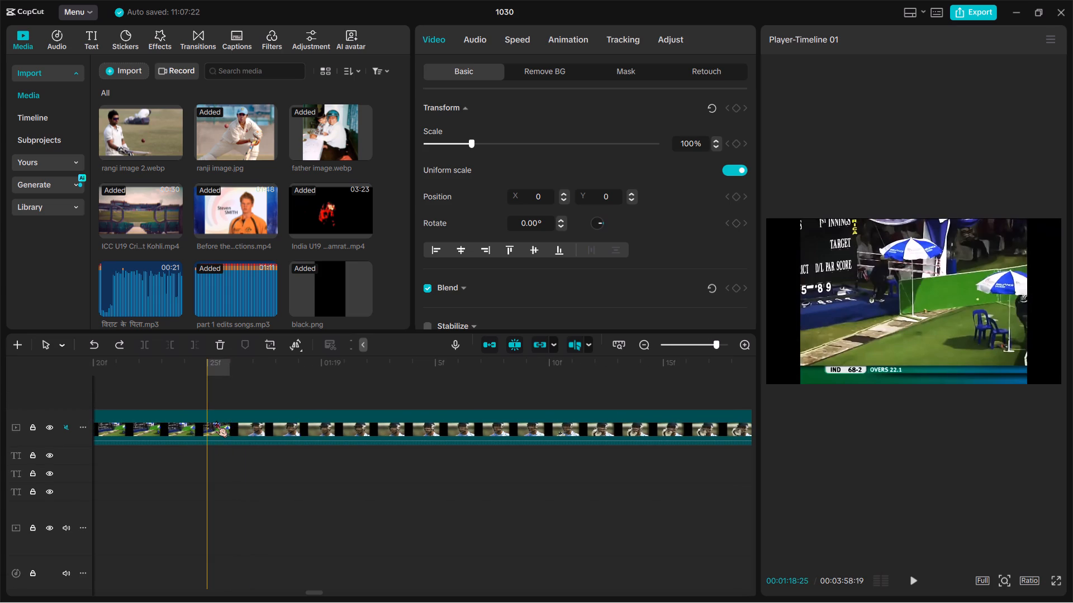
{"action": "key", "text": "ctrl+b"}
{"action": "key", "text": "ctrl+b"}
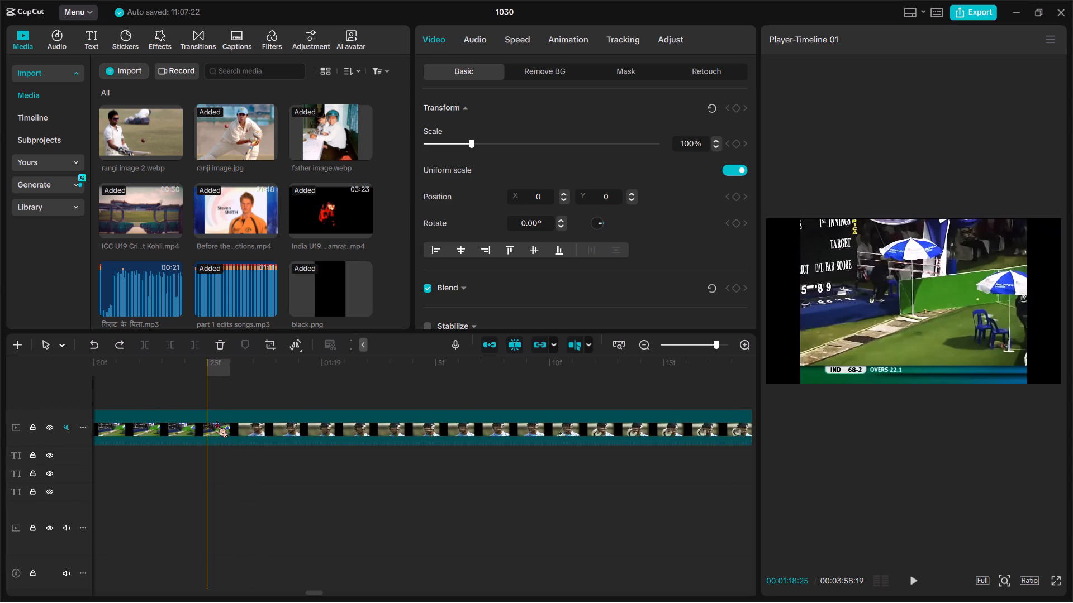
{"action": "left_click", "coordinate": [216, 421]}
{"action": "key", "text": "ctrl+b"}
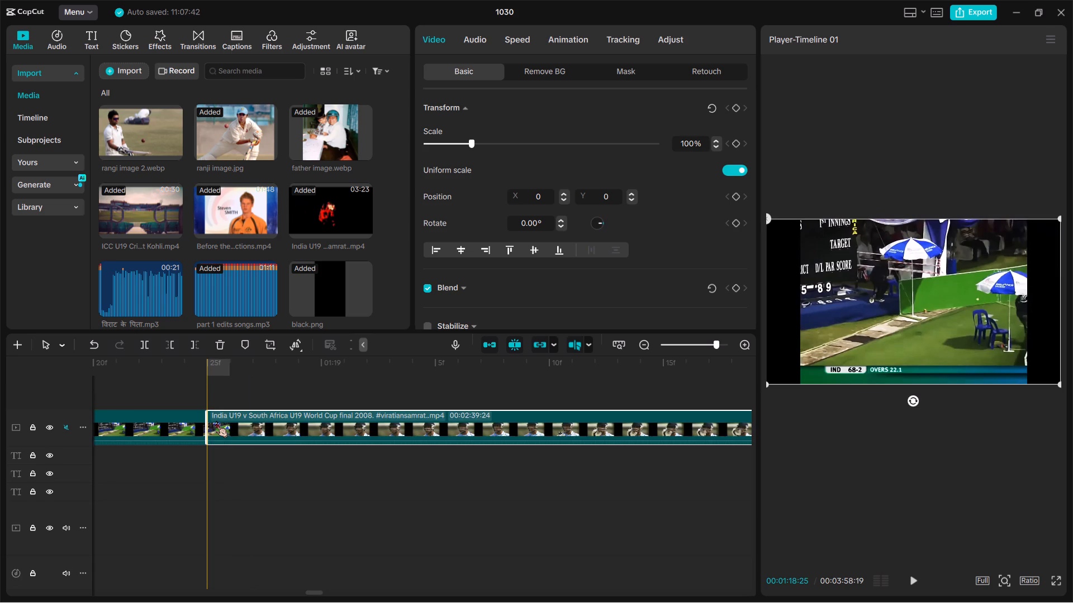
Delete the short boundary segment from 00:01:18:04 to 00:01:18:25 and move the following clip back to close the gap.
{"action": "scroll", "coordinate": [216, 421], "scroll_direction": "right", "scroll_amount": 1}
{"action": "double_click", "coordinate": [216, 421]}
{"action": "key", "text": "BackSpace"}
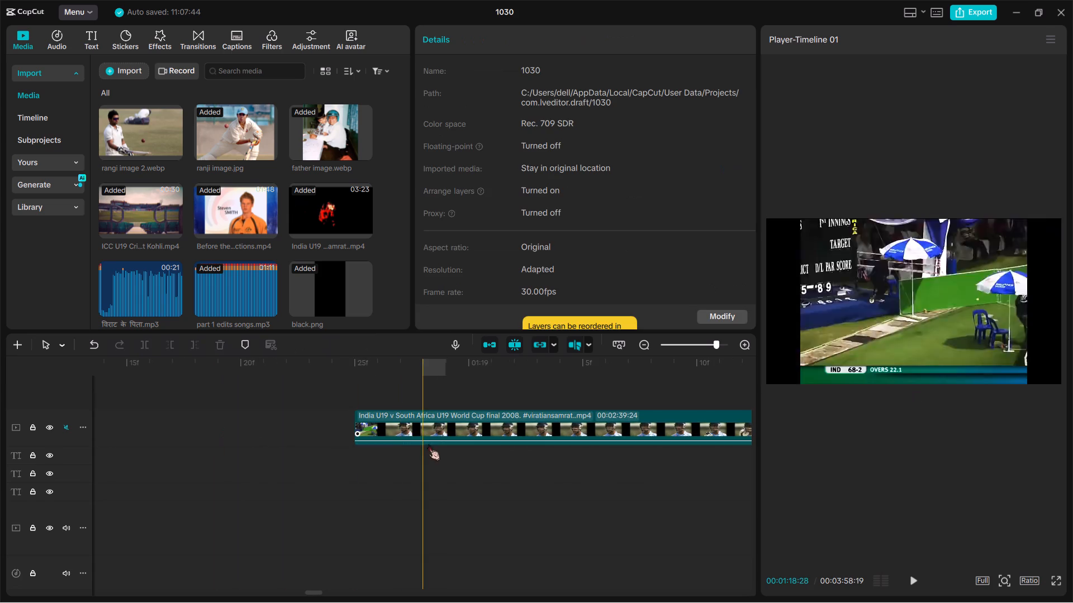
{"action": "left_click_drag", "start_coordinate": [422, 427], "coordinate": [90, 464]}
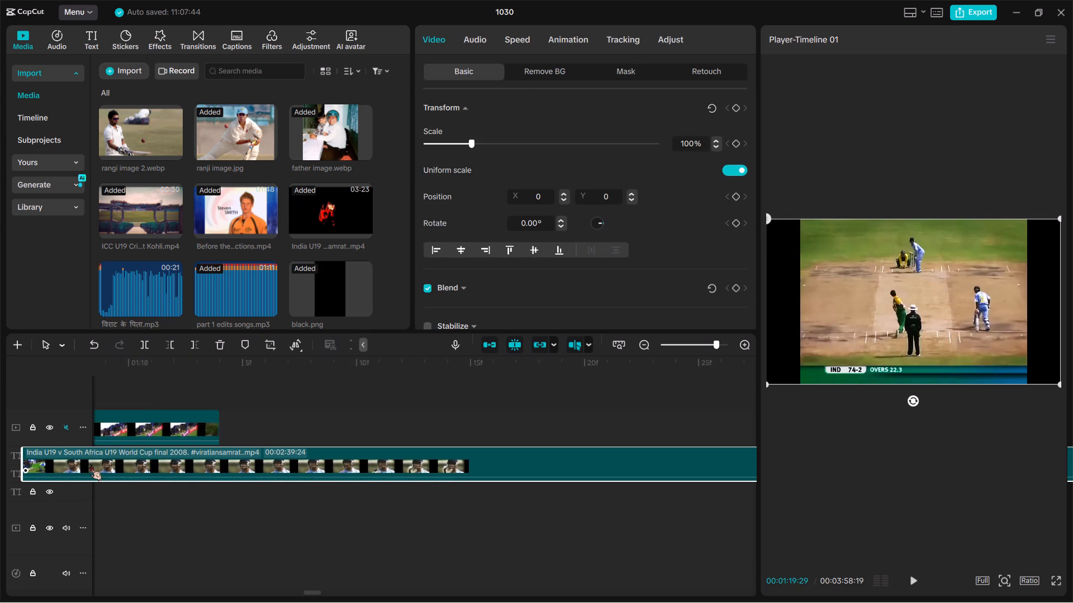
{"action": "left_click_drag", "start_coordinate": [90, 464], "coordinate": [501, 432]}
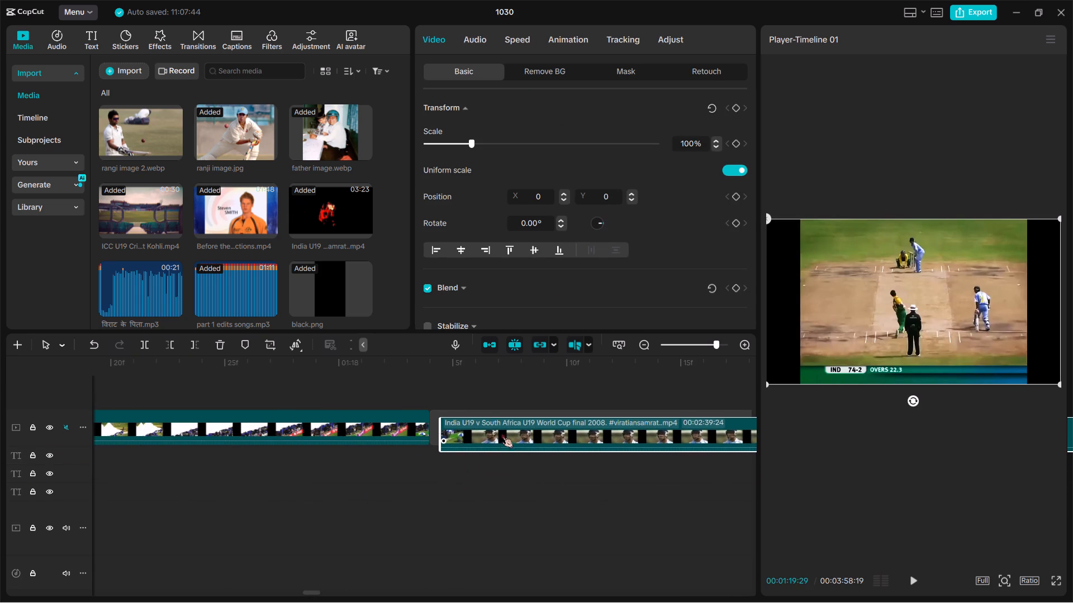
{"action": "left_click_drag", "start_coordinate": [501, 432], "coordinate": [498, 429]}
Play back the join between the 00:00:01:28 segment and the batsman's close-up to check the cut.
{"action": "key", "text": "space"}
{"action": "key", "text": "space"}
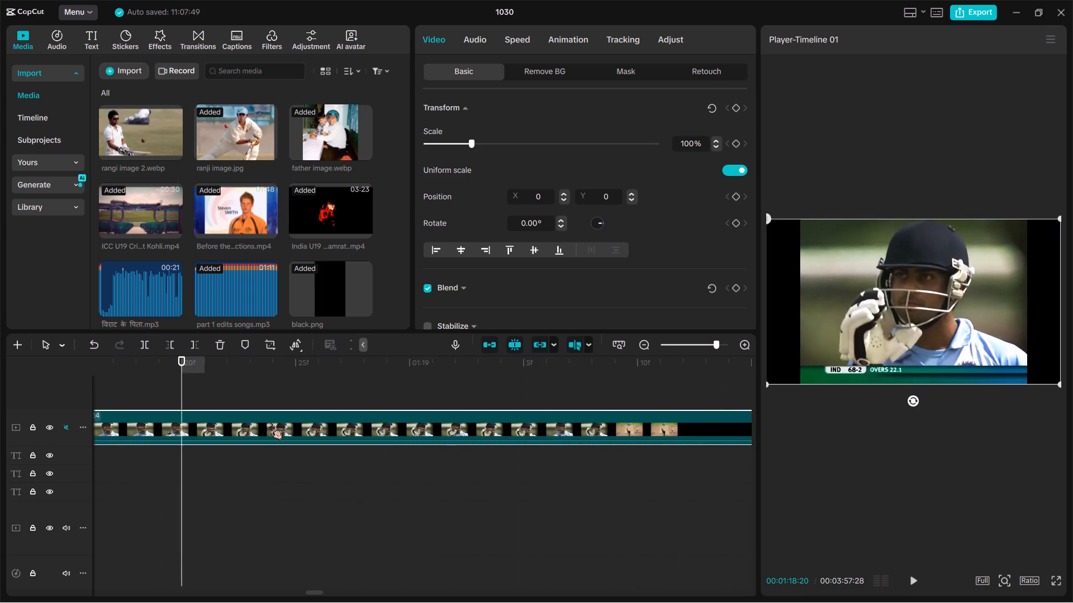
{"action": "scroll", "coordinate": [270, 423], "scroll_direction": "right", "scroll_amount": 1}
{"action": "scroll", "coordinate": [270, 423], "scroll_direction": "down", "scroll_amount": 17, "text": "ctrl"}
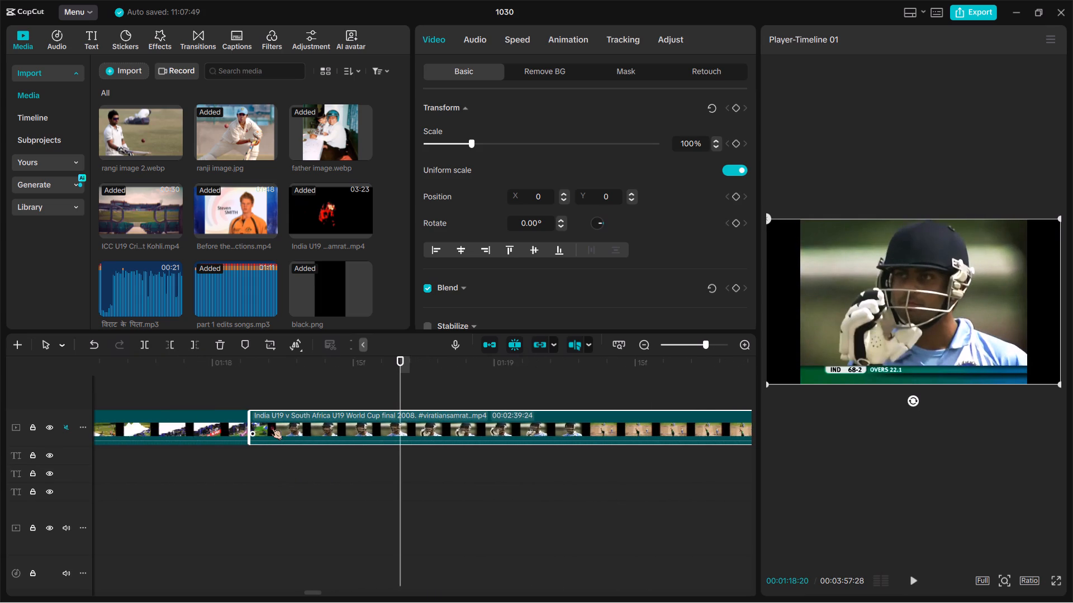
{"action": "scroll", "coordinate": [270, 423], "scroll_direction": "right", "scroll_amount": 1}
{"action": "key", "text": "space"}
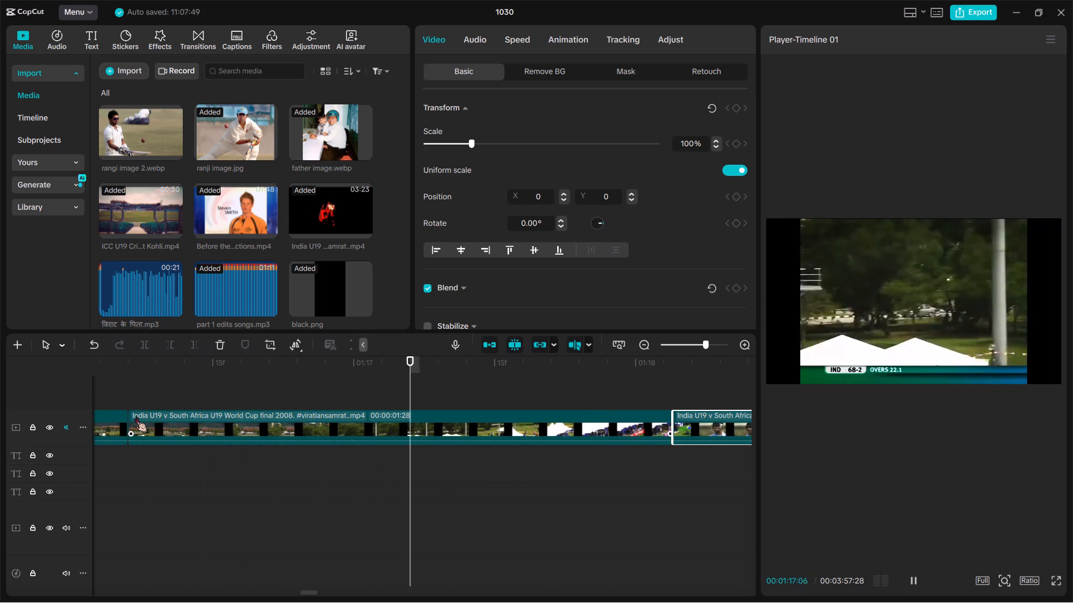
{"action": "key", "text": "space"}
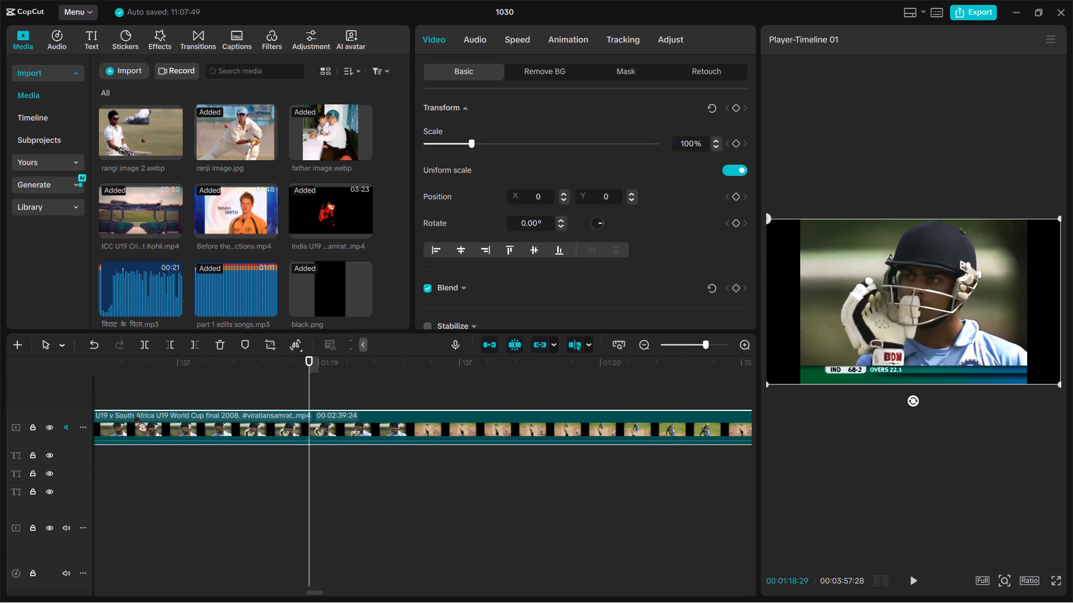
Review the India U19 v South Africa footage before 00:01:14:03, followed by the newly cut overs 22.1 segments.
{"action": "scroll", "coordinate": [135, 416], "scroll_direction": "right", "scroll_amount": 1}
{"action": "scroll", "coordinate": [135, 416], "scroll_direction": "down", "scroll_amount": 19, "text": "ctrl"}
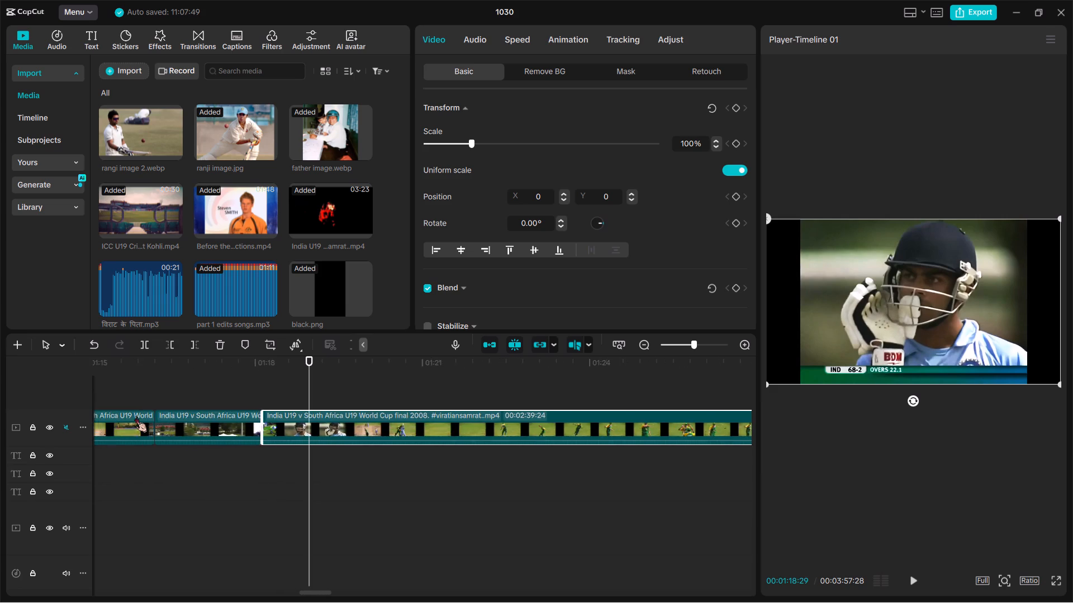
{"action": "scroll", "coordinate": [135, 416], "scroll_direction": "down", "scroll_amount": 9}
{"action": "scroll", "coordinate": [135, 416], "scroll_direction": "left", "scroll_amount": 1}
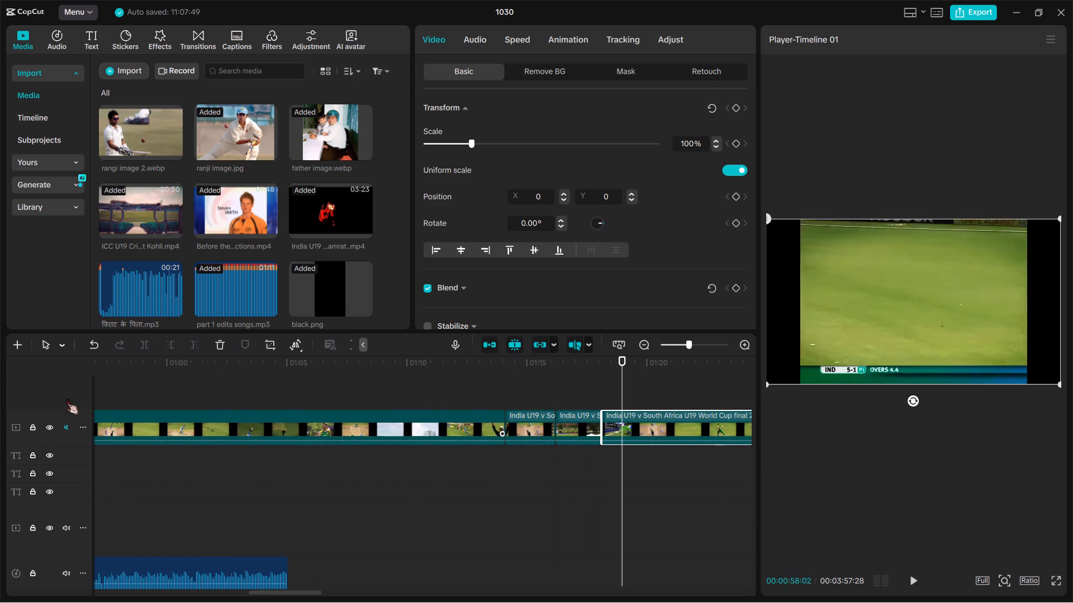
{"action": "key", "text": "space"}
{"action": "key", "text": "space"}
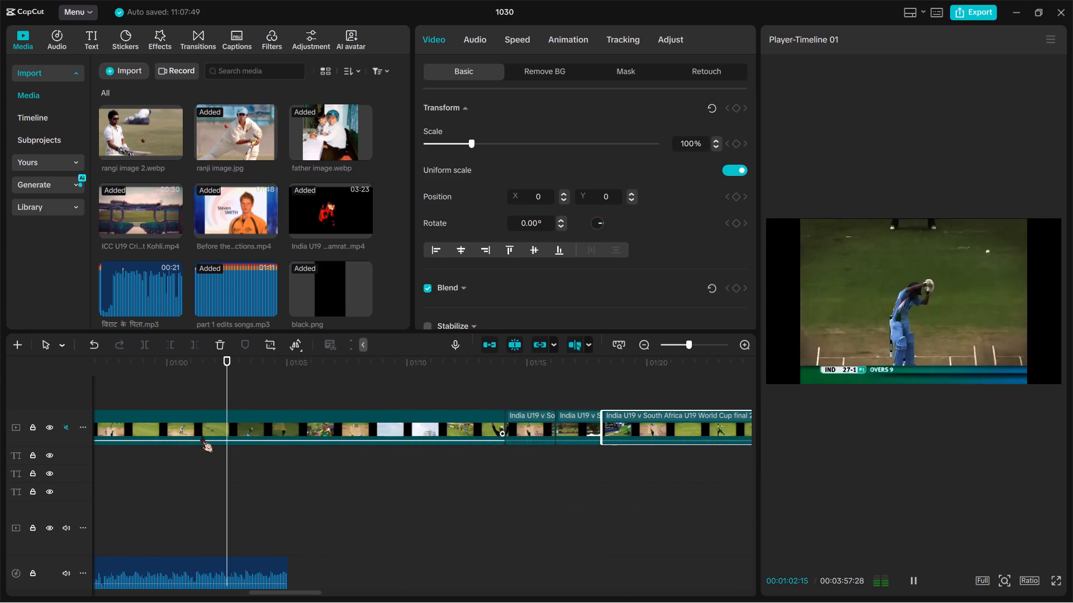
{"action": "key", "text": "space"}
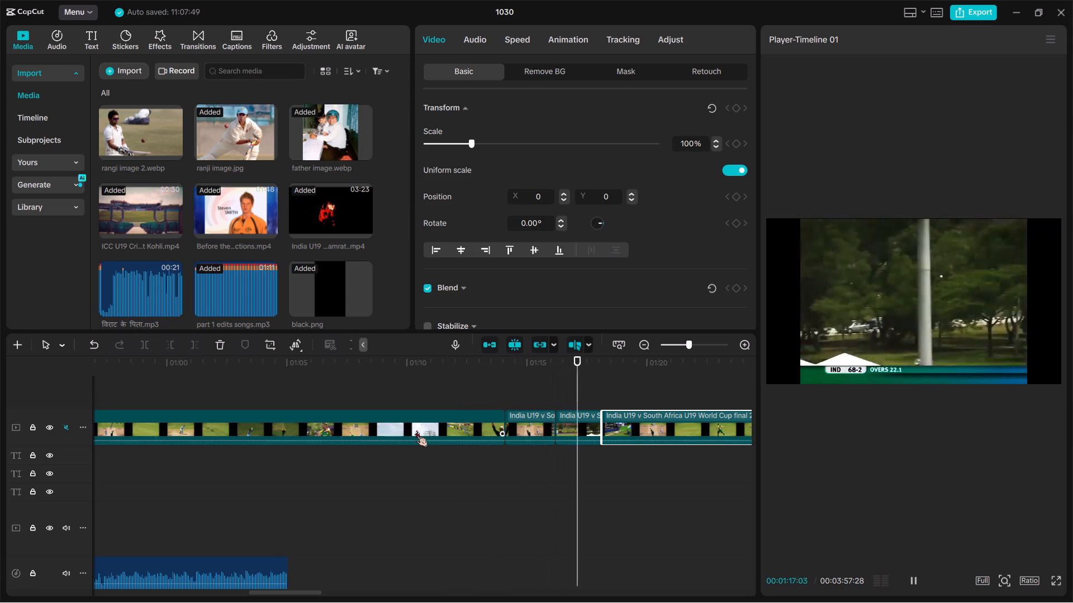
{"action": "key", "text": "space"}
{"action": "key", "text": "space"}
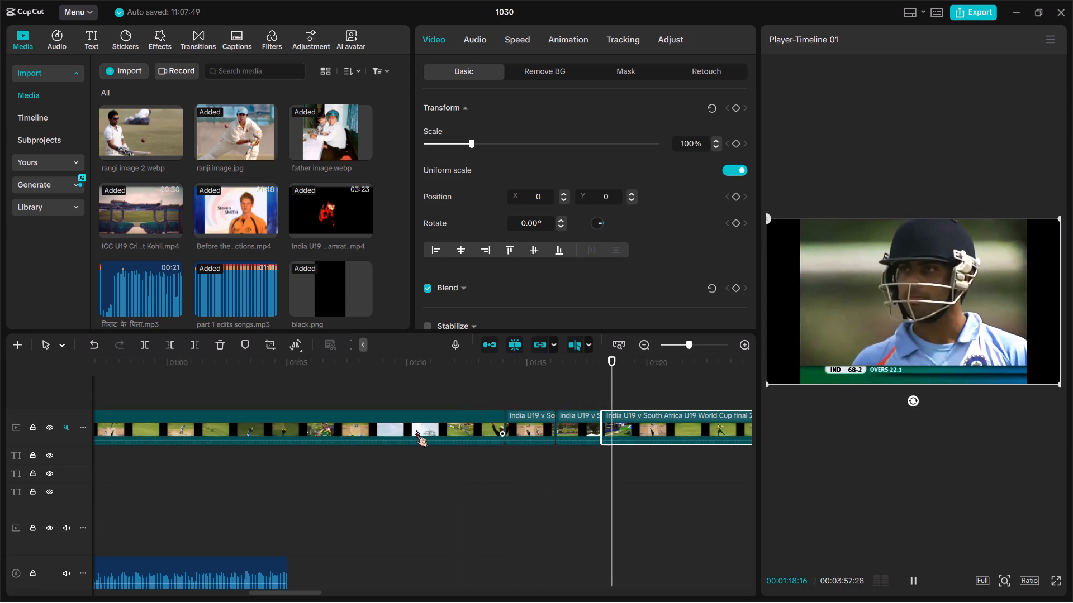
{"action": "key", "text": "space"}
Delete the long opening section of the India U19 v South Africa footage that ends at 00:01:14:03.
{"action": "left_click", "coordinate": [469, 419]}
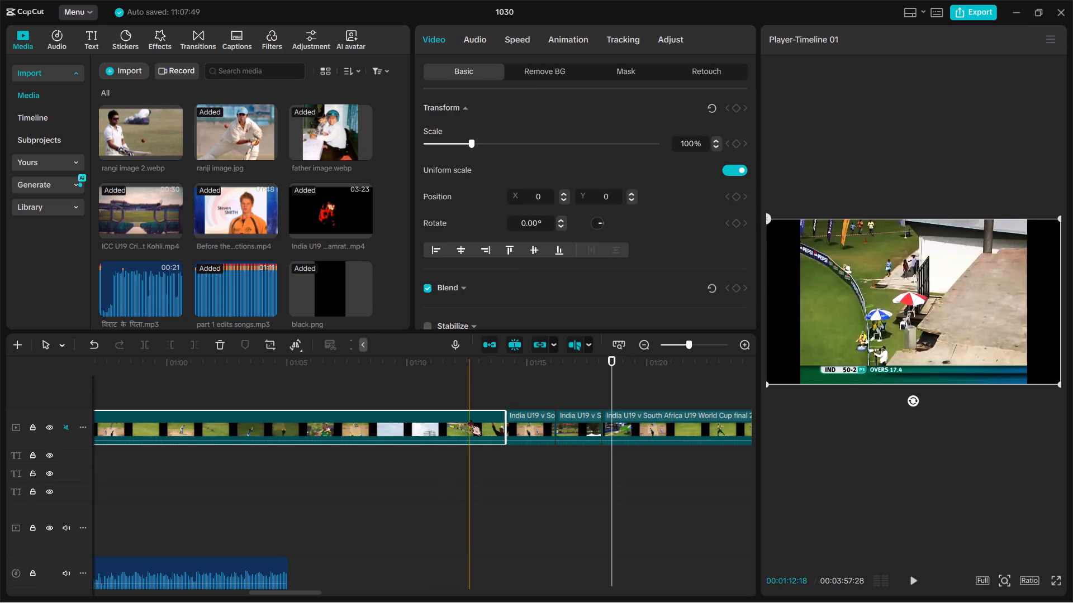
{"action": "key", "text": "BackSpace"}
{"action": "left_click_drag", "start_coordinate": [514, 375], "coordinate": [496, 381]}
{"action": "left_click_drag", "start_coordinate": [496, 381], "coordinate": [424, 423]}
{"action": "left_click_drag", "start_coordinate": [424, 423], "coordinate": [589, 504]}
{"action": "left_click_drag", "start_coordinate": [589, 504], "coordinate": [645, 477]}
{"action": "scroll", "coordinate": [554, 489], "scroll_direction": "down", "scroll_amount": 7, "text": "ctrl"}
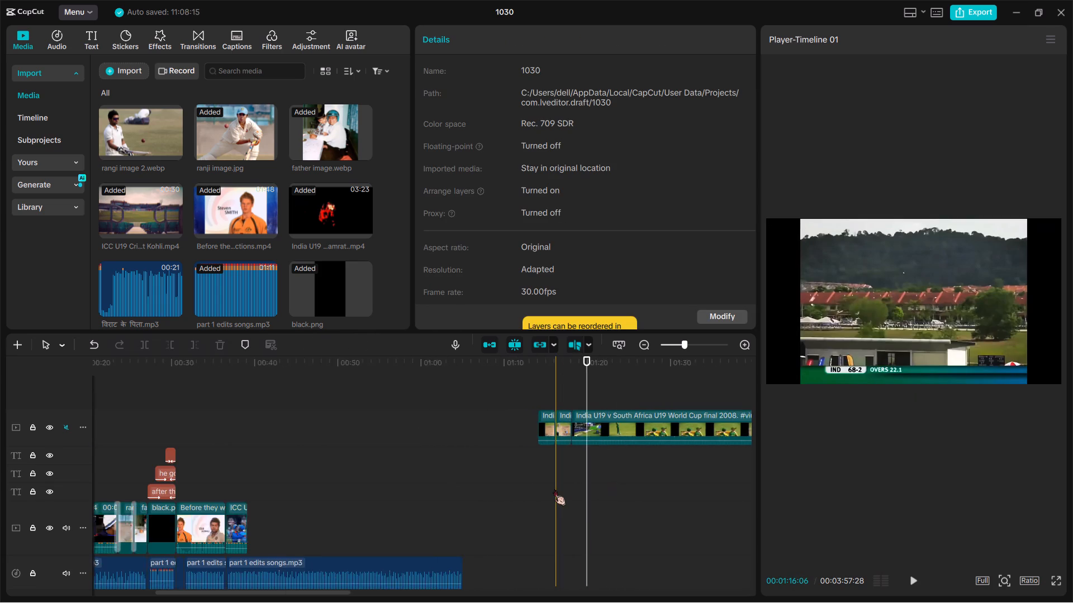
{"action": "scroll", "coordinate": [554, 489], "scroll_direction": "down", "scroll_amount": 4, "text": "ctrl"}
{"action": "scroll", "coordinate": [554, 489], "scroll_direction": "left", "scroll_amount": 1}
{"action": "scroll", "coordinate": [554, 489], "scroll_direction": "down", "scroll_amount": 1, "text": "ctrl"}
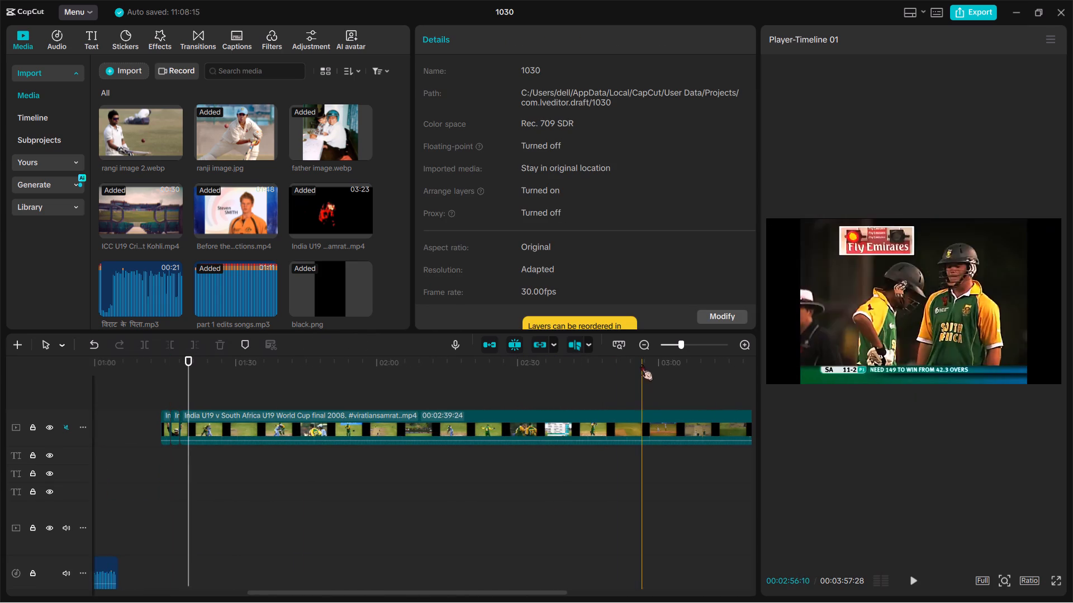
Move all the India U19 v South Africa segments together onto the main track, directly after the ICC U19 Cricket World Cup clip.
{"action": "left_click_drag", "start_coordinate": [624, 381], "coordinate": [158, 451]}
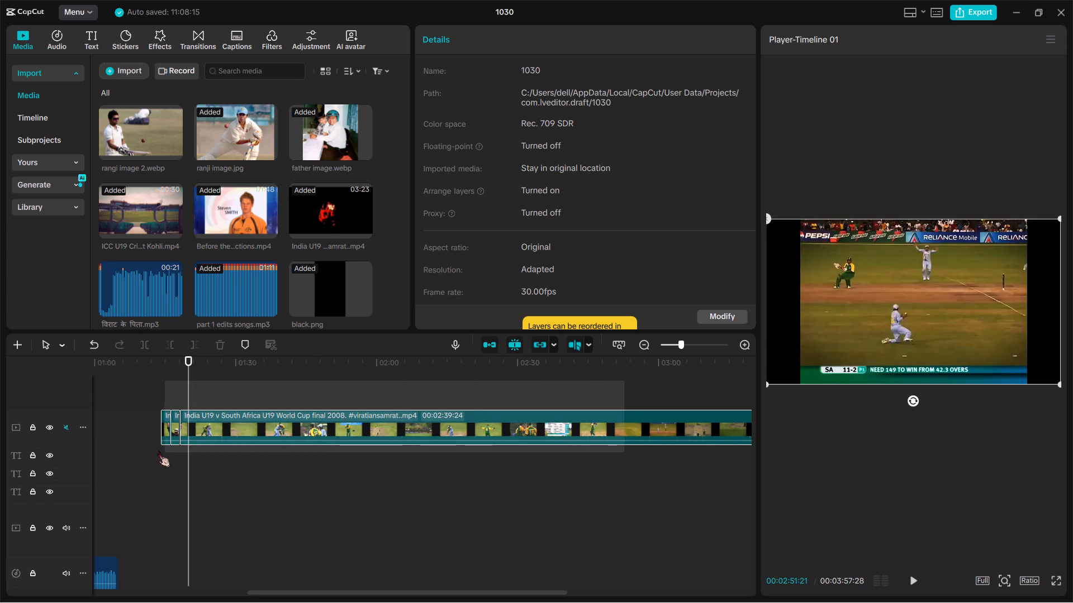
{"action": "left_click_drag", "start_coordinate": [158, 451], "coordinate": [156, 451]}
{"action": "left_click_drag", "start_coordinate": [301, 403], "coordinate": [202, 456]}
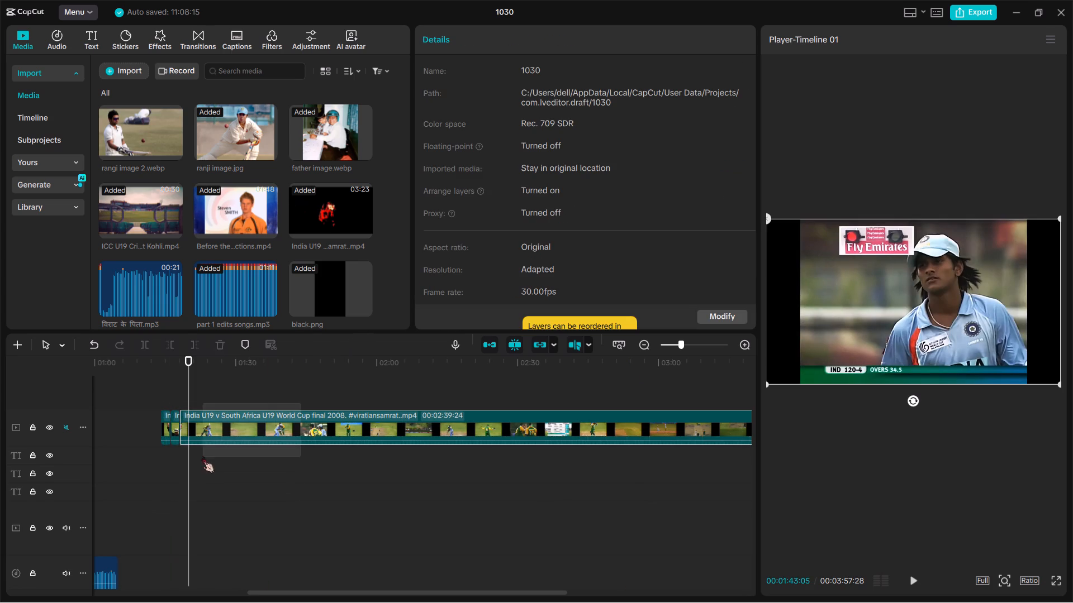
{"action": "left_click_drag", "start_coordinate": [202, 456], "coordinate": [145, 454]}
{"action": "left_click_drag", "start_coordinate": [293, 416], "coordinate": [277, 433]}
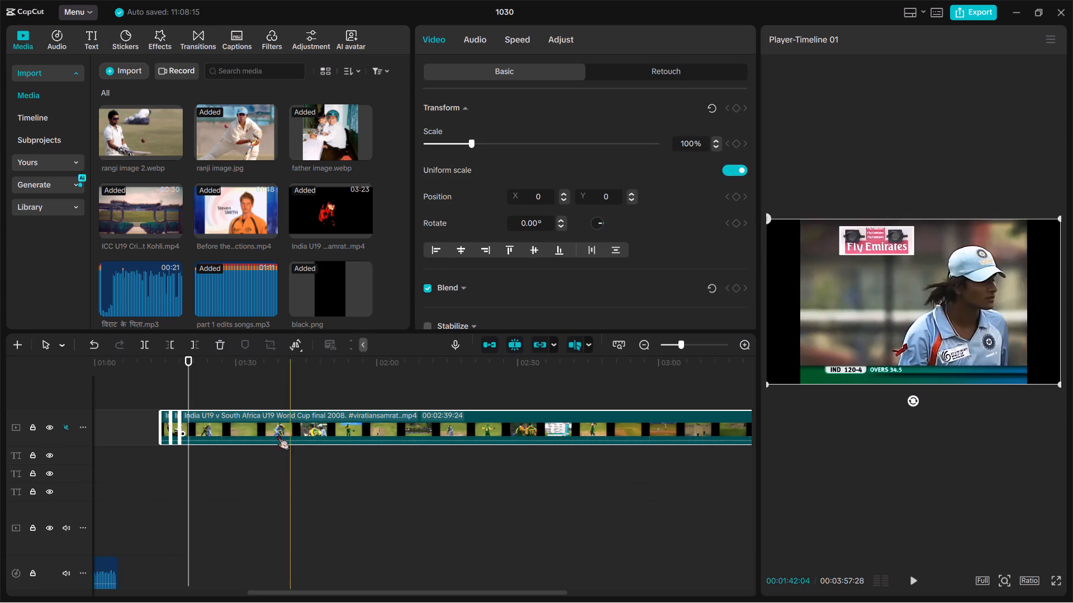
{"action": "left_click_drag", "start_coordinate": [277, 433], "coordinate": [682, 544]}
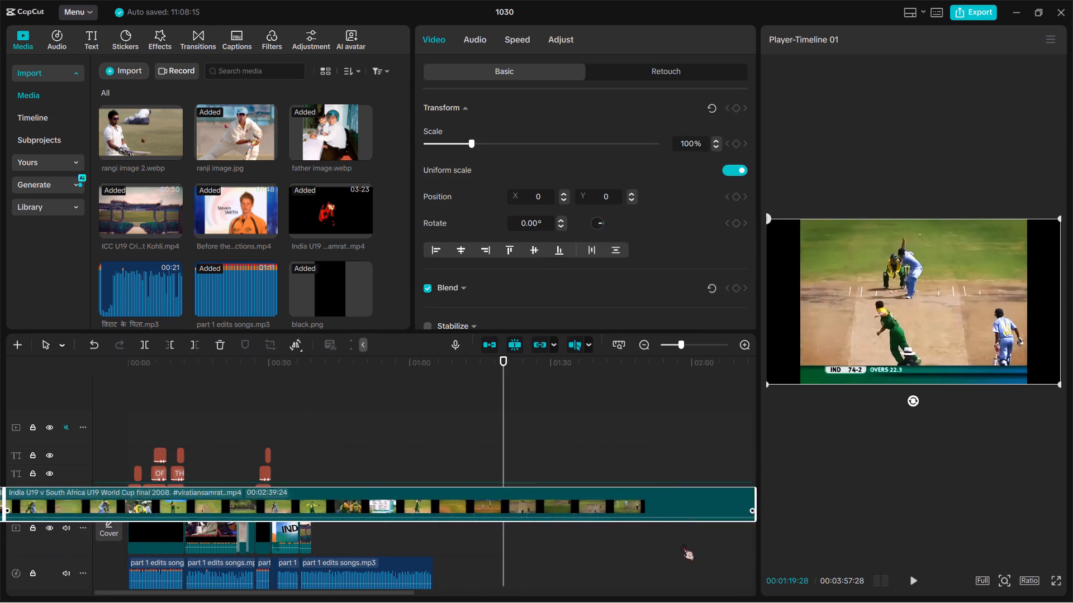
{"action": "left_click_drag", "start_coordinate": [682, 544], "coordinate": [311, 521]}
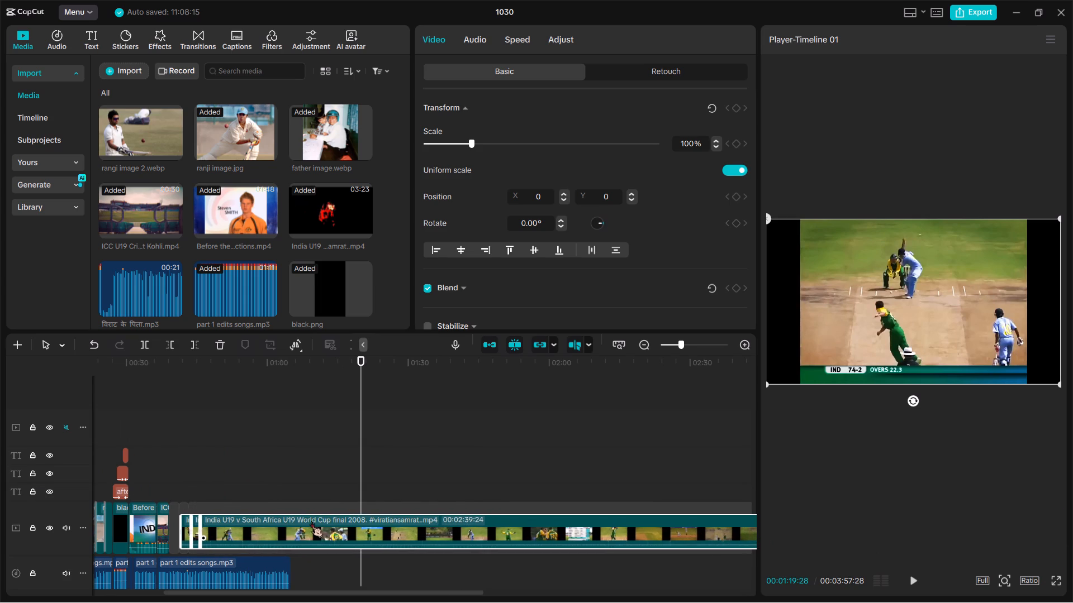
{"action": "left_click_drag", "start_coordinate": [311, 521], "coordinate": [305, 519]}
Split the India U19 v South Africa footage at 00:00:45:29 and 00:00:54:28, and delete the section between the cuts.
{"action": "key", "text": "space"}
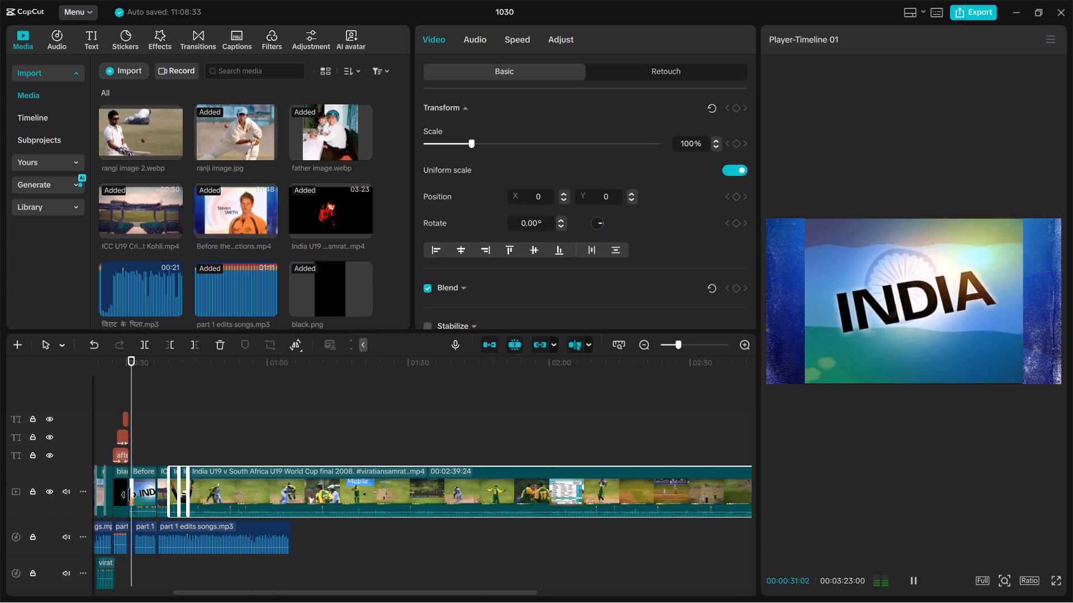
{"action": "key", "text": "space"}
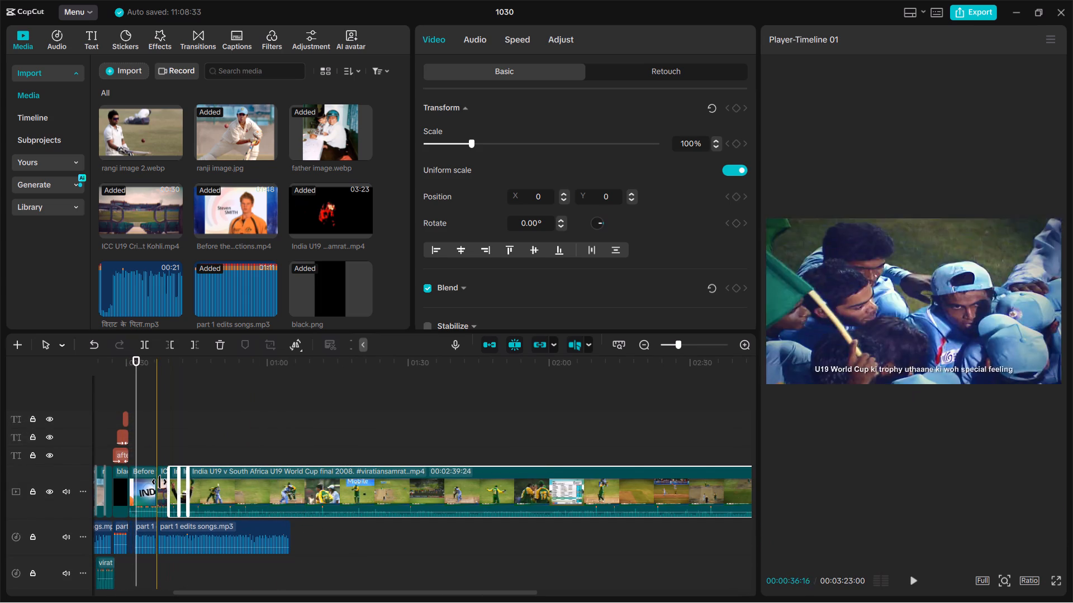
{"action": "key", "text": "space"}
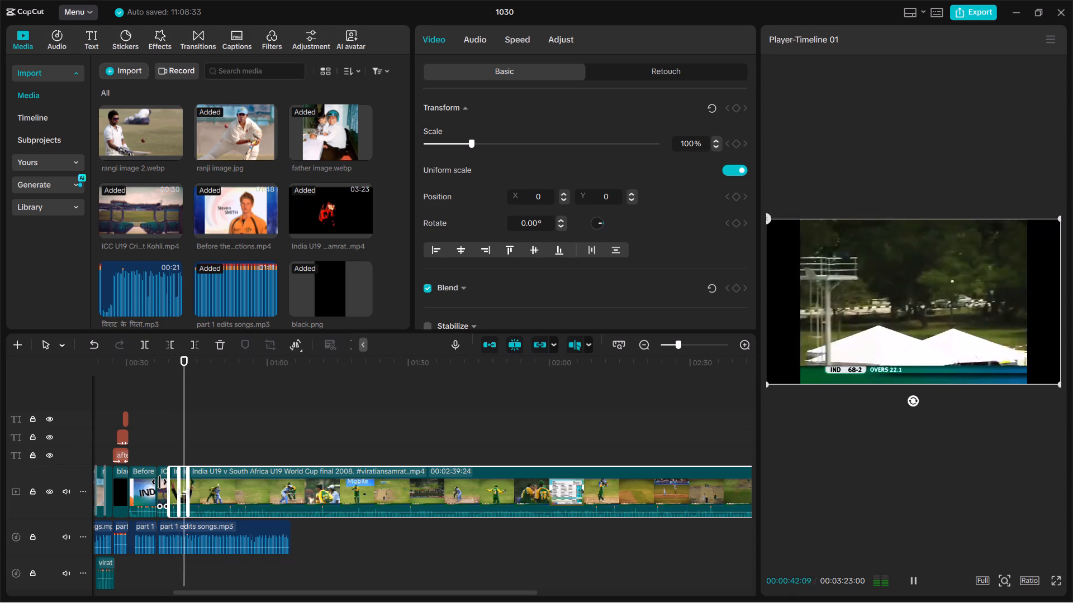
{"action": "key", "text": "space"}
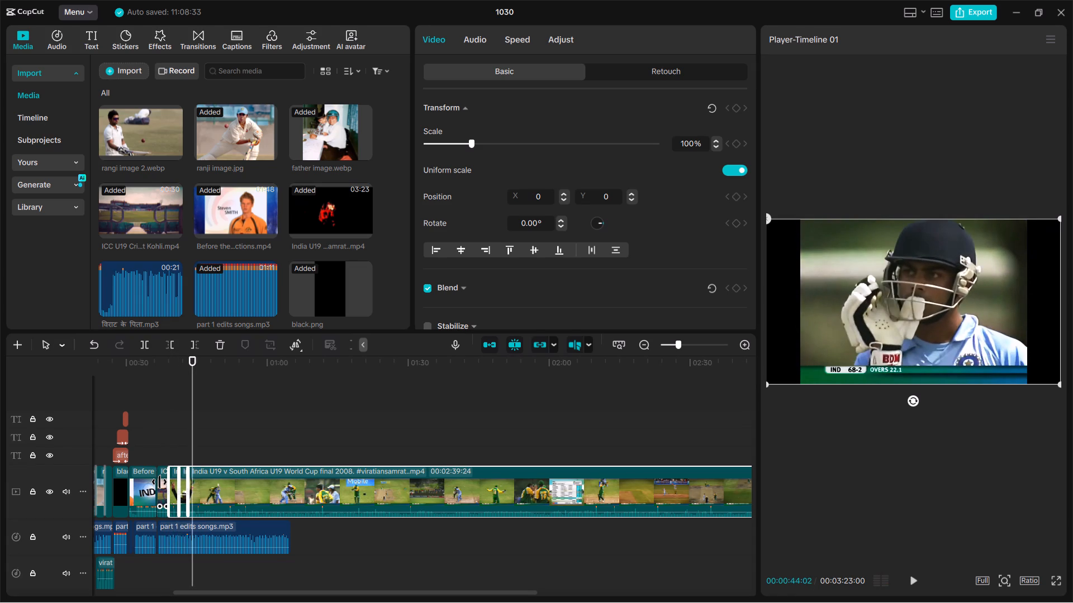
{"action": "scroll", "coordinate": [159, 482], "scroll_direction": "up", "scroll_amount": 13, "text": "ctrl"}
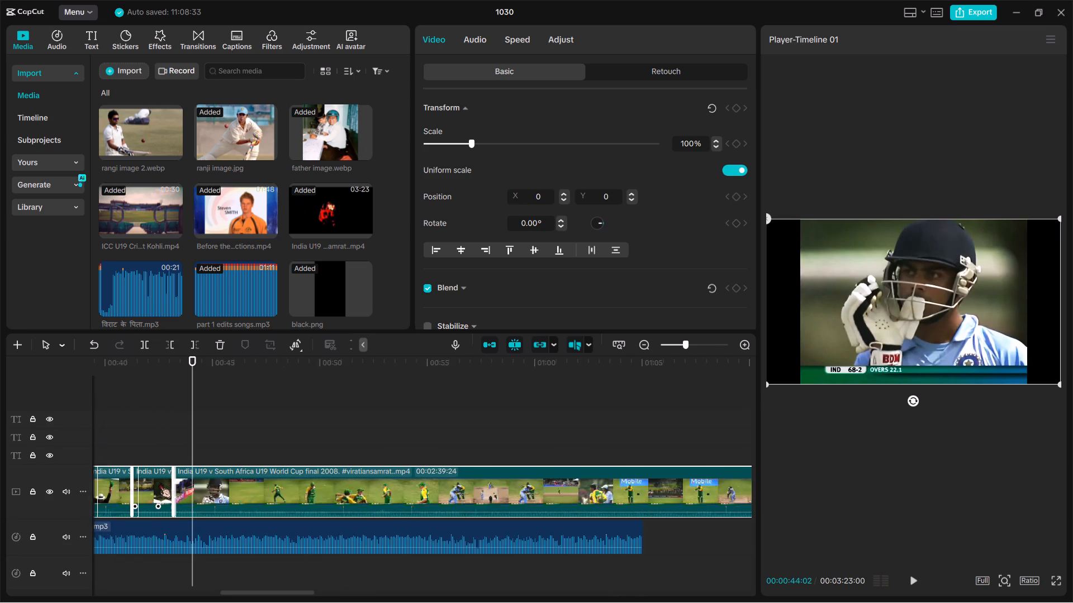
{"action": "key", "text": "space"}
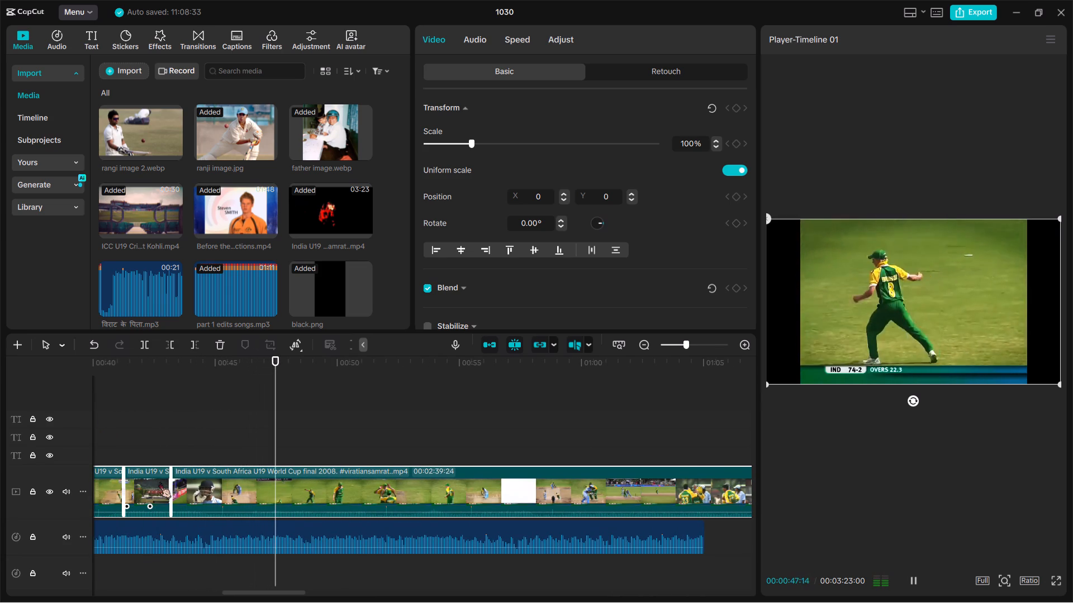
{"action": "key", "text": "space"}
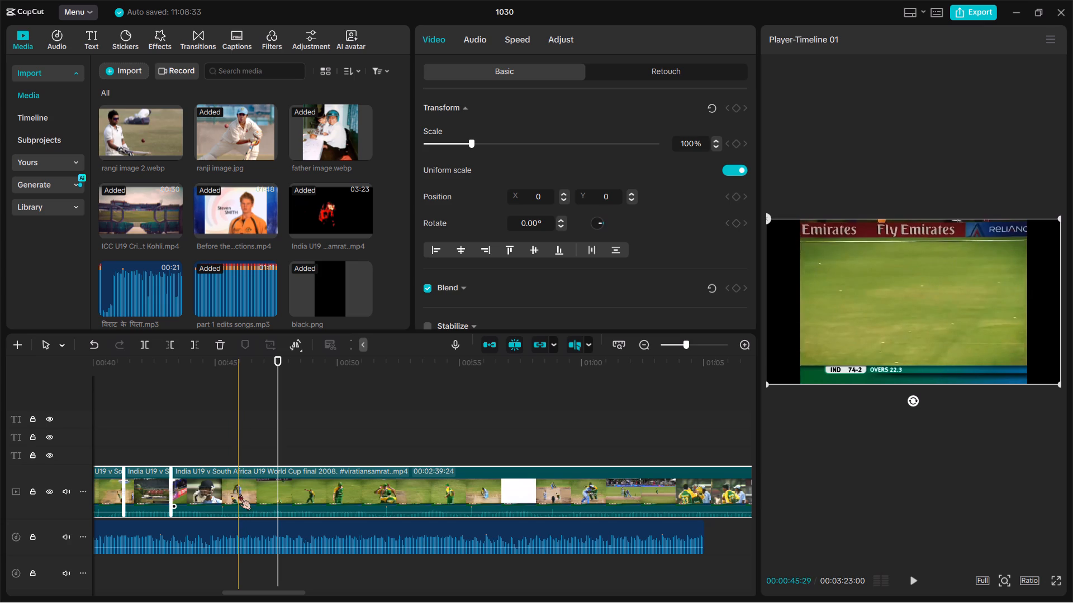
{"action": "key", "text": "ctrl+b"}
{"action": "key", "text": "space"}
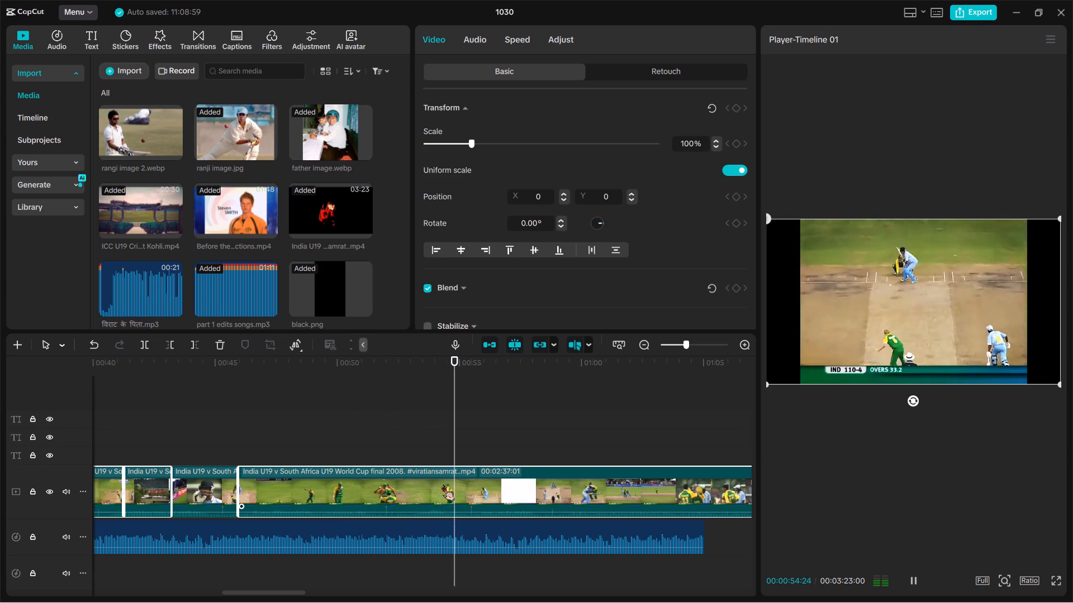
{"action": "key", "text": "space"}
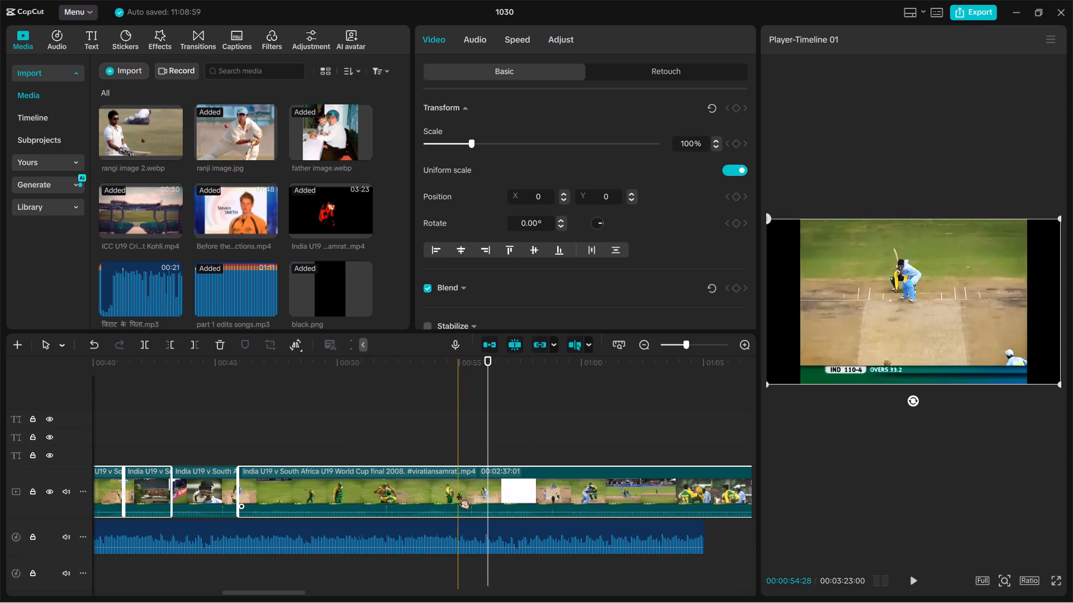
{"action": "key", "text": "ctrl+b"}
{"action": "left_click", "coordinate": [417, 479]}
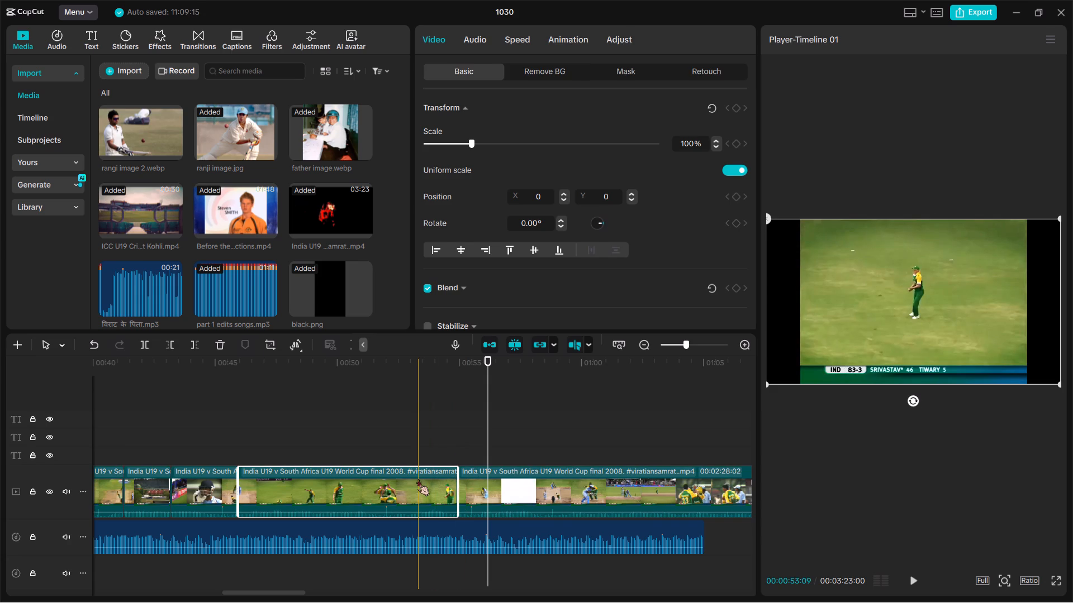
{"action": "key", "text": "BackSpace"}
Split the India U19 v South Africa footage at 00:00:47:21, during the white sky shot in the overs 33.2 passage.
{"action": "key", "text": "space"}
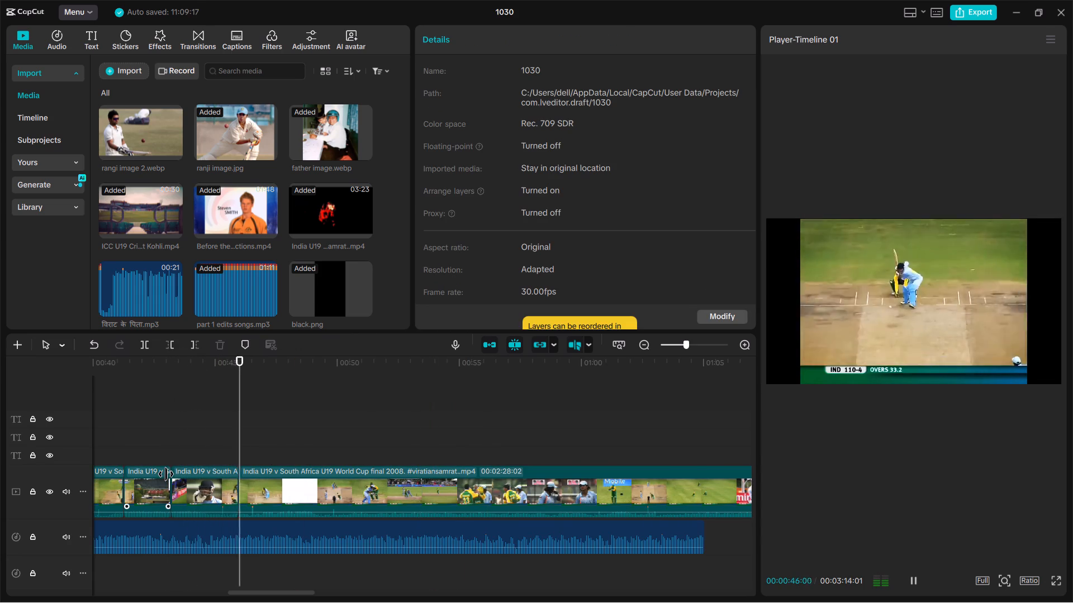
{"action": "key", "text": "space"}
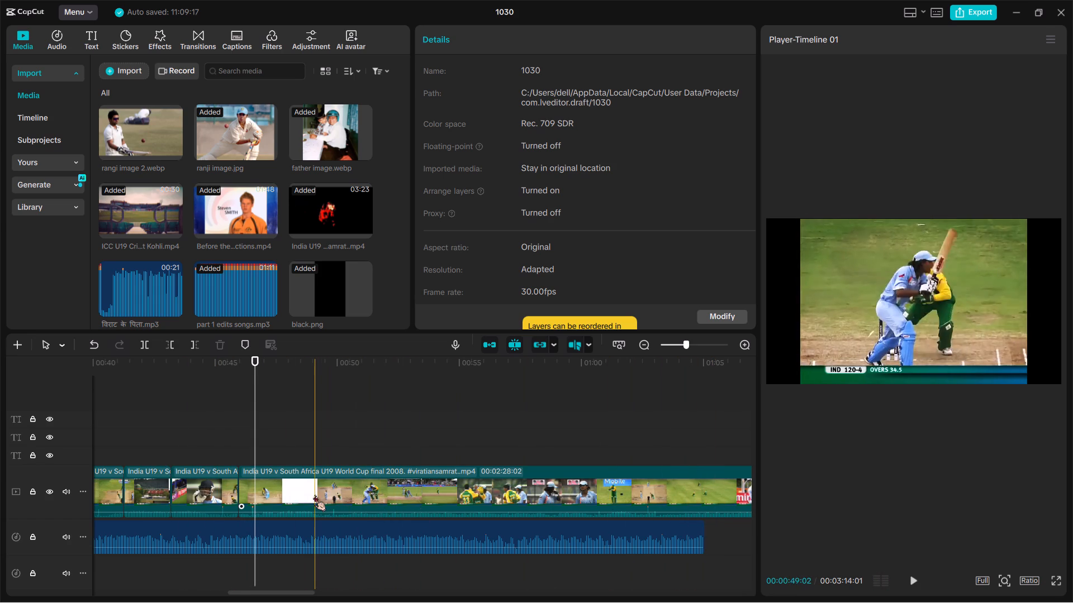
{"action": "scroll", "coordinate": [314, 495], "scroll_direction": "up", "scroll_amount": 13, "text": "ctrl"}
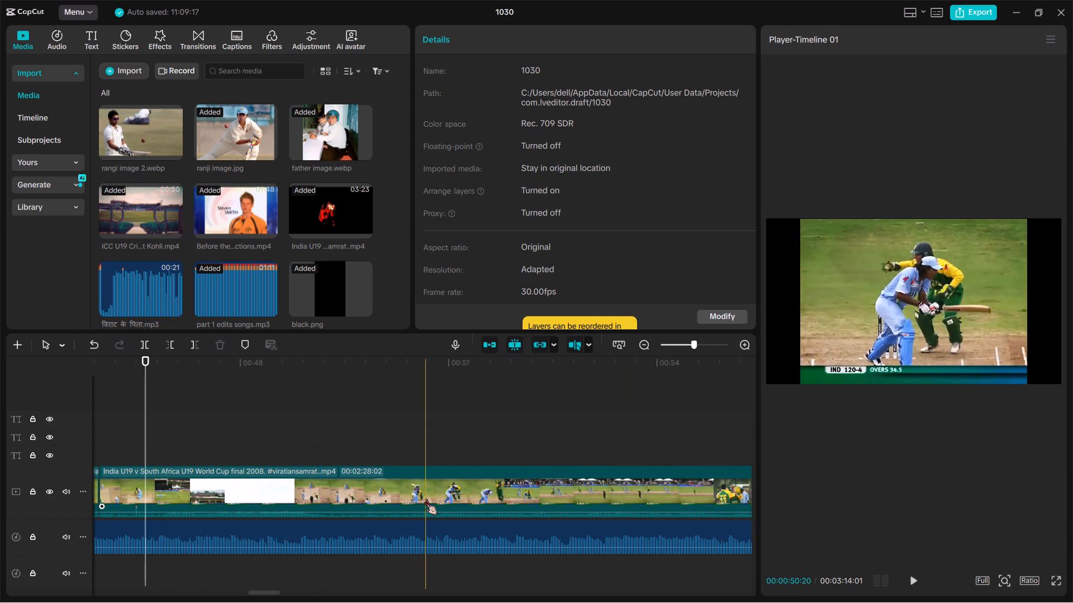
{"action": "scroll", "coordinate": [425, 499], "scroll_direction": "right", "scroll_amount": 1}
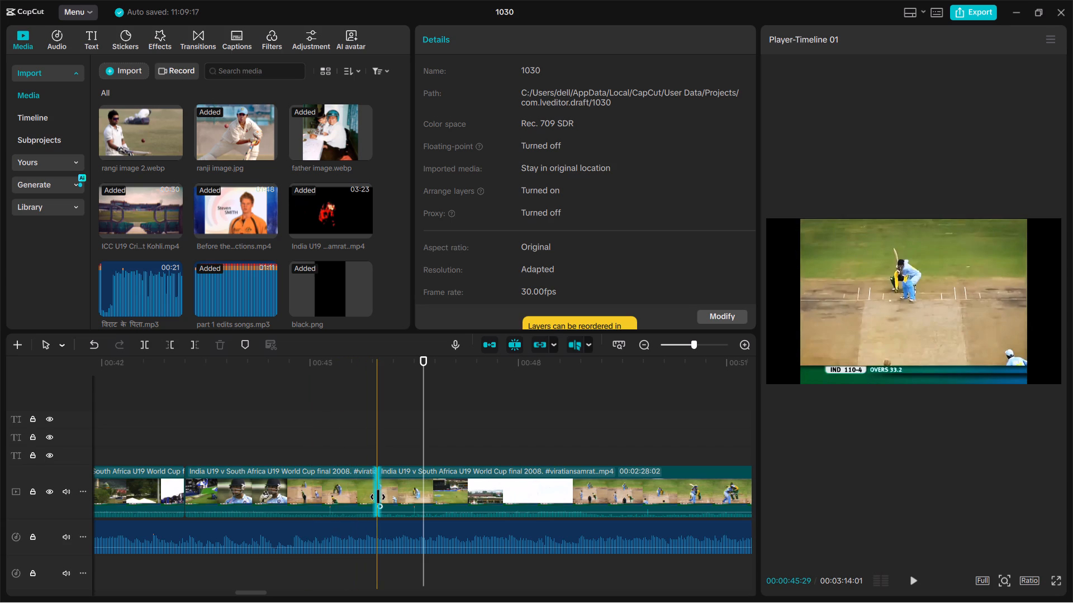
{"action": "key", "text": "space"}
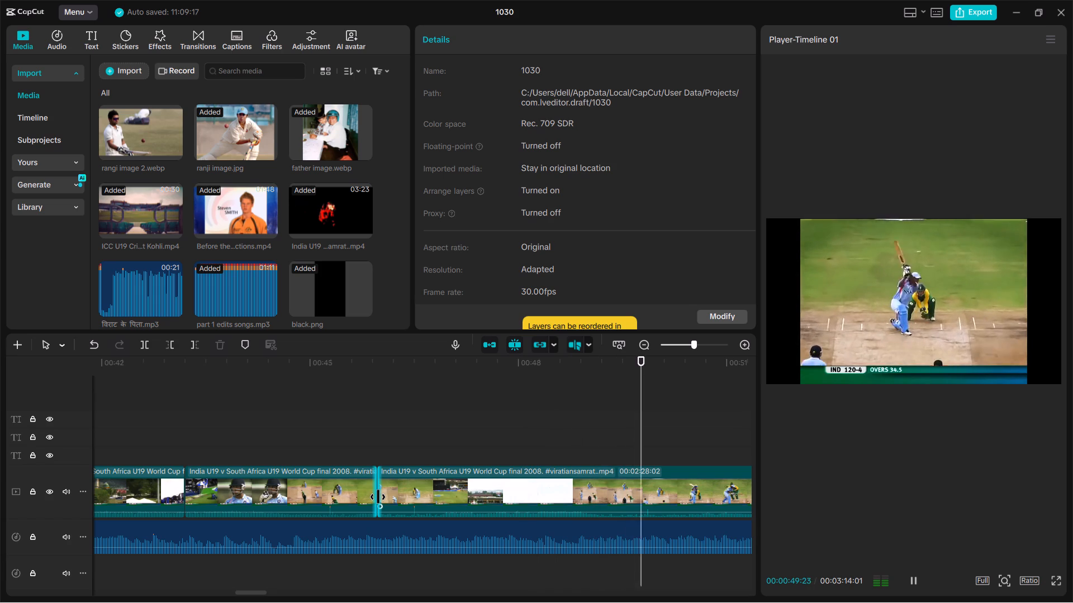
{"action": "key", "text": "space"}
{"action": "scroll", "coordinate": [378, 497], "scroll_direction": "up", "scroll_amount": 9, "text": "ctrl"}
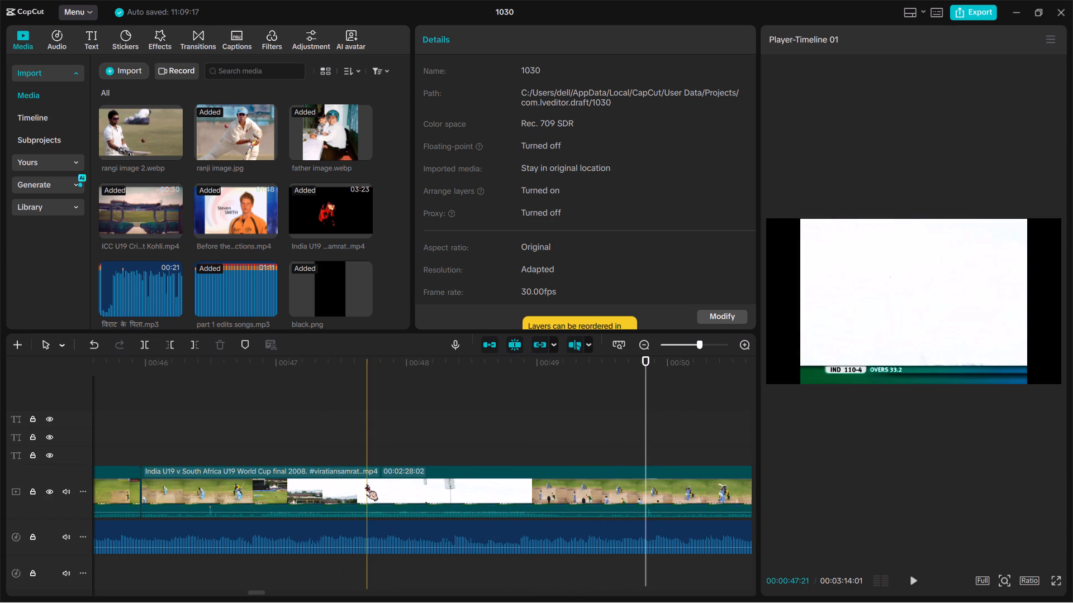
{"action": "key", "text": "ctrl+b"}
Play the India U19 v South Africa footage from 00:00:47:21 through the overs 35.4 passage to review the shots.
{"action": "key", "text": "space"}
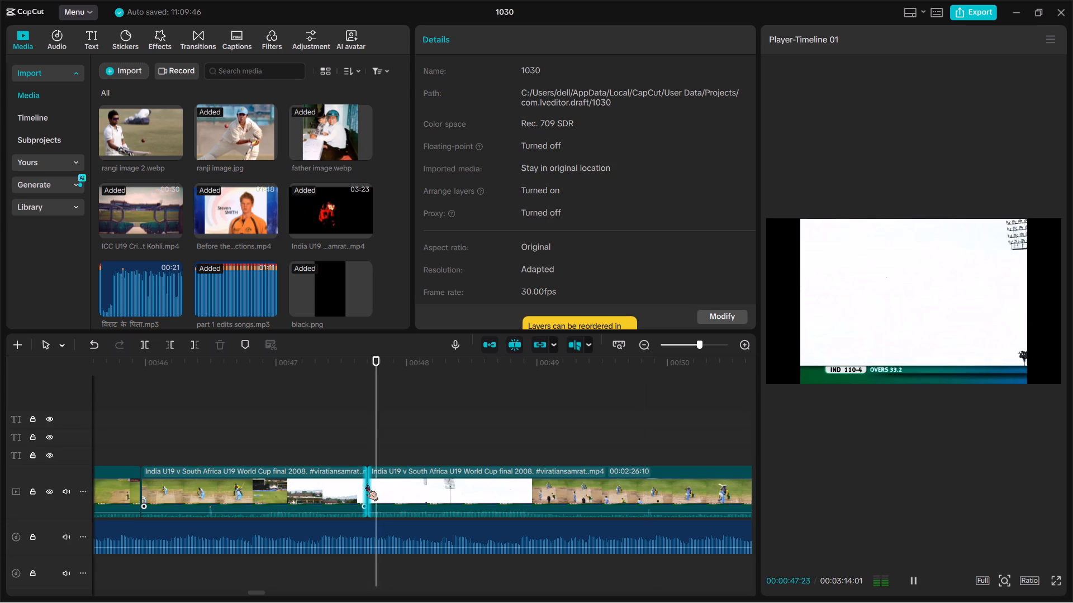
{"action": "scroll", "coordinate": [366, 484], "scroll_direction": "left", "scroll_amount": 1}
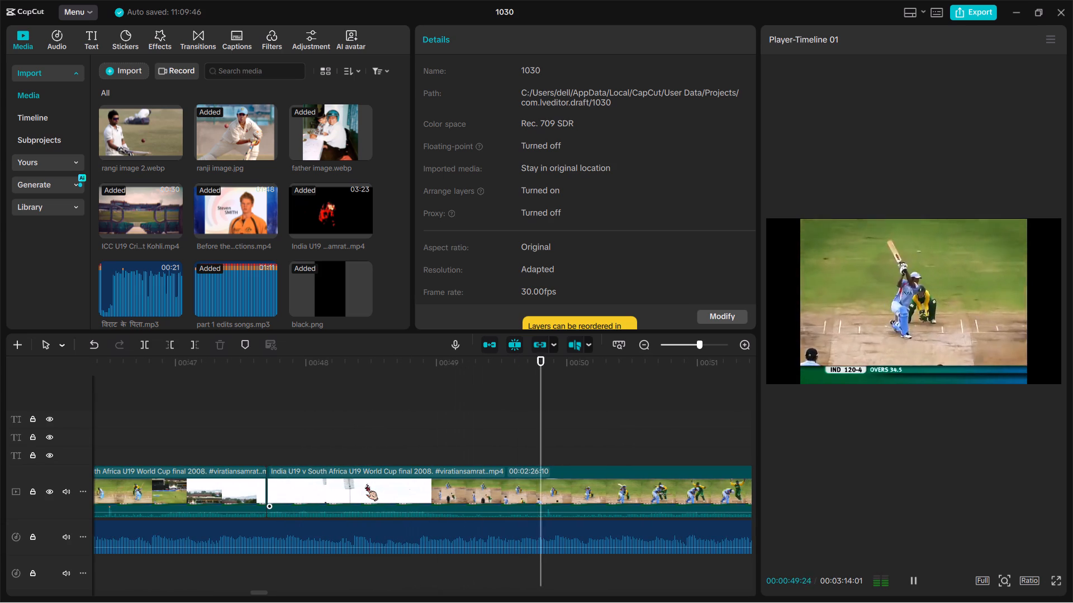
{"action": "scroll", "coordinate": [366, 484], "scroll_direction": "left", "scroll_amount": 1}
{"action": "scroll", "coordinate": [366, 484], "scroll_direction": "down", "scroll_amount": 2, "text": "ctrl"}
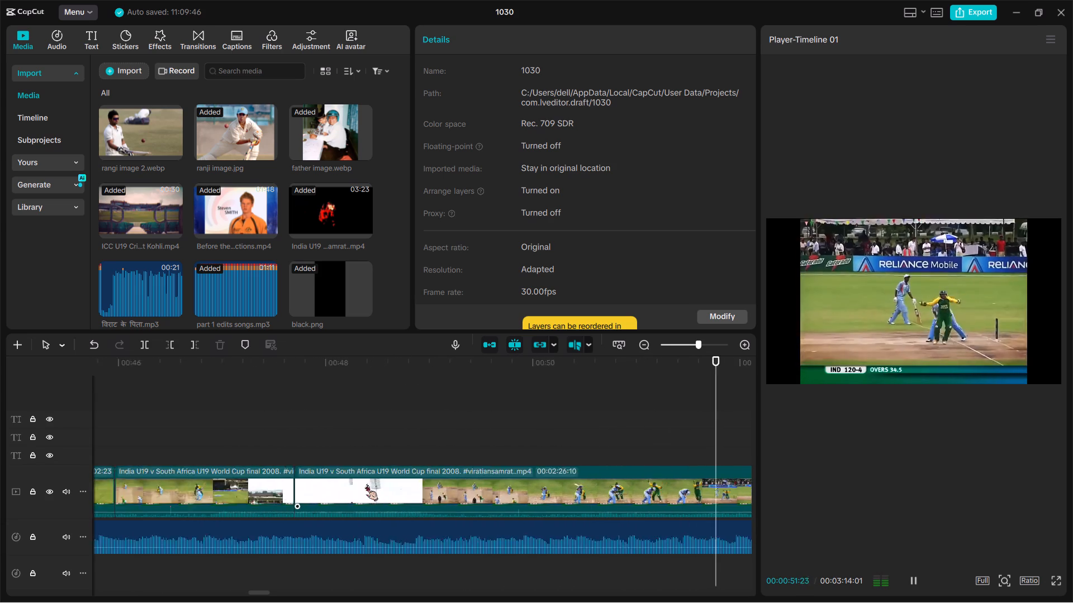
{"action": "scroll", "coordinate": [366, 484], "scroll_direction": "down", "scroll_amount": 3, "text": "ctrl"}
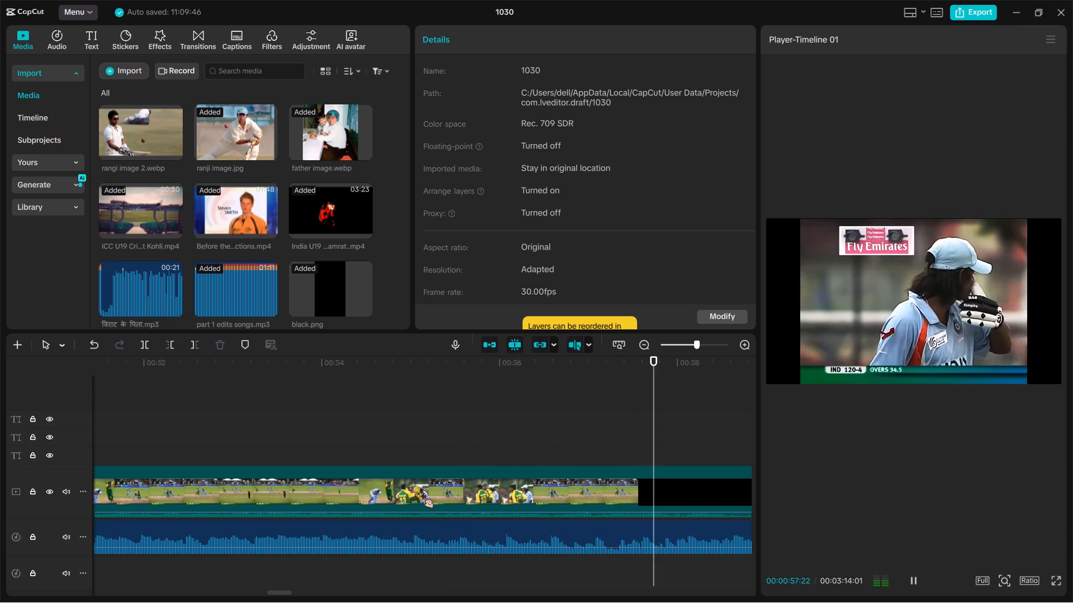
{"action": "scroll", "coordinate": [422, 492], "scroll_direction": "down", "scroll_amount": 5, "text": "ctrl"}
{"action": "scroll", "coordinate": [422, 492], "scroll_direction": "left", "scroll_amount": 2}
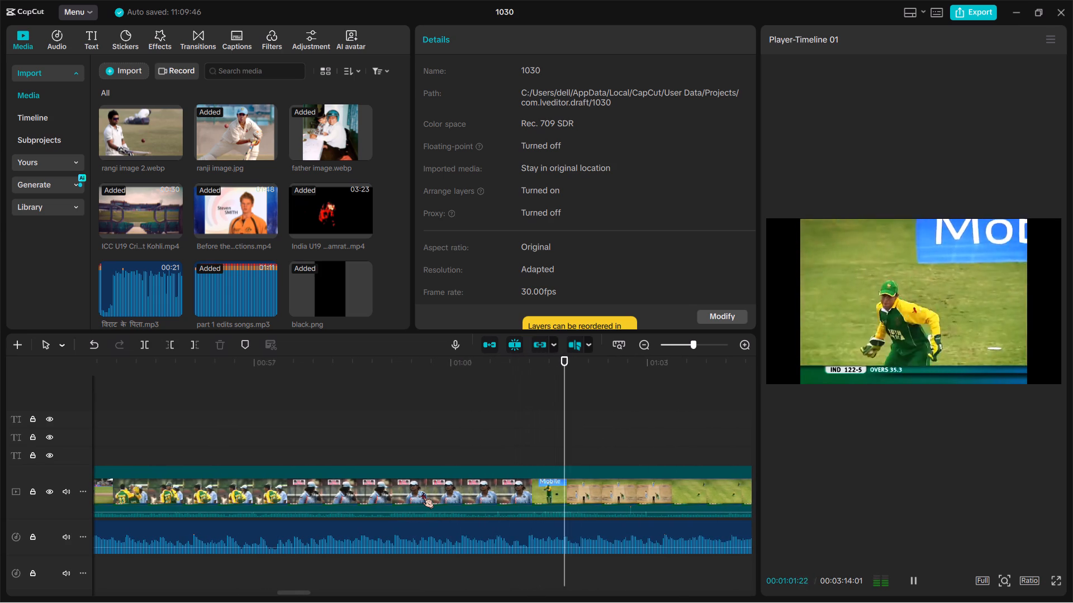
{"action": "scroll", "coordinate": [422, 492], "scroll_direction": "left", "scroll_amount": 1}
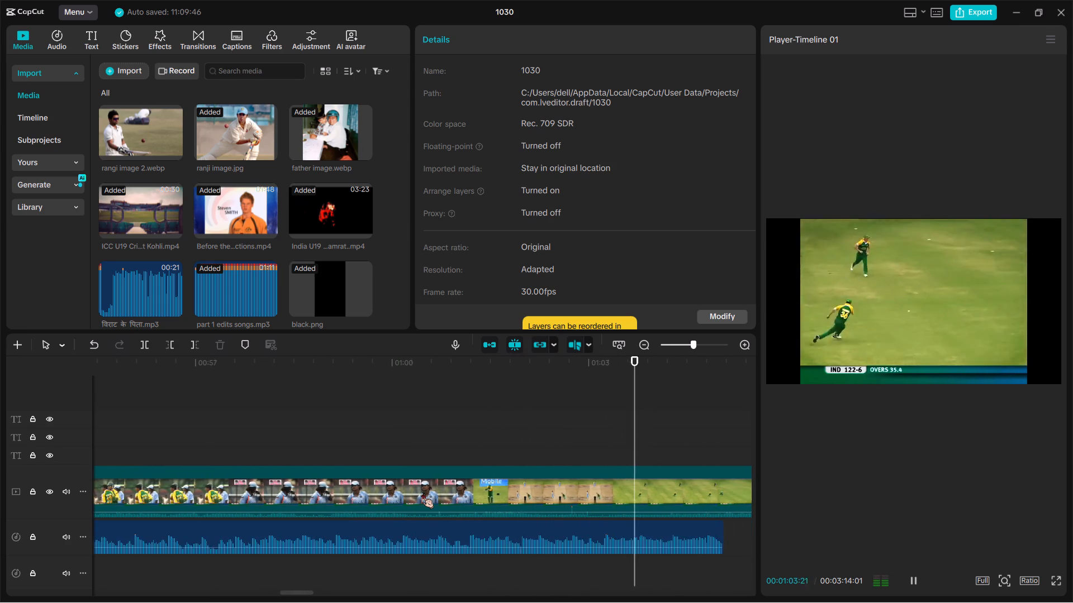
{"action": "scroll", "coordinate": [422, 492], "scroll_direction": "left", "scroll_amount": 2}
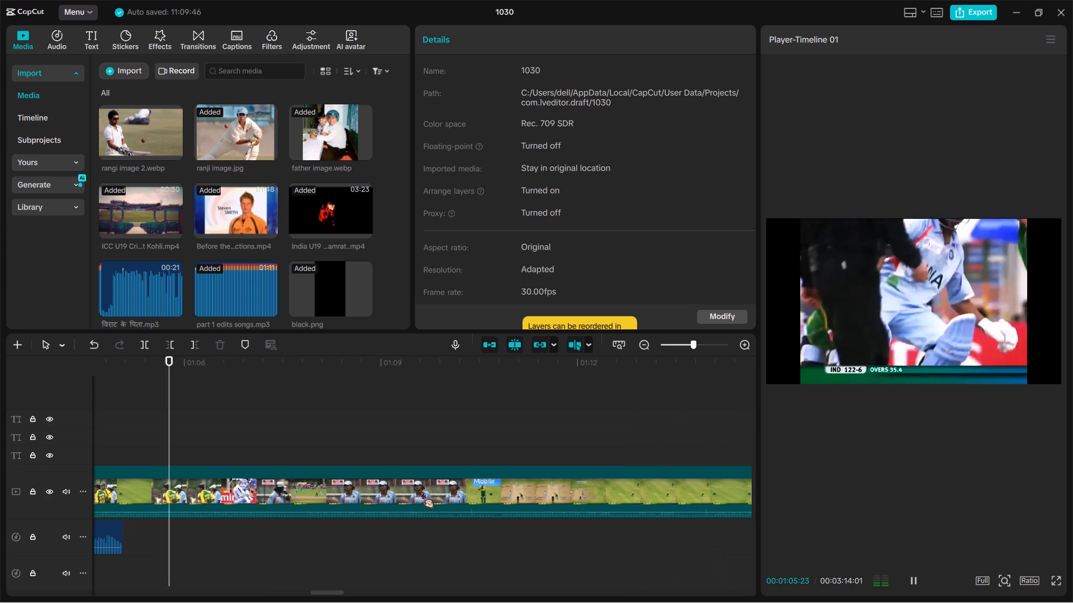
{"action": "scroll", "coordinate": [422, 492], "scroll_direction": "left", "scroll_amount": 3}
{"action": "key", "text": "space"}
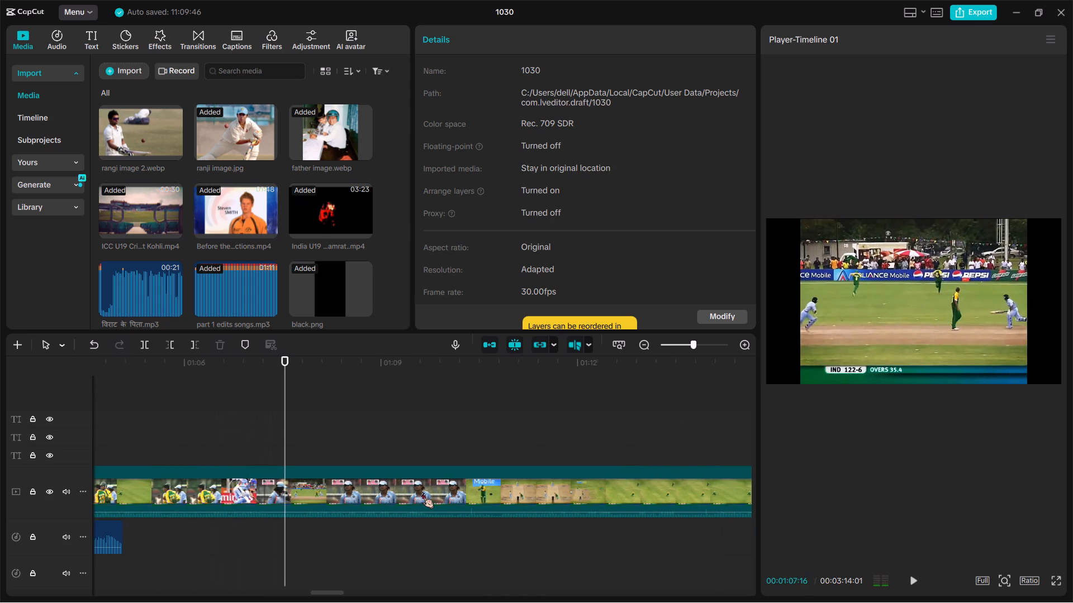
Skim the rest of the India innings, from overs 39.3 through the scorecard to the start of South Africa's batting.
{"action": "scroll", "coordinate": [633, 494], "scroll_direction": "left", "scroll_amount": 1}
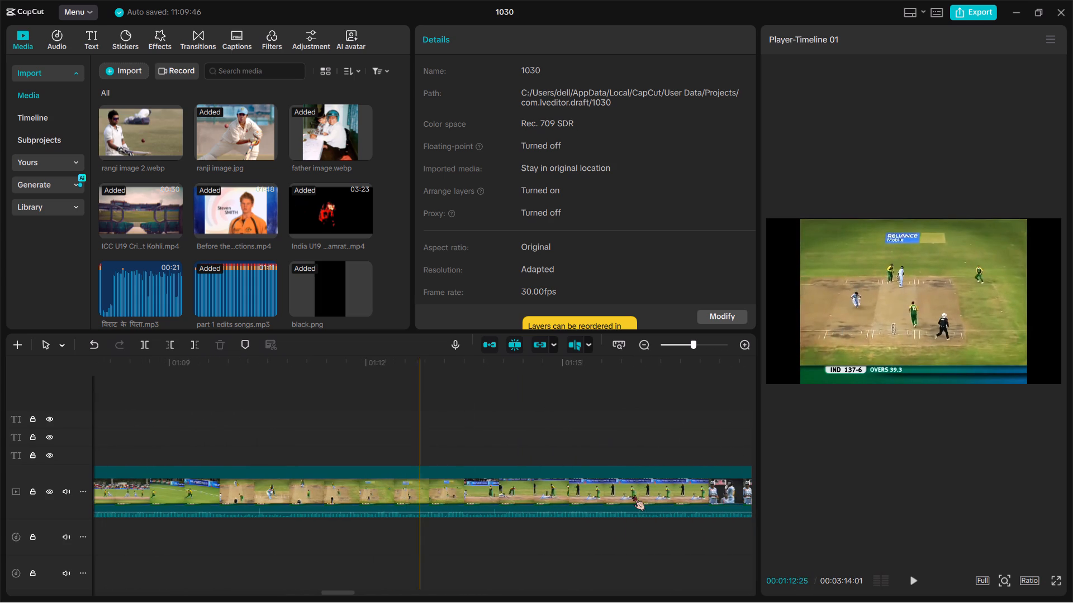
{"action": "scroll", "coordinate": [700, 502], "scroll_direction": "left", "scroll_amount": 1}
{"action": "scroll", "coordinate": [623, 518], "scroll_direction": "left", "scroll_amount": 1}
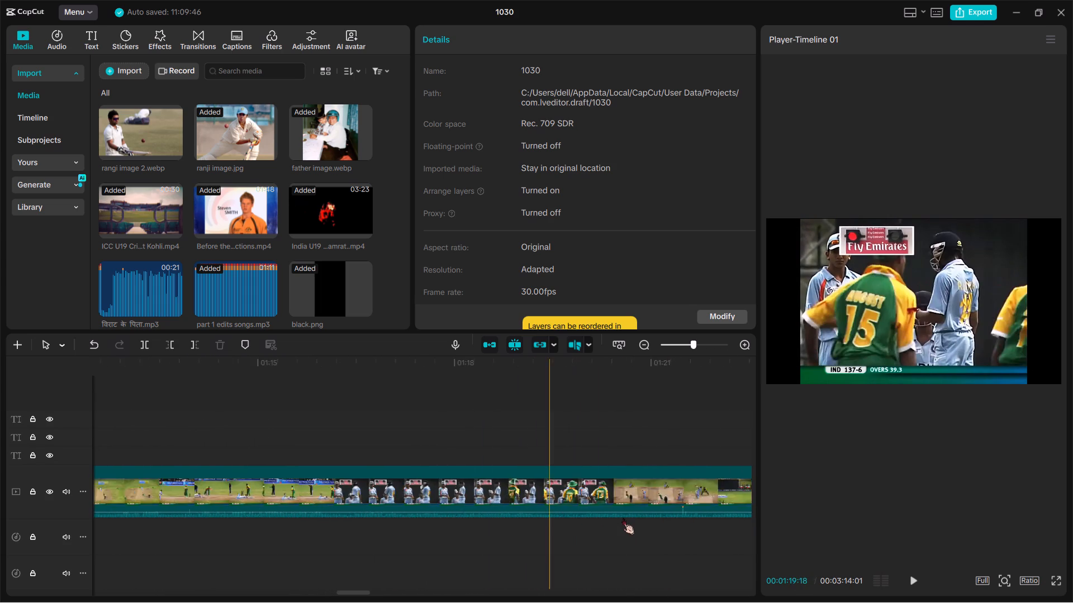
{"action": "scroll", "coordinate": [623, 518], "scroll_direction": "left", "scroll_amount": 1}
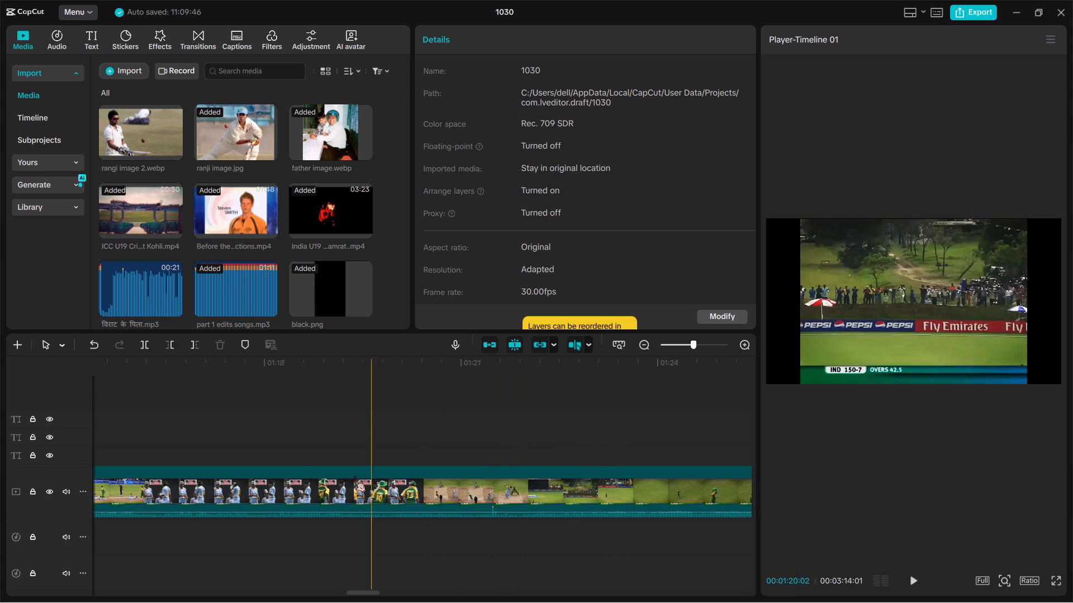
{"action": "scroll", "coordinate": [447, 483], "scroll_direction": "left", "scroll_amount": 1}
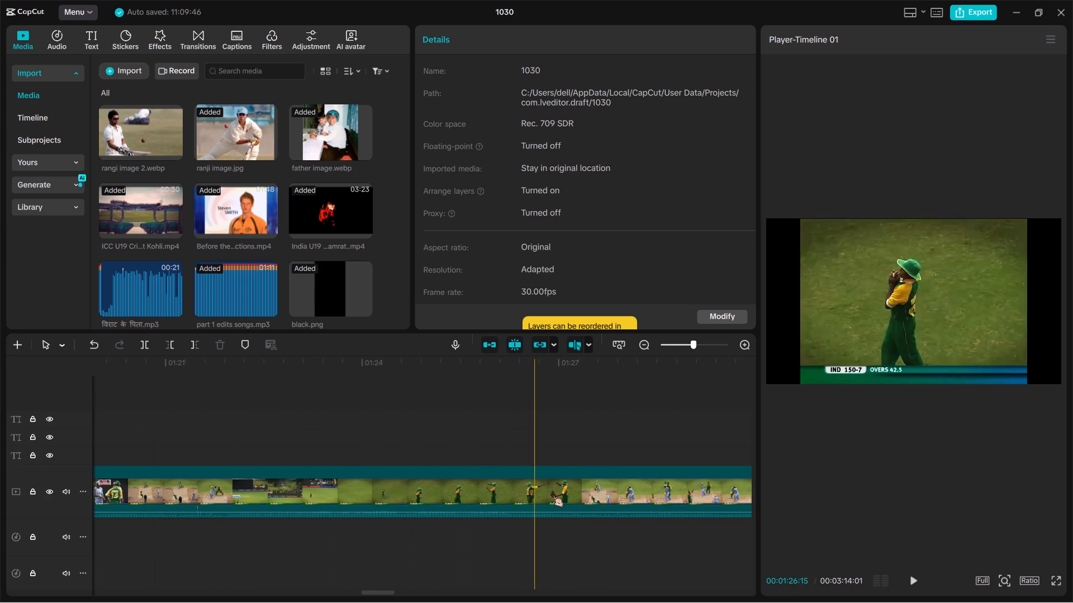
{"action": "scroll", "coordinate": [609, 483], "scroll_direction": "left", "scroll_amount": 1}
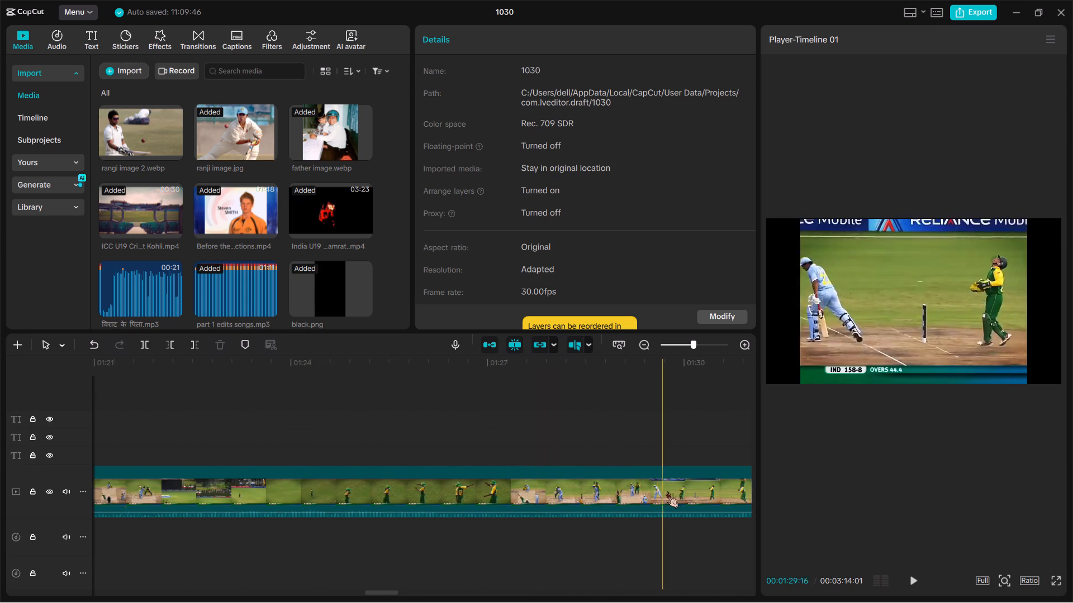
{"action": "scroll", "coordinate": [673, 491], "scroll_direction": "left", "scroll_amount": 2}
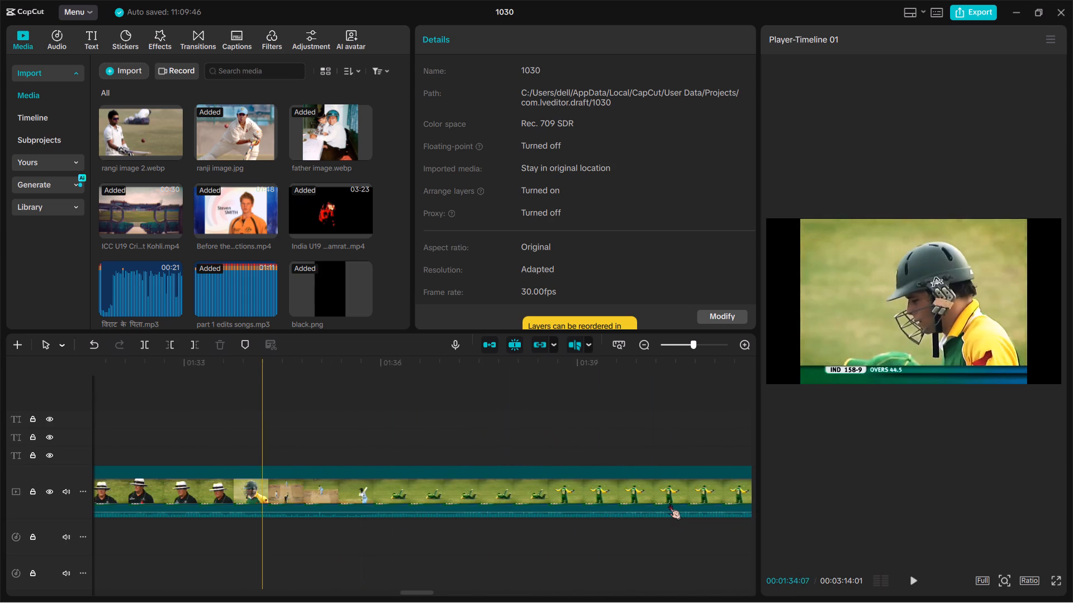
{"action": "scroll", "coordinate": [669, 503], "scroll_direction": "left", "scroll_amount": 2}
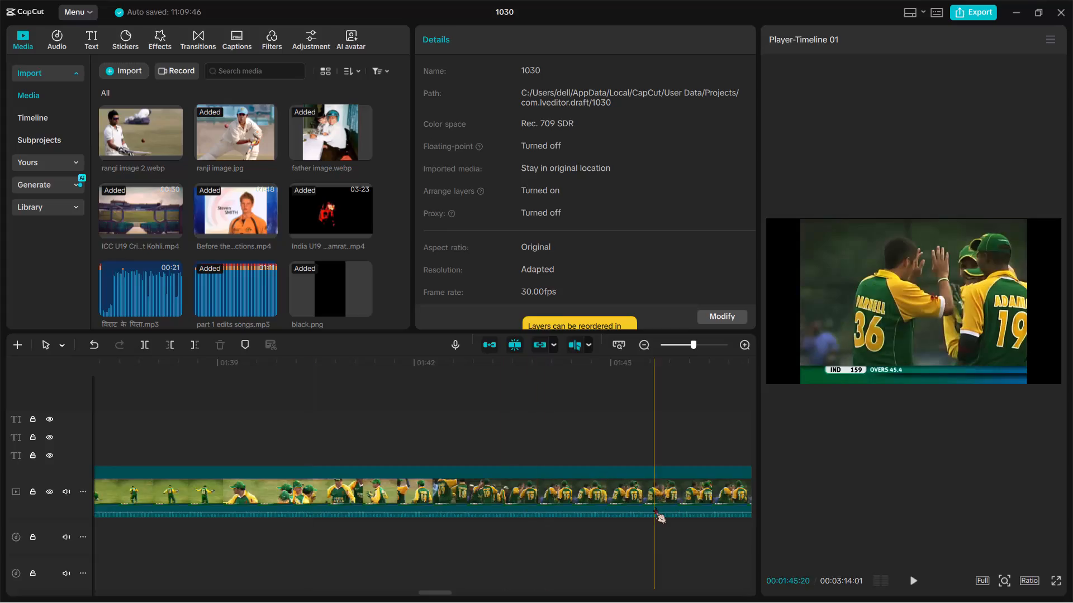
{"action": "scroll", "coordinate": [654, 507], "scroll_direction": "left", "scroll_amount": 2}
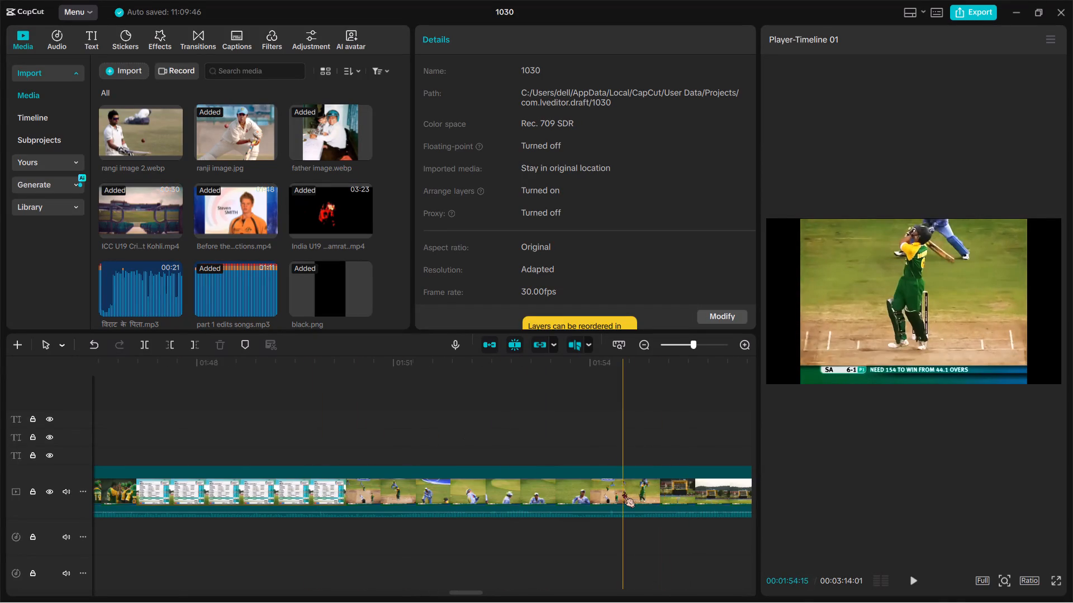
{"action": "scroll", "coordinate": [623, 491], "scroll_direction": "down", "scroll_amount": 16, "text": "ctrl"}
{"action": "scroll", "coordinate": [623, 491], "scroll_direction": "down", "scroll_amount": 6, "text": "ctrl"}
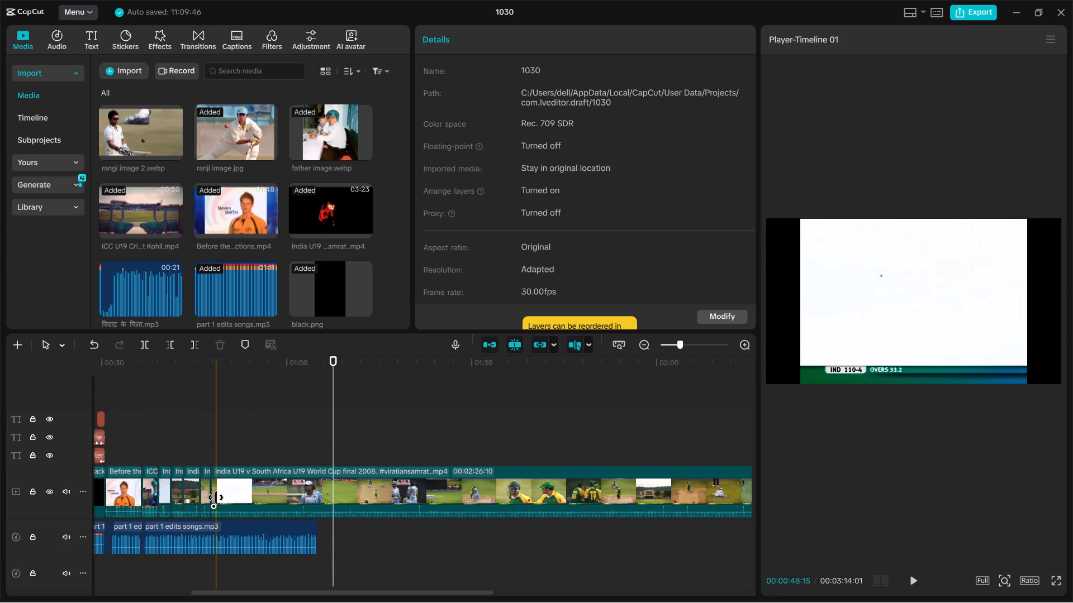
Examine the footage again from the white sky shot at overs 33.2, past the scorecard and into South Africa's innings.
{"action": "scroll", "coordinate": [216, 497], "scroll_direction": "up", "scroll_amount": 16, "text": "ctrl"}
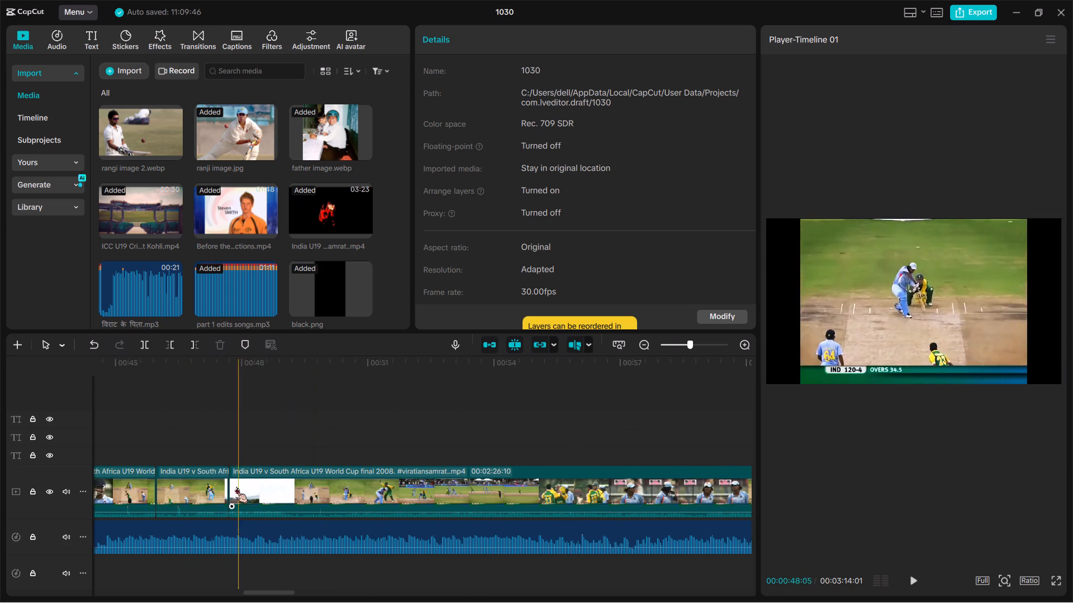
{"action": "scroll", "coordinate": [236, 487], "scroll_direction": "up", "scroll_amount": 11, "text": "ctrl"}
{"action": "left_click", "coordinate": [263, 496]}
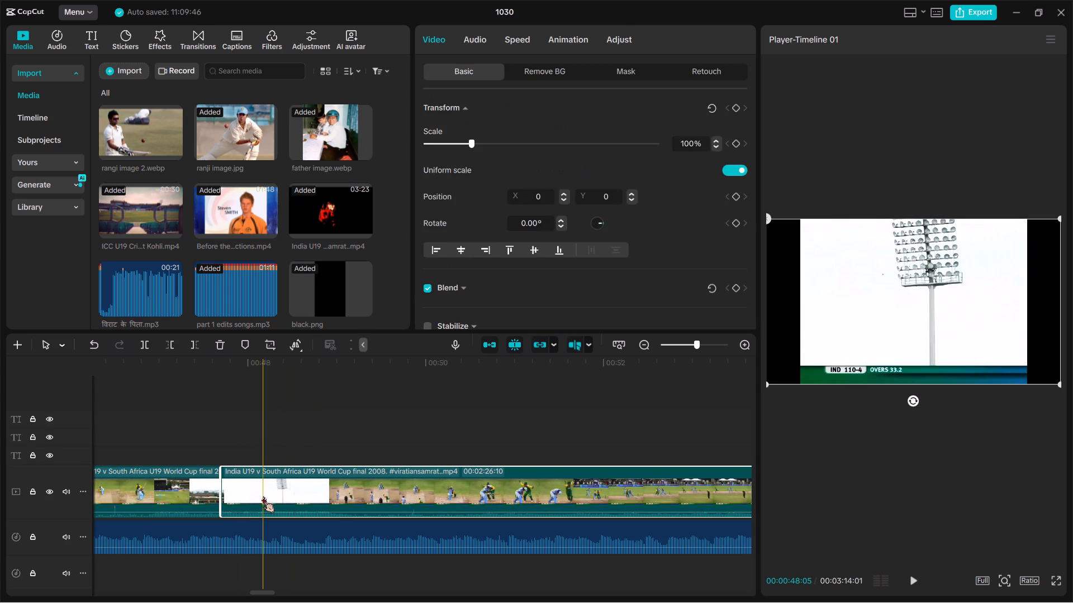
{"action": "scroll", "coordinate": [263, 496], "scroll_direction": "left", "scroll_amount": 2}
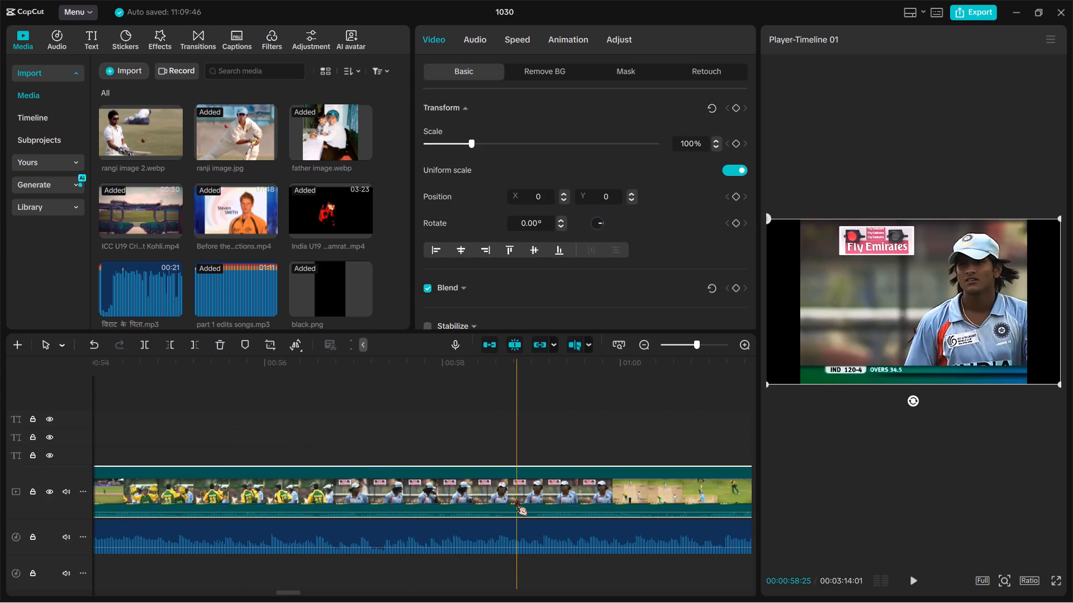
{"action": "scroll", "coordinate": [516, 500], "scroll_direction": "left", "scroll_amount": 2}
{"action": "scroll", "coordinate": [586, 467], "scroll_direction": "left", "scroll_amount": 1}
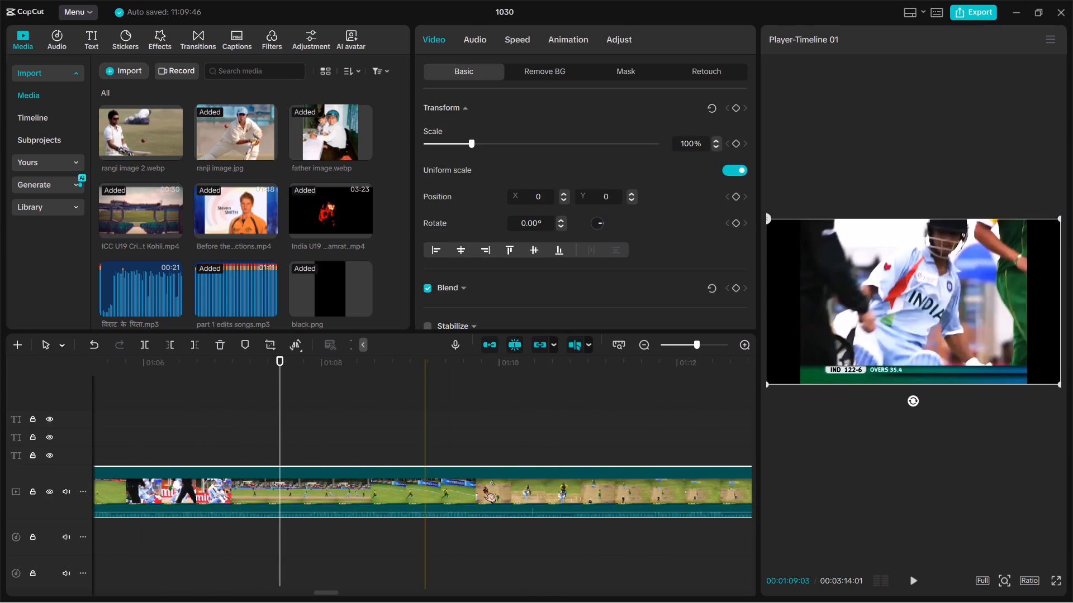
{"action": "scroll", "coordinate": [539, 487], "scroll_direction": "left", "scroll_amount": 2}
{"action": "scroll", "coordinate": [539, 487], "scroll_direction": "down", "scroll_amount": 6, "text": "ctrl"}
{"action": "scroll", "coordinate": [539, 487], "scroll_direction": "left", "scroll_amount": 1}
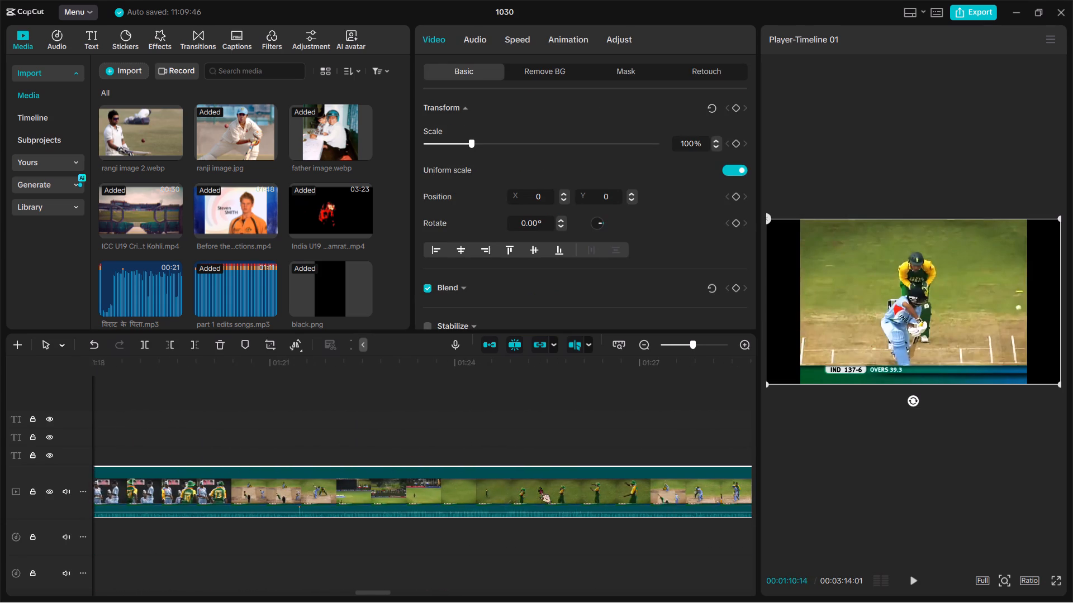
{"action": "scroll", "coordinate": [595, 485], "scroll_direction": "left", "scroll_amount": 2}
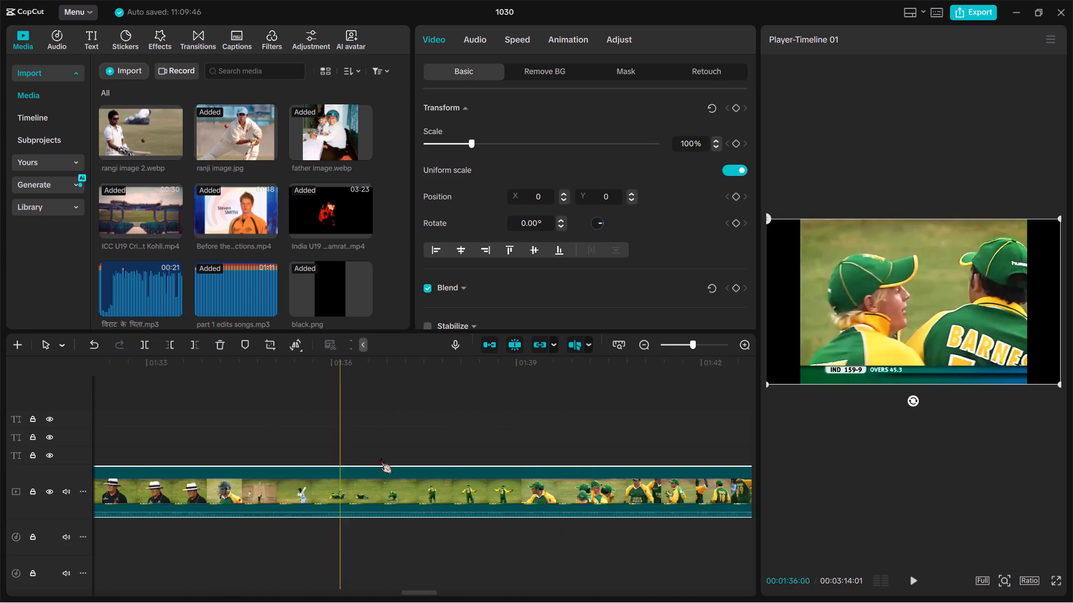
{"action": "scroll", "coordinate": [506, 490], "scroll_direction": "left", "scroll_amount": 2}
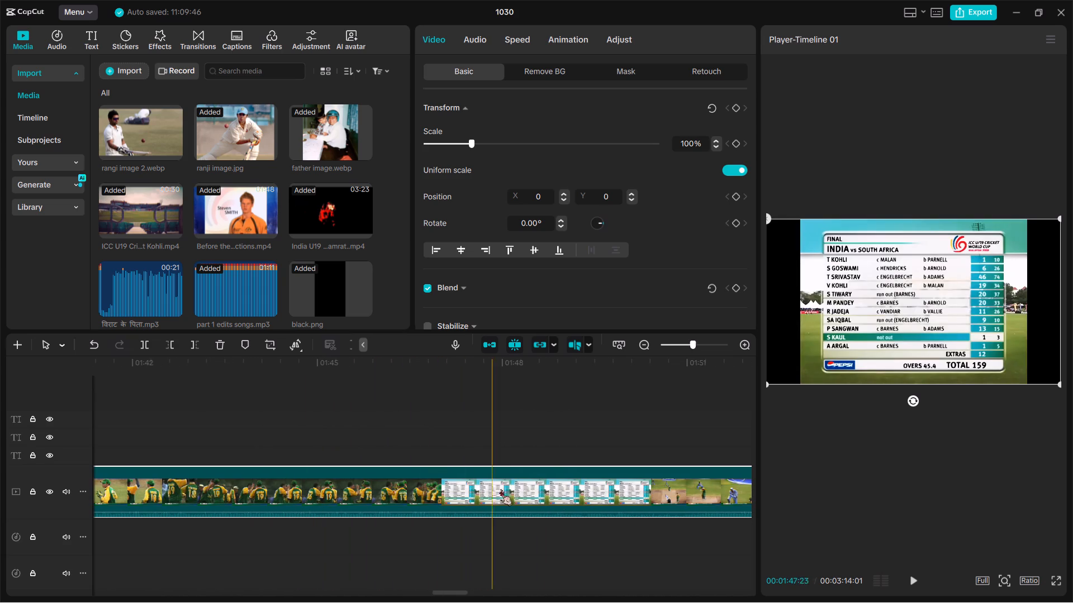
{"action": "scroll", "coordinate": [316, 477], "scroll_direction": "right", "scroll_amount": 1}
{"action": "scroll", "coordinate": [316, 477], "scroll_direction": "down", "scroll_amount": 6, "text": "ctrl"}
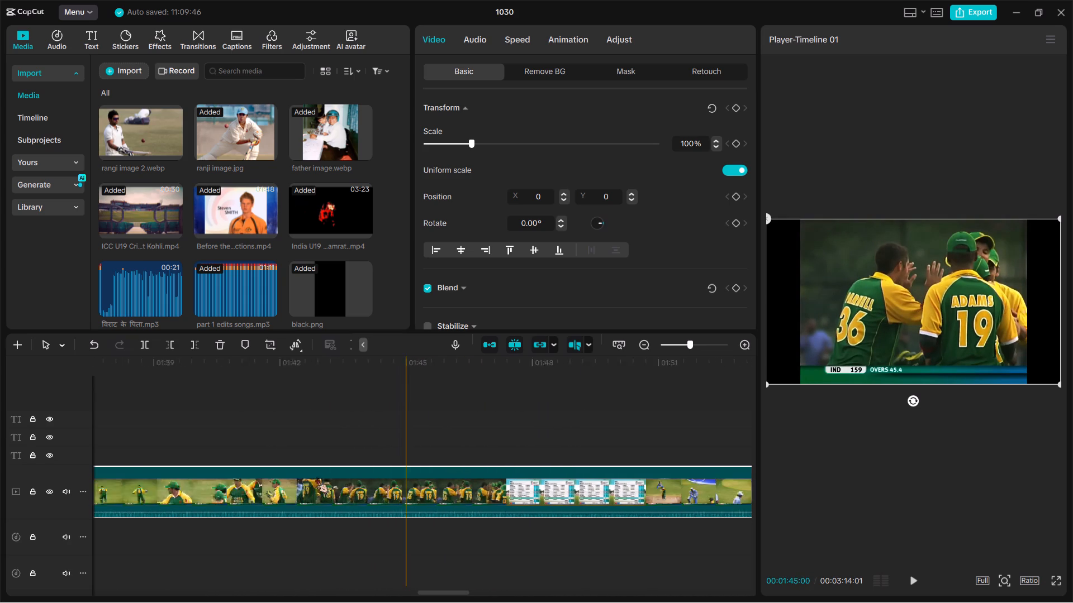
{"action": "scroll", "coordinate": [316, 477], "scroll_direction": "left", "scroll_amount": 4}
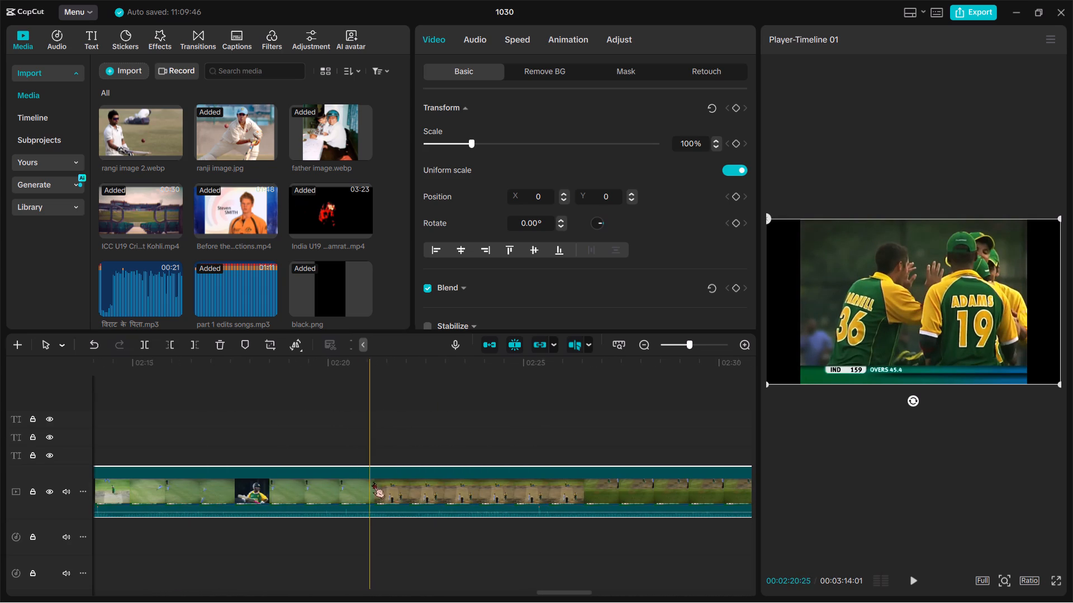
Split the India U19 v South Africa footage at 00:01:50:01, near the end of the India scorecard shot.
{"action": "scroll", "coordinate": [280, 478], "scroll_direction": "right", "scroll_amount": 2}
{"action": "scroll", "coordinate": [226, 484], "scroll_direction": "right", "scroll_amount": 1}
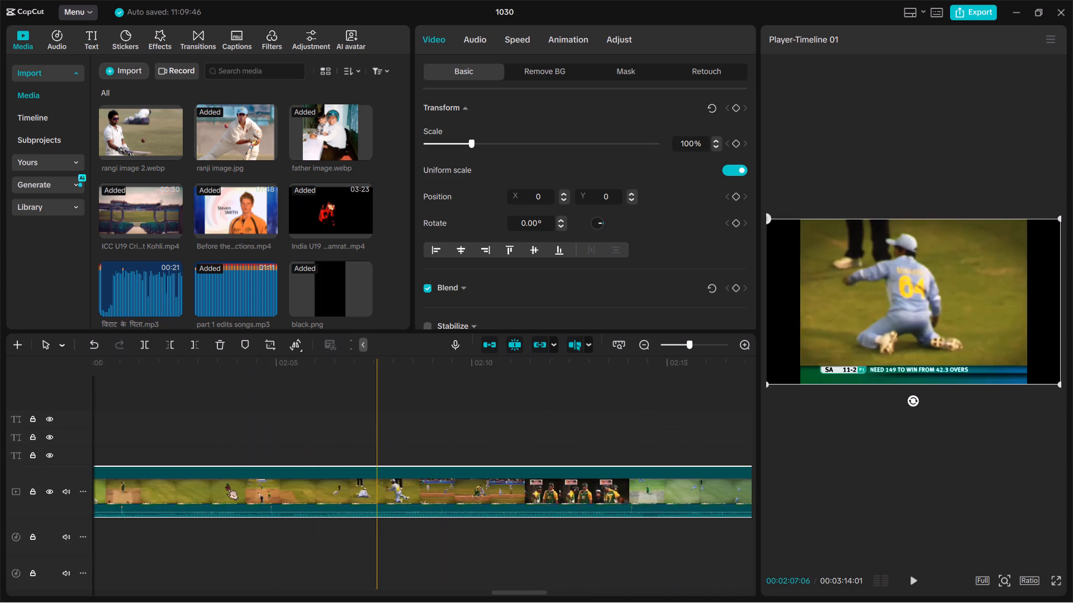
{"action": "scroll", "coordinate": [226, 484], "scroll_direction": "right", "scroll_amount": 2}
{"action": "scroll", "coordinate": [135, 489], "scroll_direction": "right", "scroll_amount": 1}
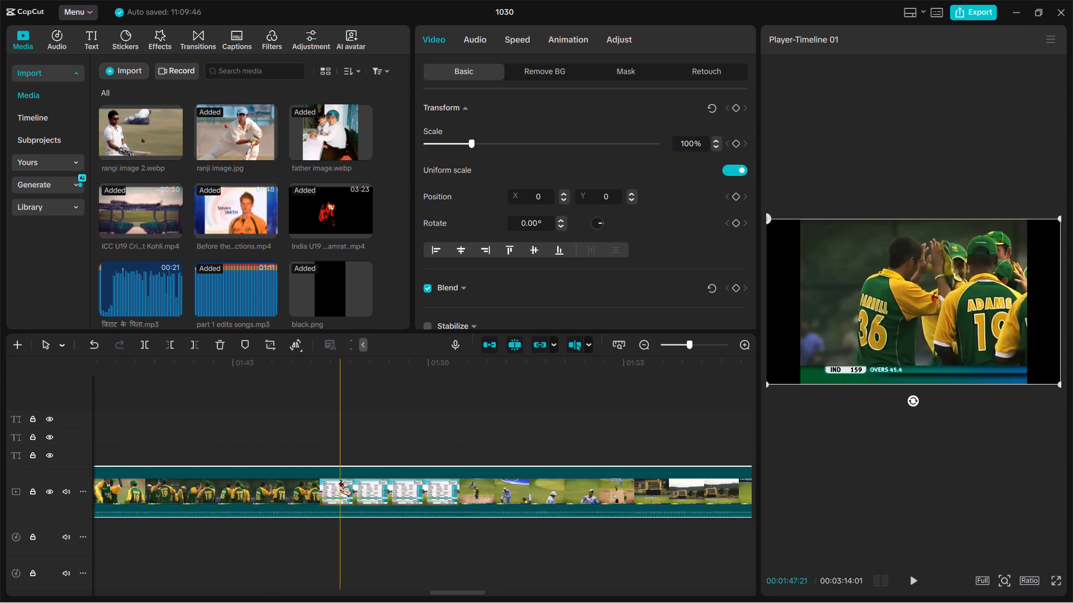
{"action": "key", "text": "space"}
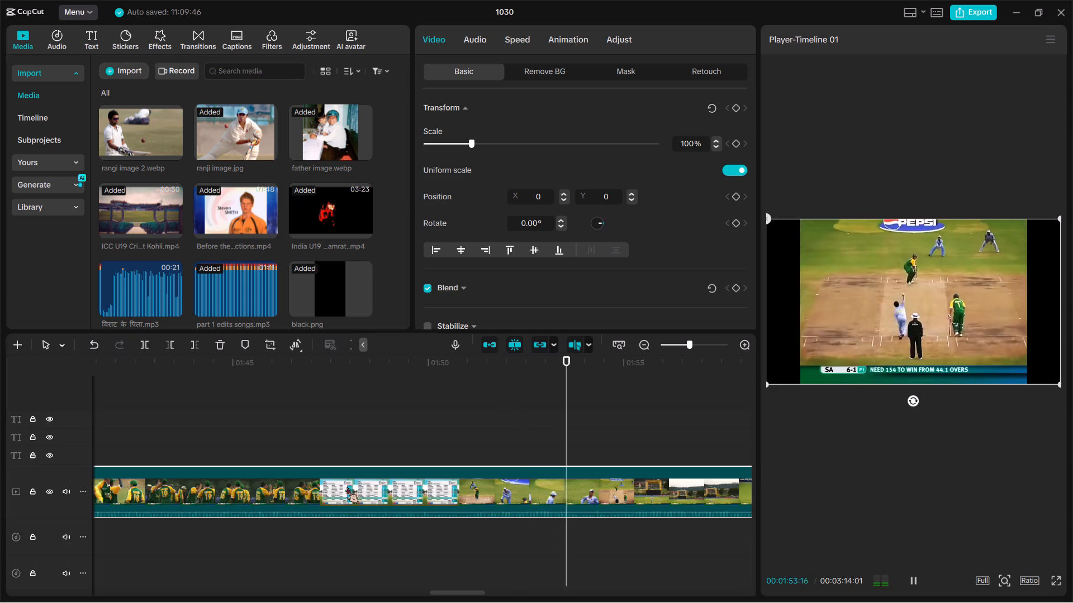
{"action": "key", "text": "space"}
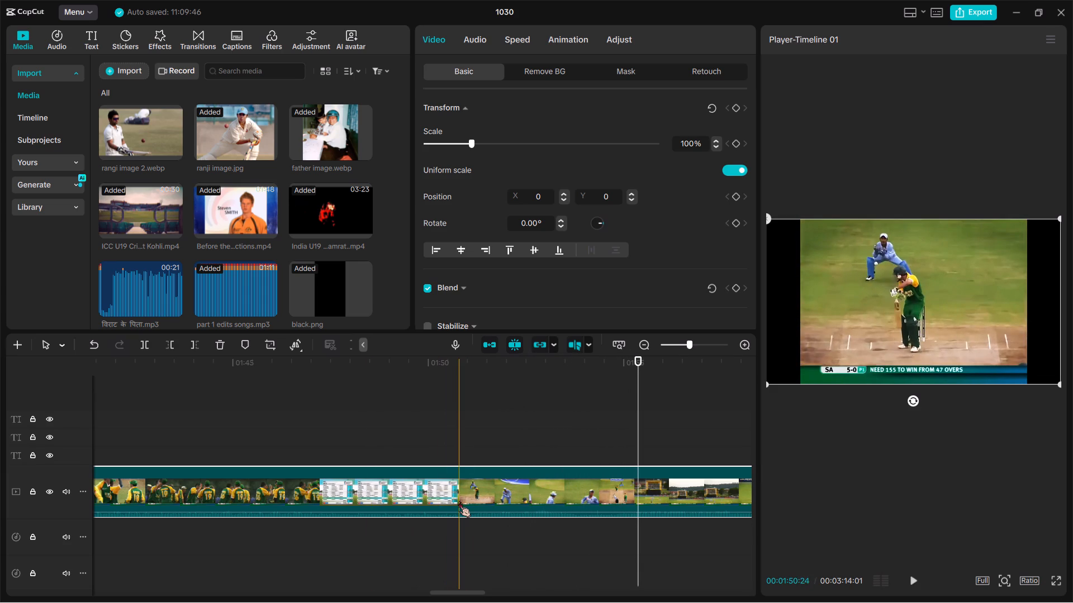
{"action": "key", "text": "ctrl+v"}
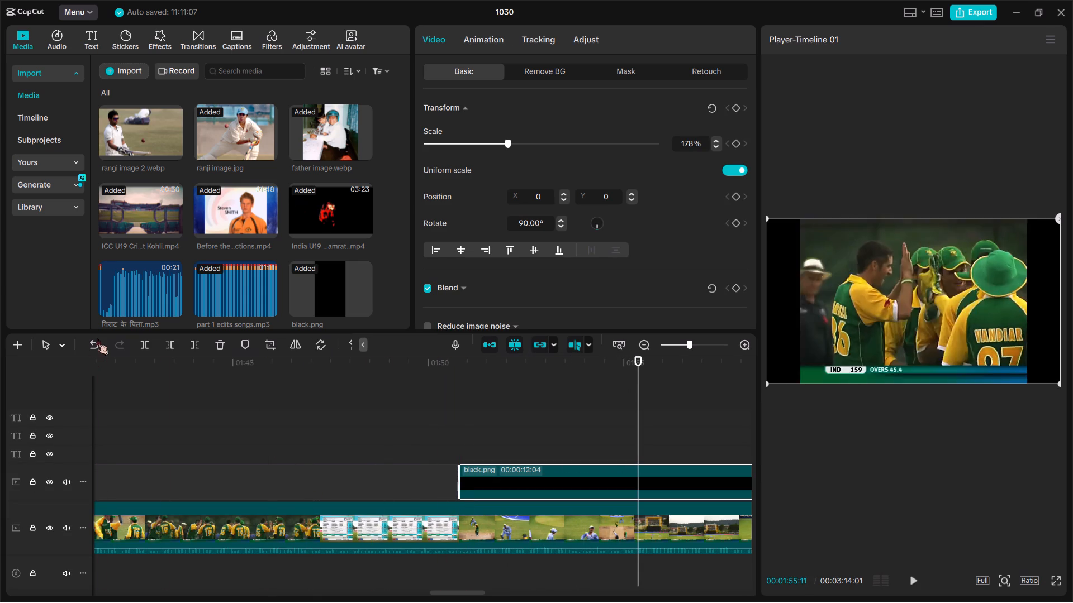
{"action": "left_click", "coordinate": [98, 338]}
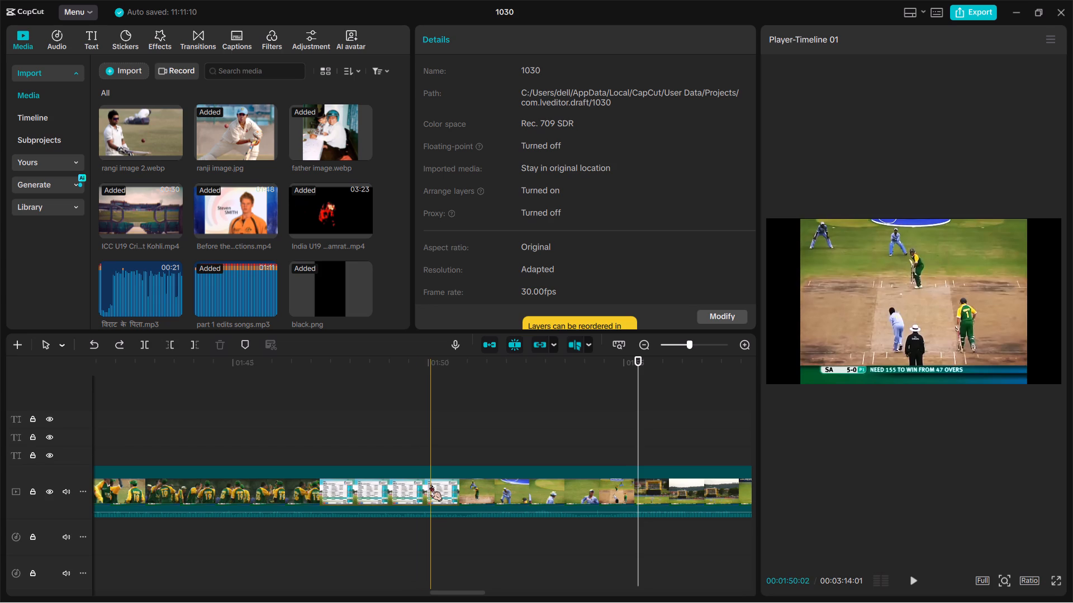
{"action": "key", "text": "ctrl+b"}
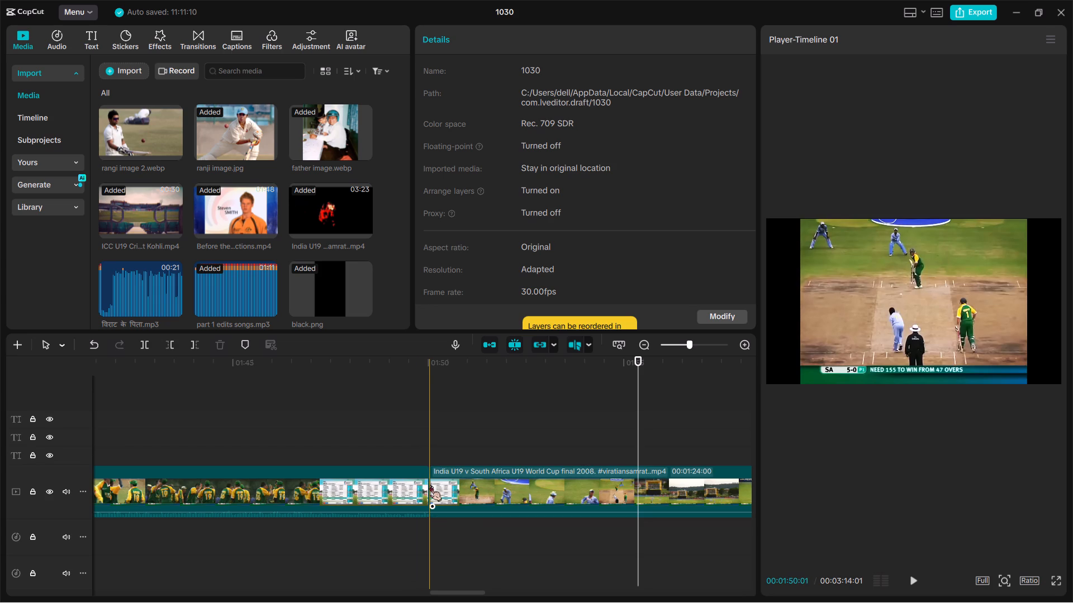
Play South Africa's innings from the new split through the 13-3 passage, around 00:02:16:01, to review the shots.
{"action": "key", "text": "space"}
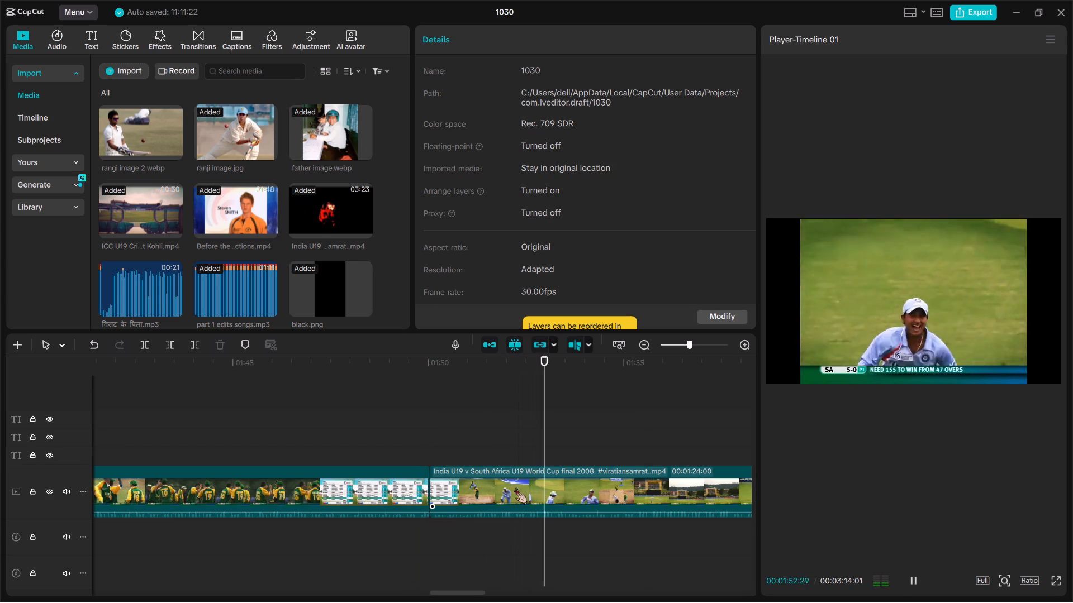
{"action": "scroll", "coordinate": [515, 487], "scroll_direction": "left", "scroll_amount": 1}
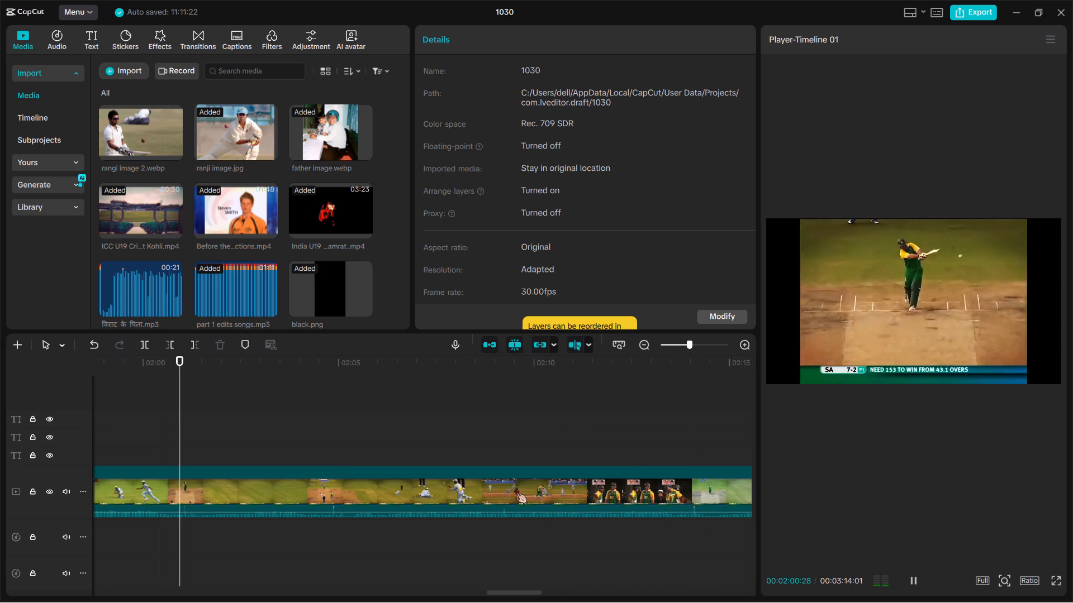
{"action": "key", "text": "space"}
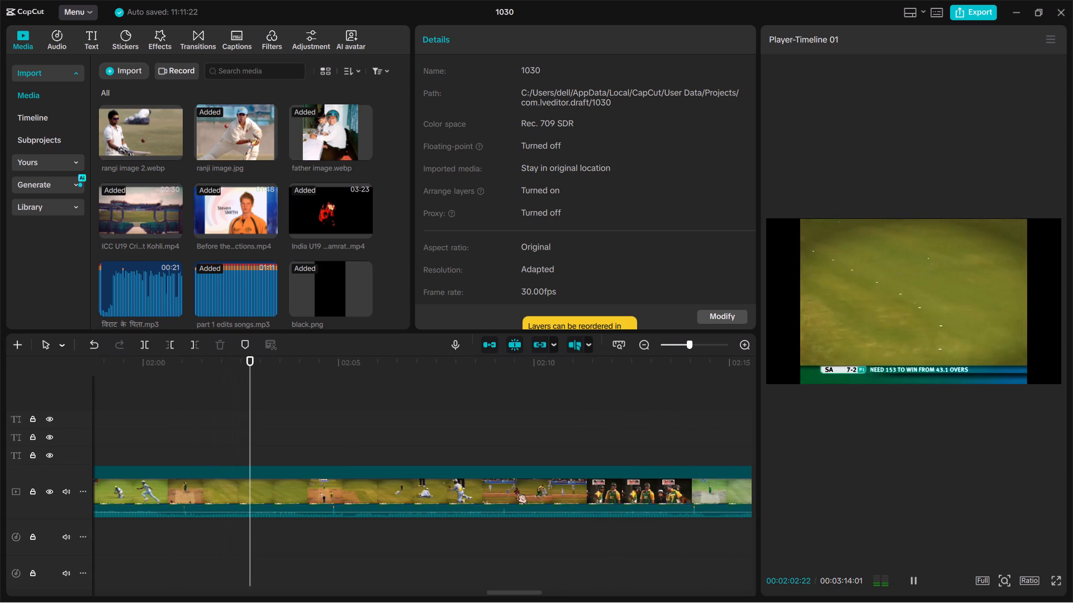
{"action": "scroll", "coordinate": [515, 487], "scroll_direction": "right", "scroll_amount": 1}
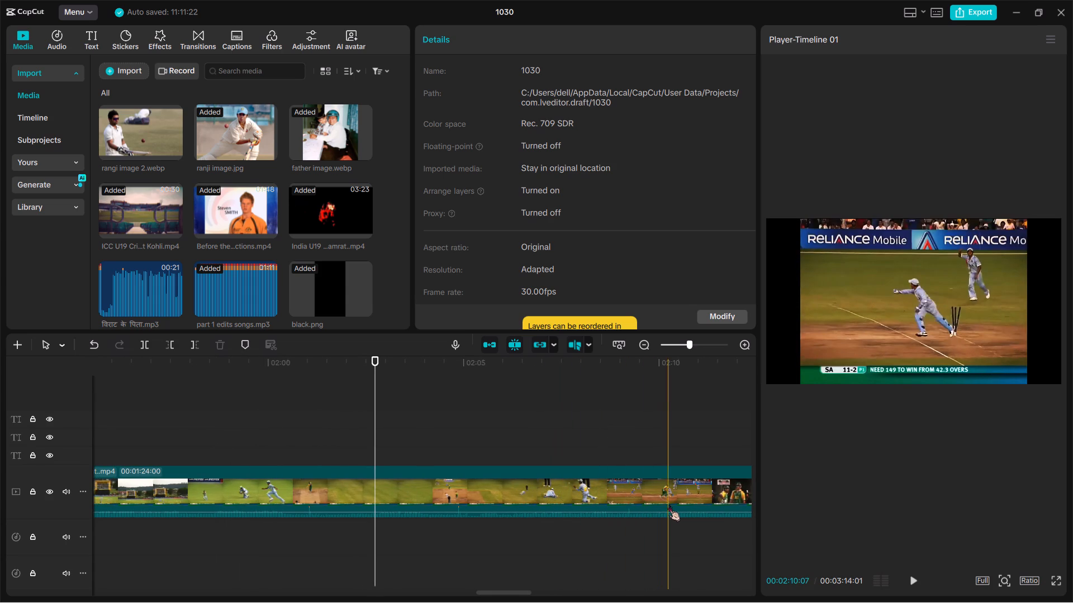
{"action": "scroll", "coordinate": [668, 505], "scroll_direction": "left", "scroll_amount": 1}
{"action": "key", "text": "space"}
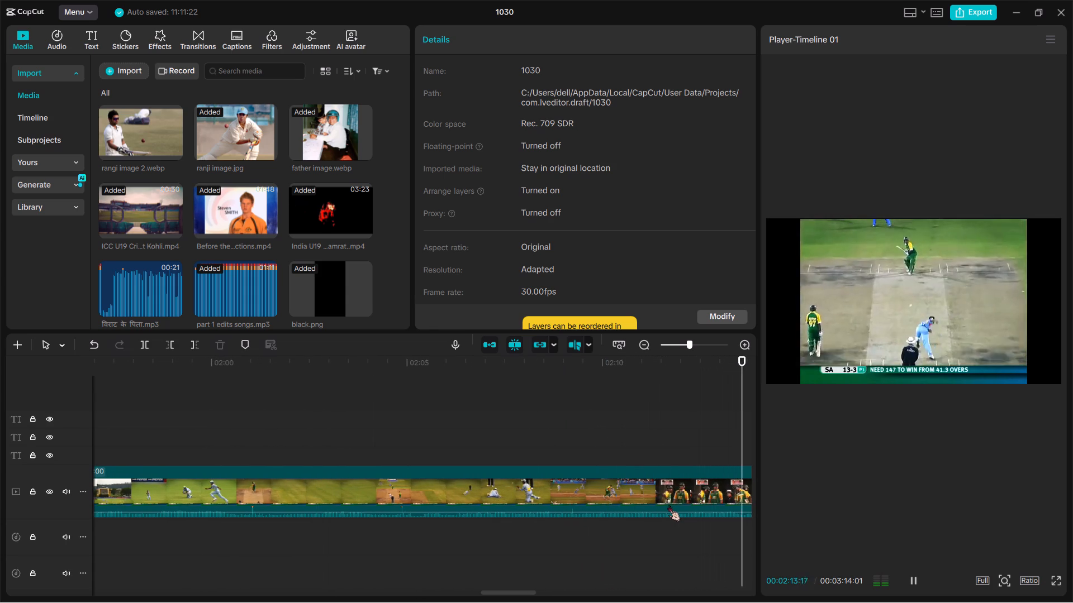
{"action": "key", "text": "space"}
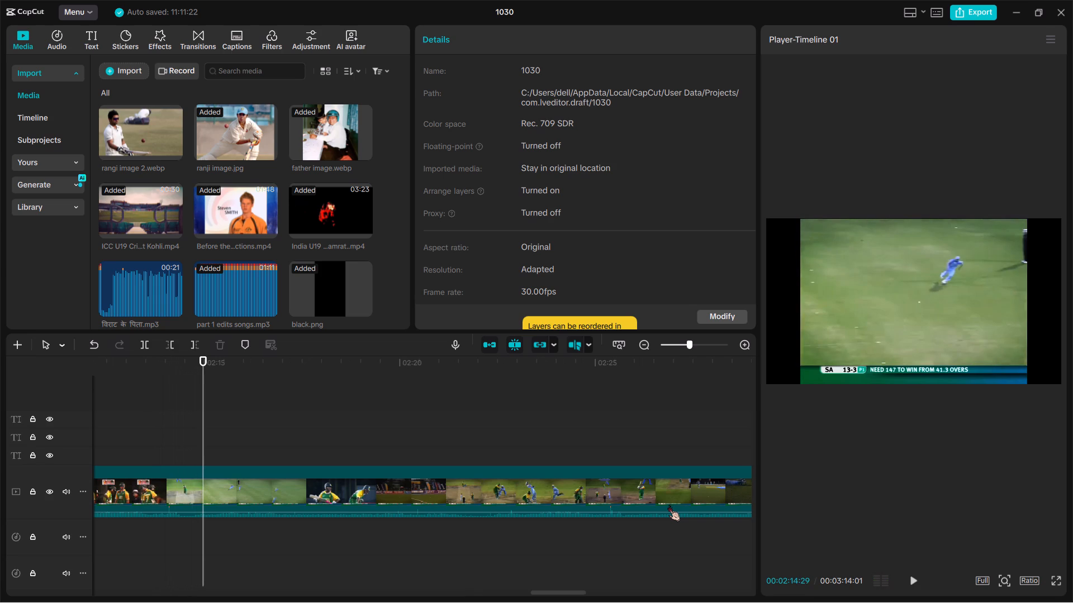
{"action": "key", "text": "space"}
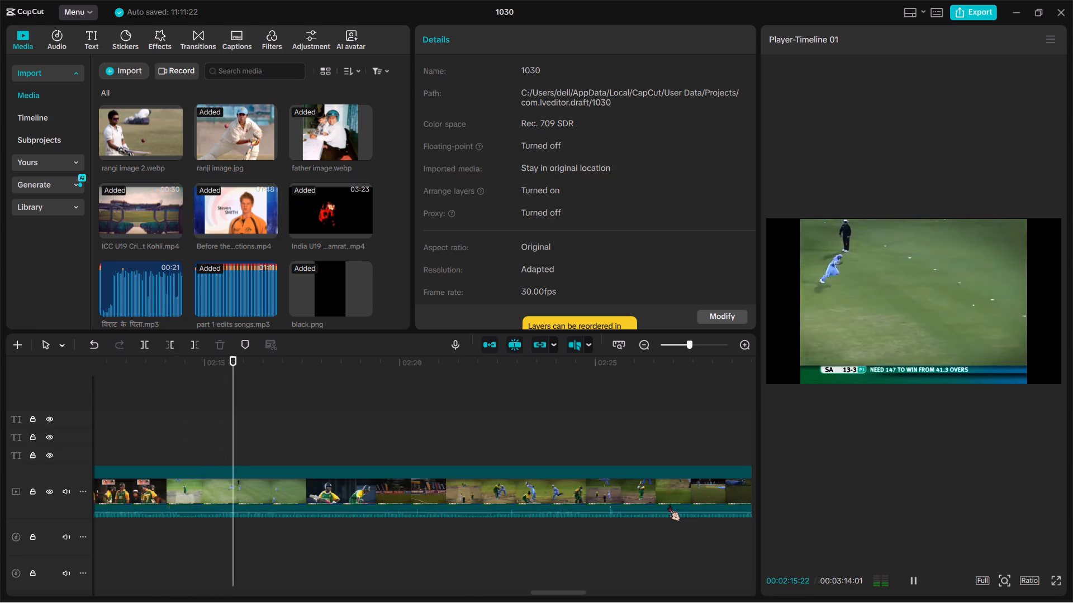
{"action": "key", "text": "space"}
Delete the India innings footage between the last short highlight clip and the split at 00:01:50:01 on the scorecard shot.
{"action": "scroll", "coordinate": [668, 505], "scroll_direction": "right", "scroll_amount": 1}
{"action": "scroll", "coordinate": [668, 505], "scroll_direction": "down", "scroll_amount": 3, "text": "ctrl"}
{"action": "scroll", "coordinate": [668, 505], "scroll_direction": "right", "scroll_amount": 1}
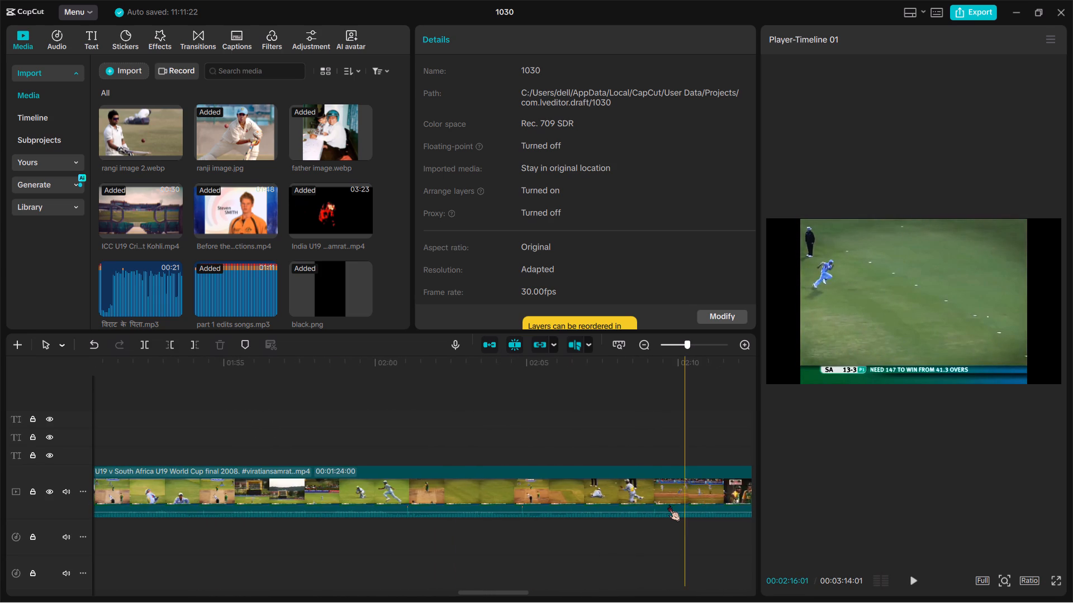
{"action": "scroll", "coordinate": [477, 476], "scroll_direction": "right", "scroll_amount": 2}
{"action": "left_click", "coordinate": [523, 477]}
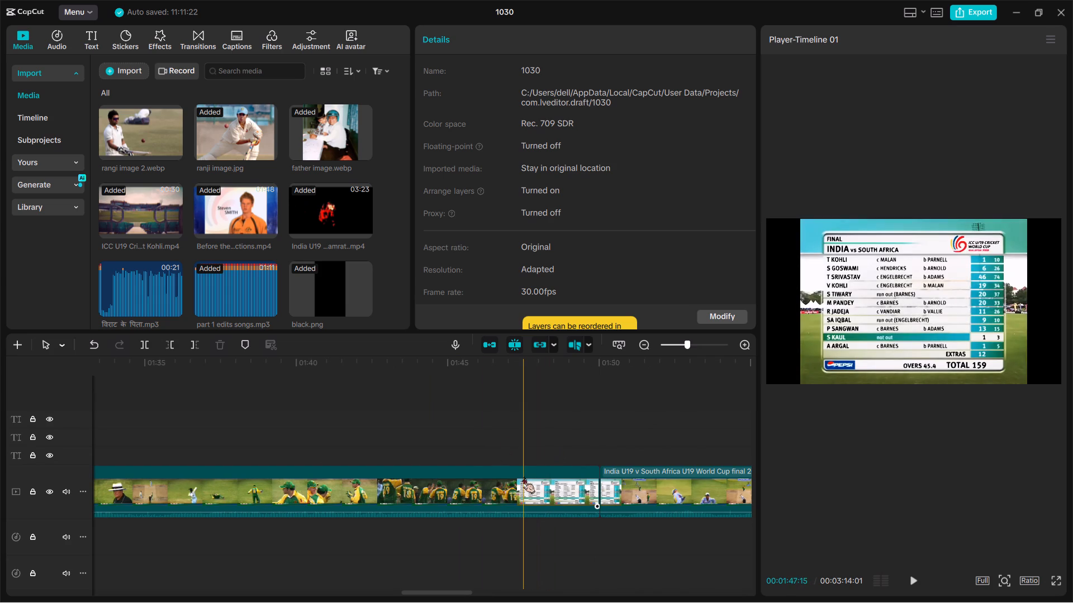
{"action": "key", "text": "backslash"}
{"action": "key", "text": "BackSpace"}
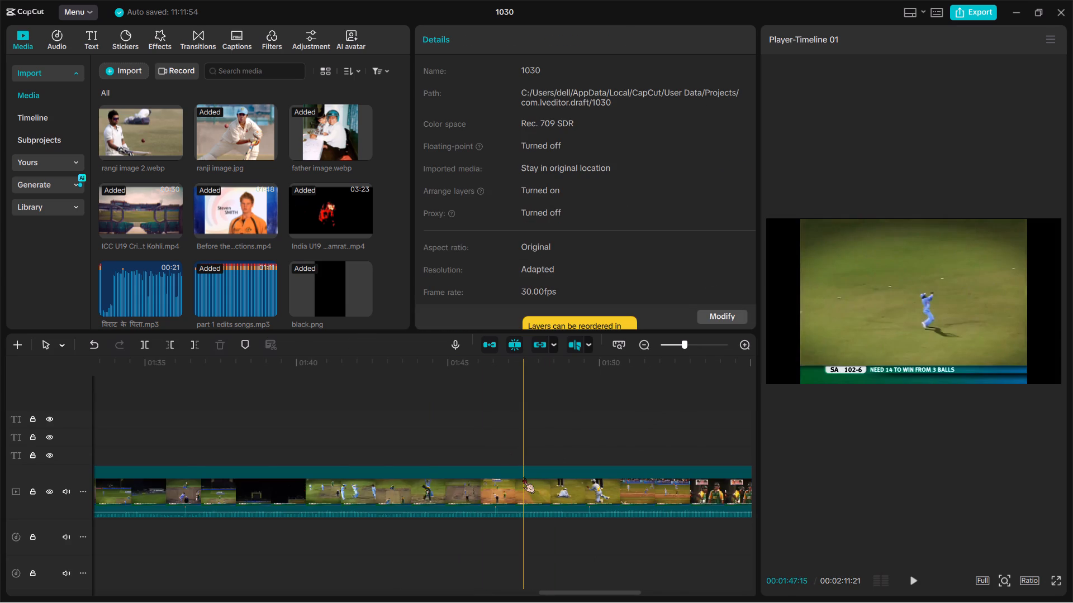
Play the short highlights across the new join, from the scorecard into South Africa's first wickets, to check the flow.
{"action": "scroll", "coordinate": [523, 477], "scroll_direction": "down", "scroll_amount": 8, "text": "ctrl"}
{"action": "scroll", "coordinate": [660, 473], "scroll_direction": "left", "scroll_amount": 1}
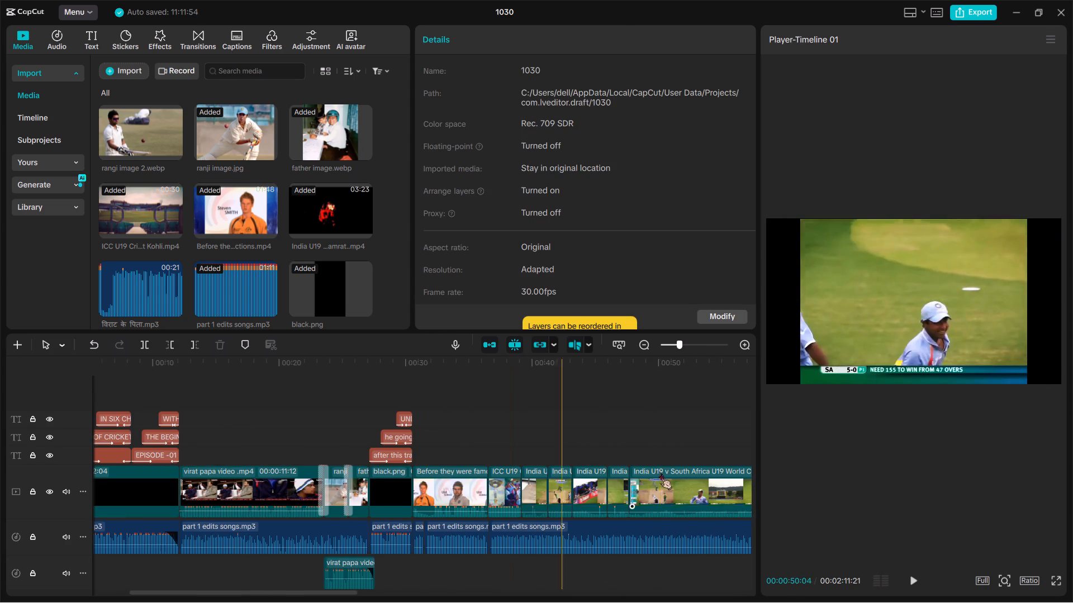
{"action": "scroll", "coordinate": [660, 473], "scroll_direction": "left", "scroll_amount": 1}
{"action": "key", "text": "space"}
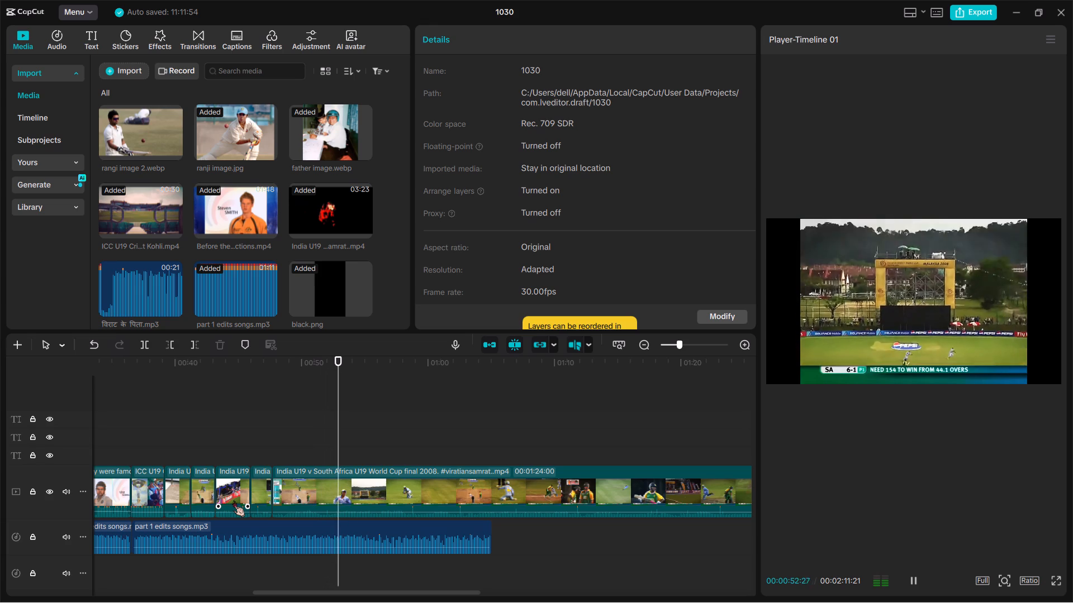
{"action": "scroll", "coordinate": [233, 500], "scroll_direction": "up", "scroll_amount": 5, "text": "ctrl"}
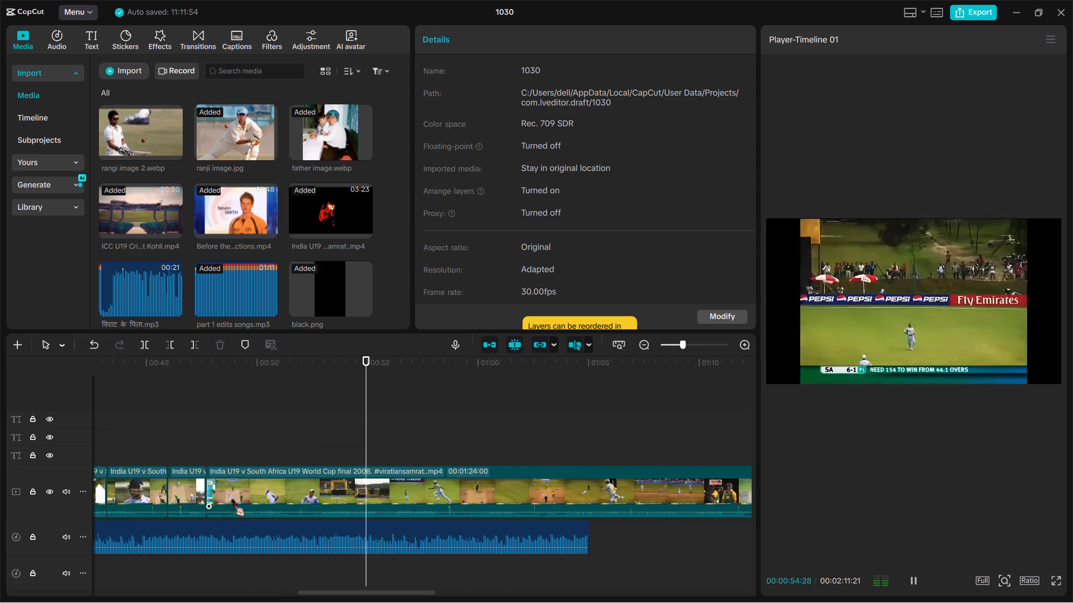
{"action": "scroll", "coordinate": [233, 500], "scroll_direction": "up", "scroll_amount": 7, "text": "ctrl"}
{"action": "key", "text": "space"}
Split the India U19 v South Africa footage at 00:00:53:17, just after South Africa's batter plays the shot at 6-1.
{"action": "scroll", "coordinate": [208, 504], "scroll_direction": "right", "scroll_amount": 1}
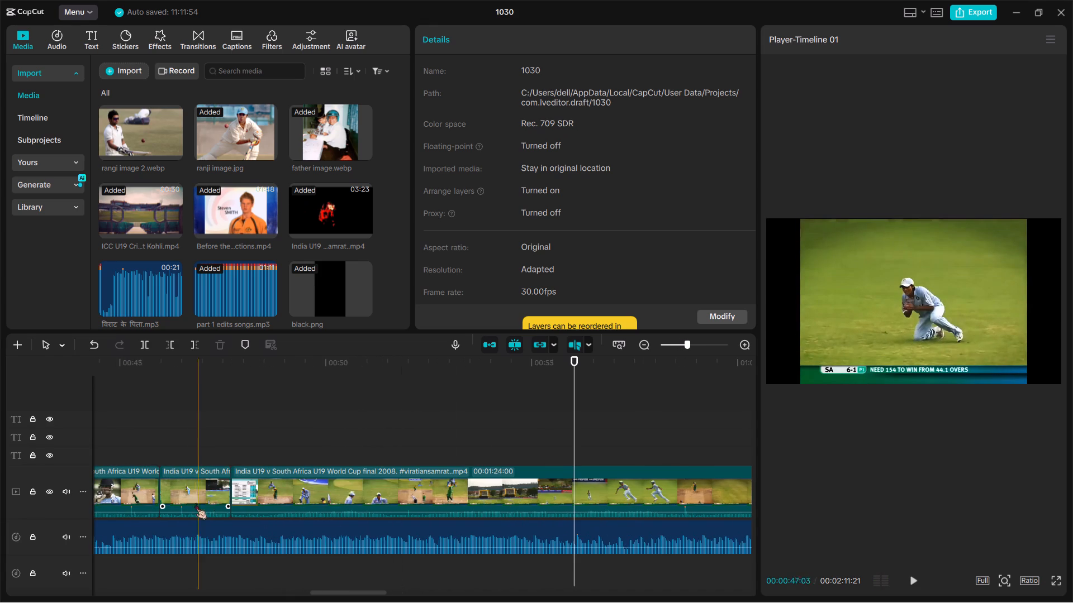
{"action": "key", "text": "space"}
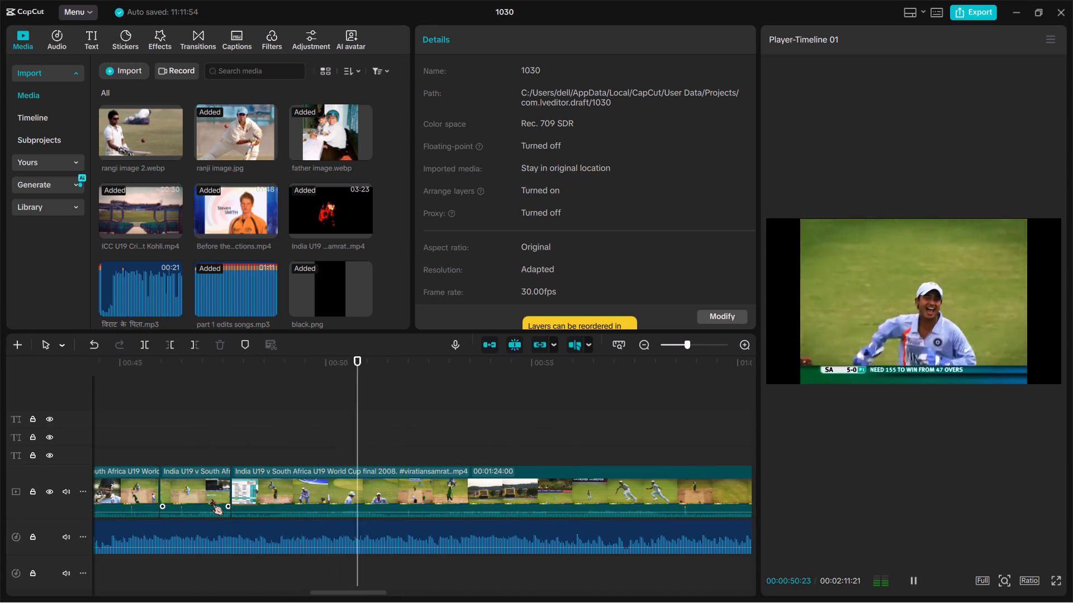
{"action": "key", "text": "space"}
{"action": "key", "text": "space"}
{"action": "key", "text": "space"}
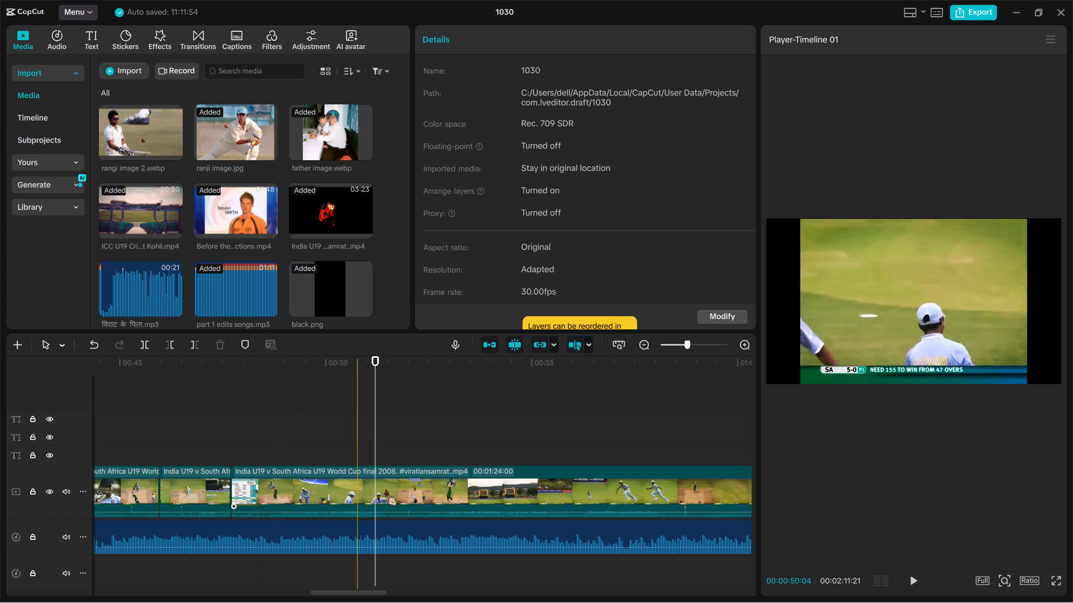
{"action": "key", "text": "space"}
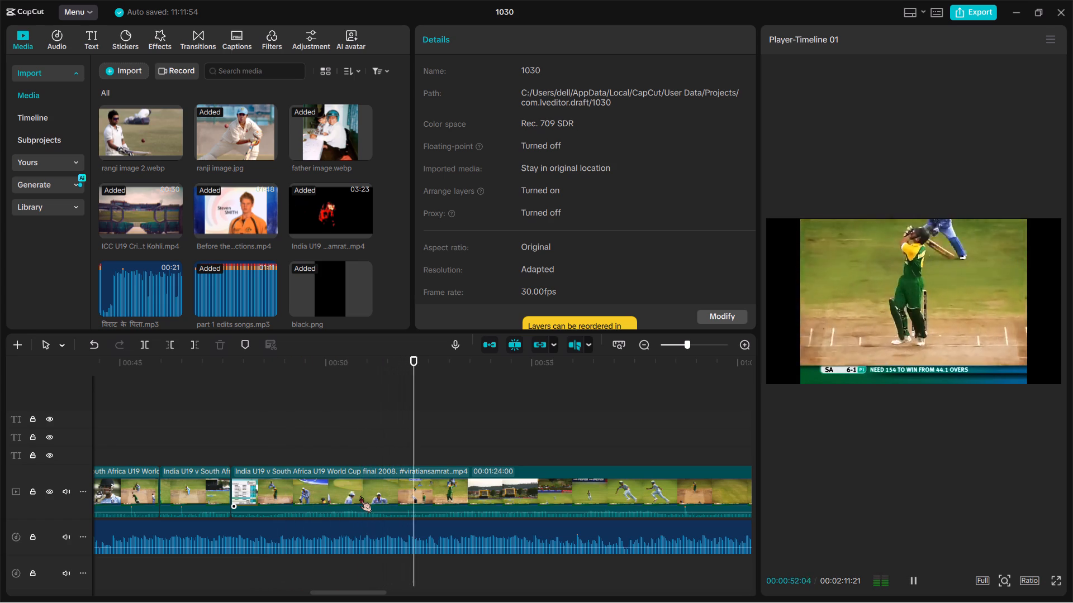
{"action": "key", "text": "space"}
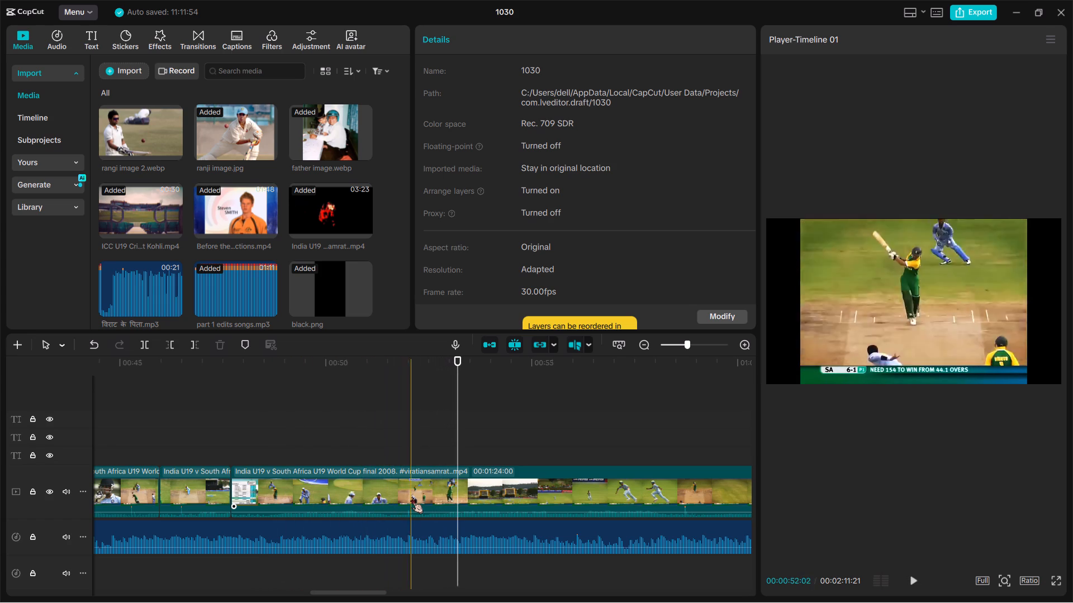
{"action": "key", "text": "space"}
{"action": "key", "text": "space"}
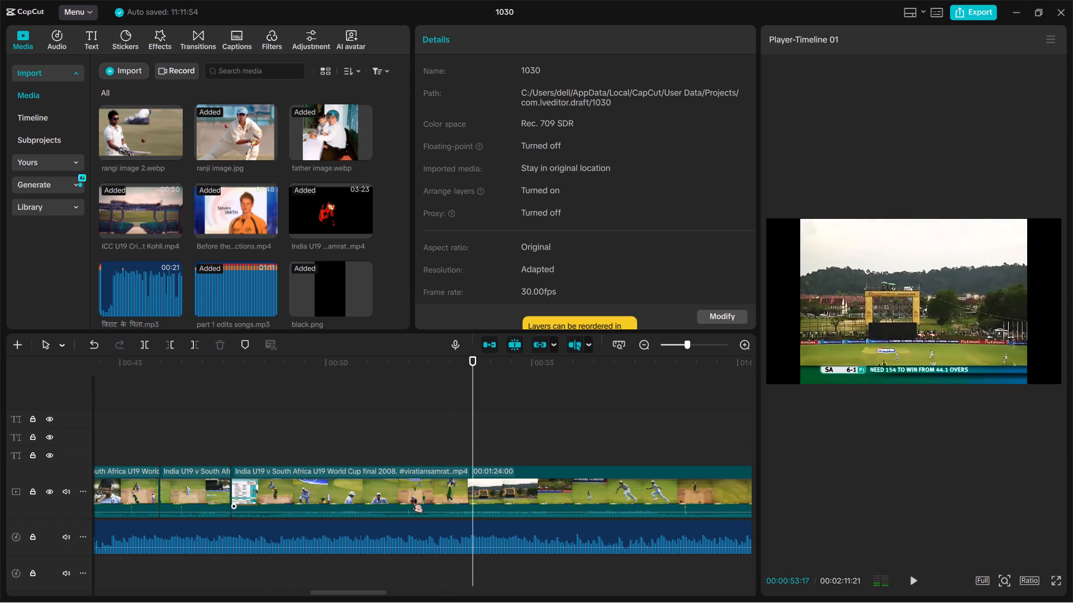
{"action": "key", "text": "ctrl+b"}
Split the footage at 00:01:19:04, at the start of the delivery with South Africa on 22-3.
{"action": "scroll", "coordinate": [411, 497], "scroll_direction": "left", "scroll_amount": 1}
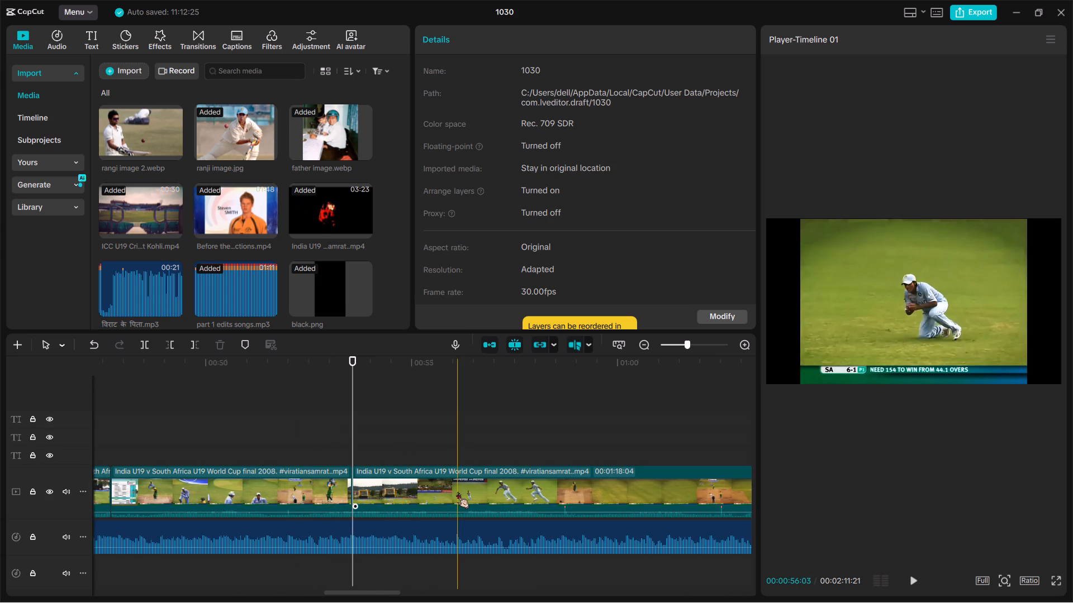
{"action": "scroll", "coordinate": [457, 492], "scroll_direction": "left", "scroll_amount": 1}
{"action": "scroll", "coordinate": [529, 494], "scroll_direction": "left", "scroll_amount": 1}
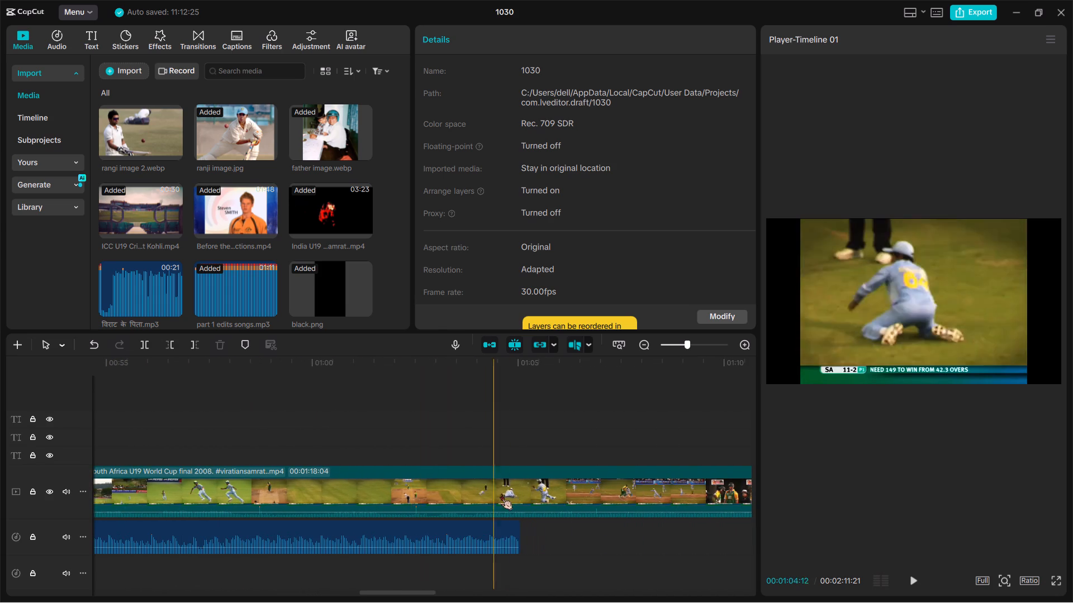
{"action": "scroll", "coordinate": [536, 494], "scroll_direction": "left", "scroll_amount": 1}
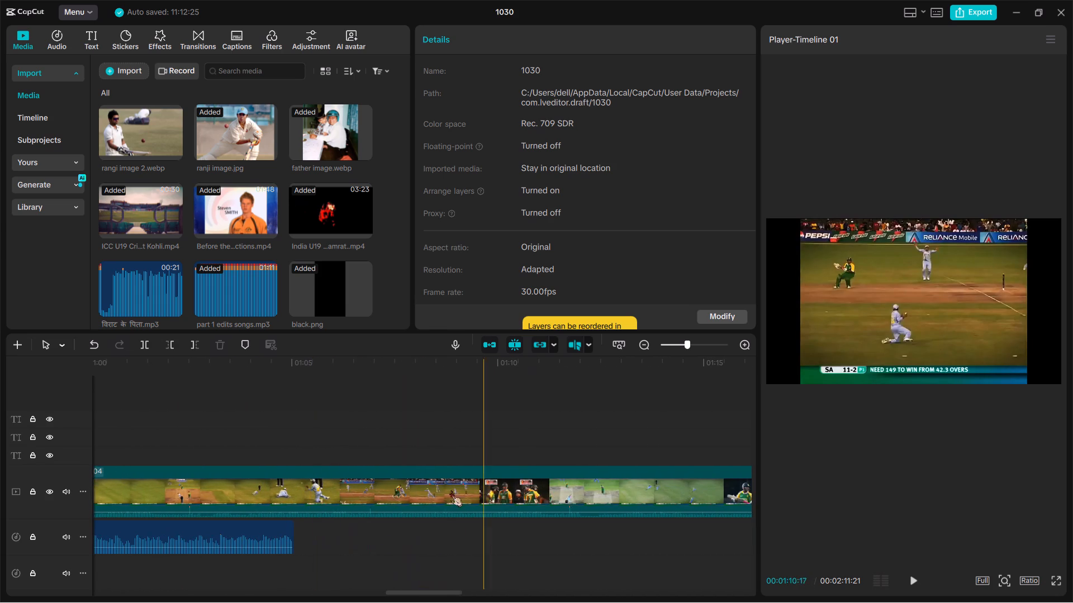
{"action": "scroll", "coordinate": [586, 488], "scroll_direction": "left", "scroll_amount": 2}
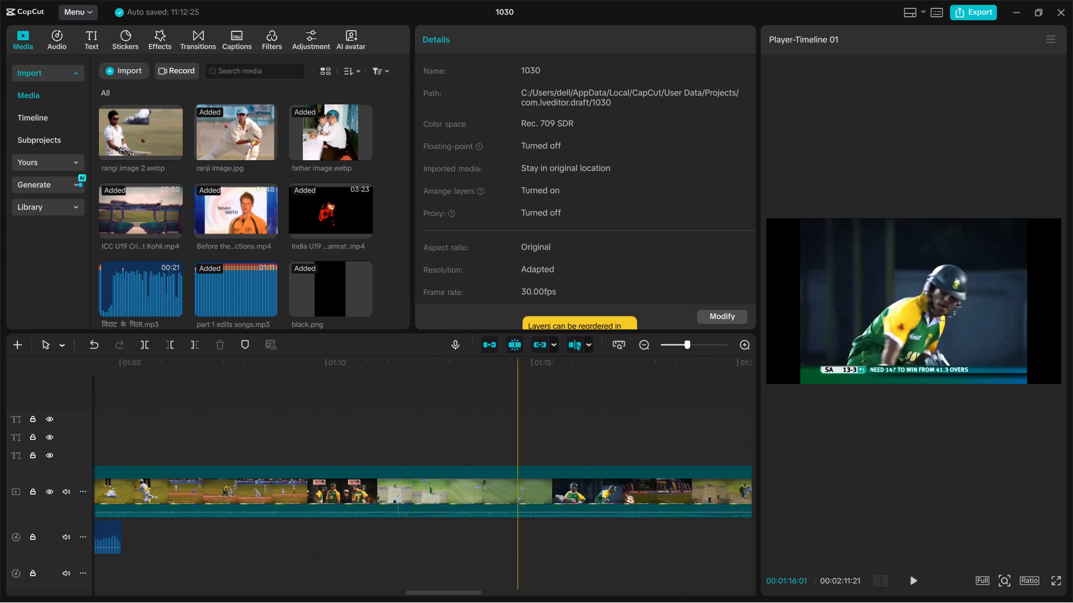
{"action": "scroll", "coordinate": [623, 488], "scroll_direction": "left", "scroll_amount": 1}
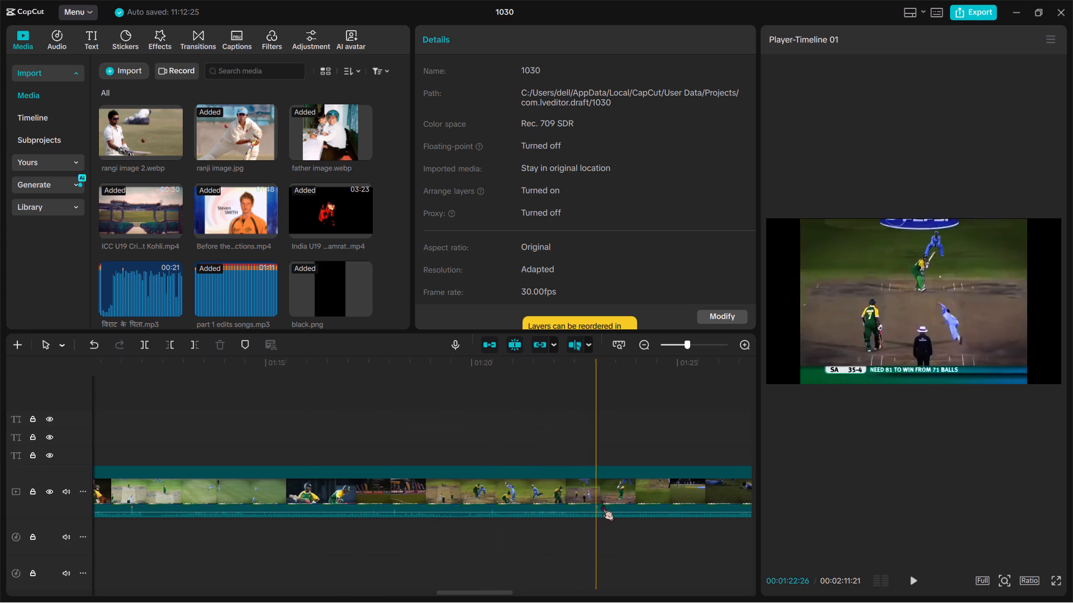
{"action": "key", "text": "space"}
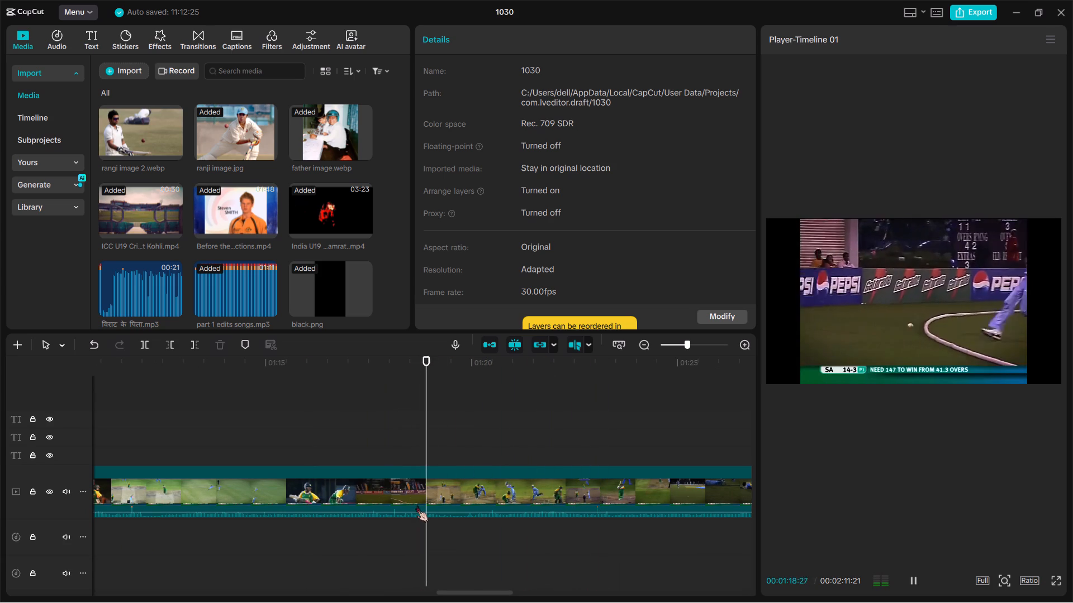
{"action": "key", "text": "space"}
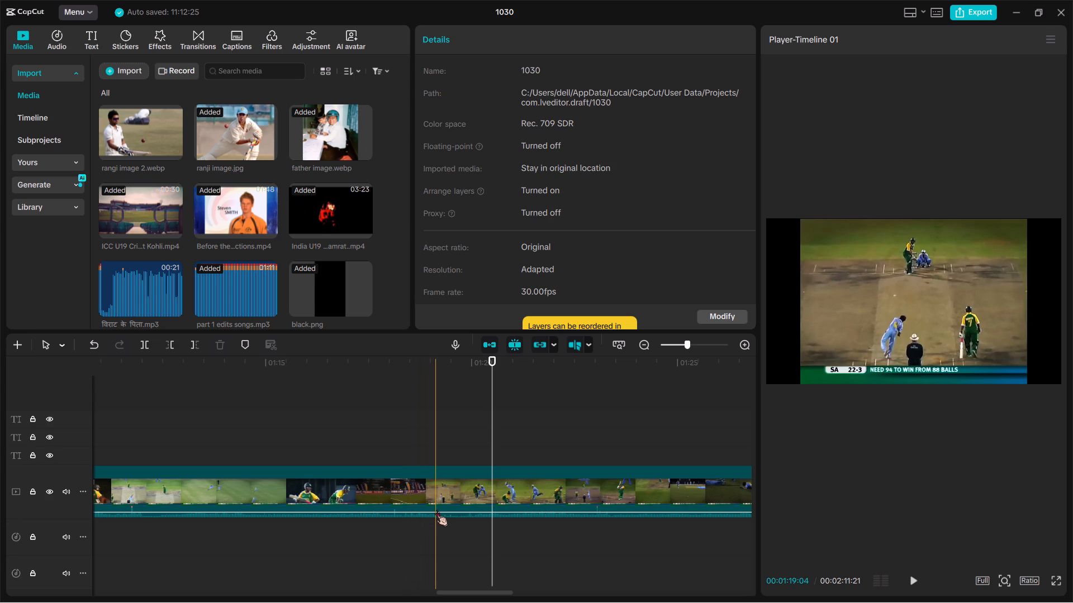
{"action": "key", "text": "ctrl+b"}
Split the footage again at 00:01:22:02, isolating the 22-3 wicket and celebration as a short clip.
{"action": "key", "text": "space"}
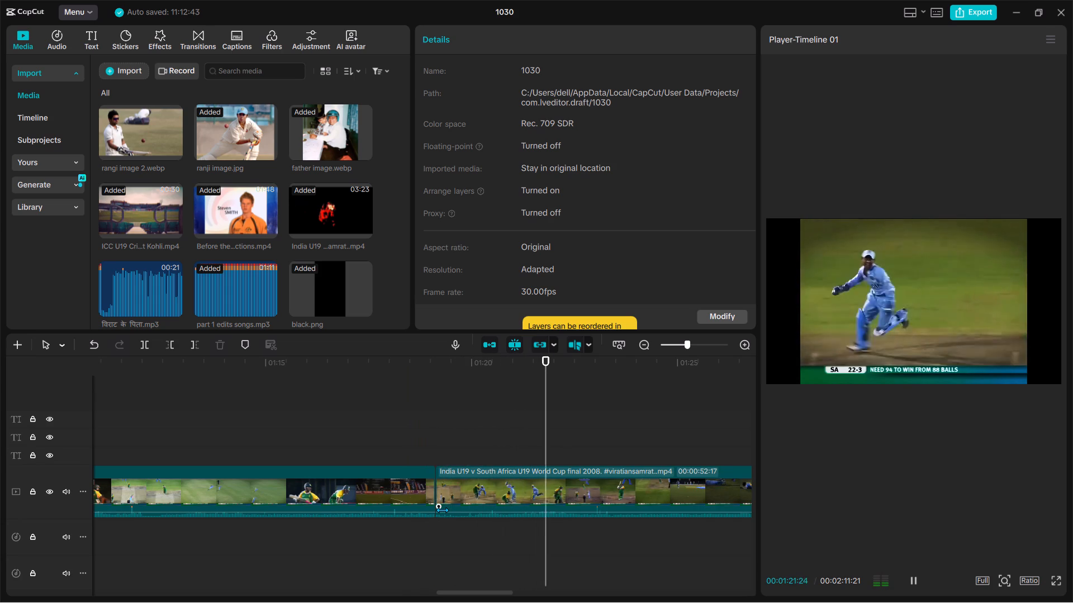
{"action": "key", "text": "space"}
{"action": "key", "text": "Pause"}
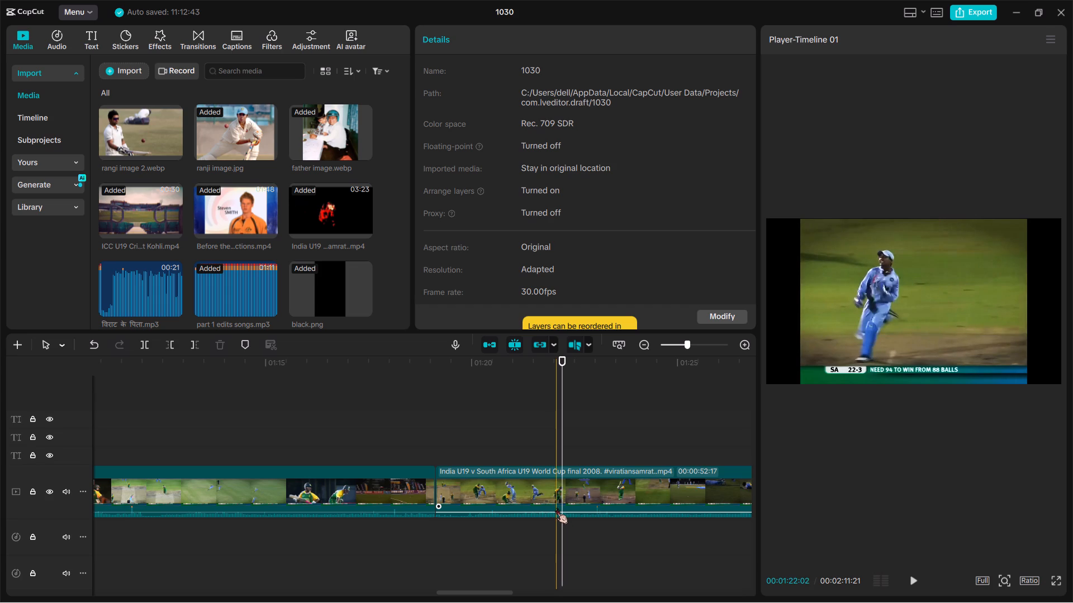
{"action": "key", "text": "ctrl+b"}
Move the 22-3 wicket clip to the cut at 00:00:53:17, directly after the scorecard and opening-wickets clip.
{"action": "left_click", "coordinate": [497, 489]}
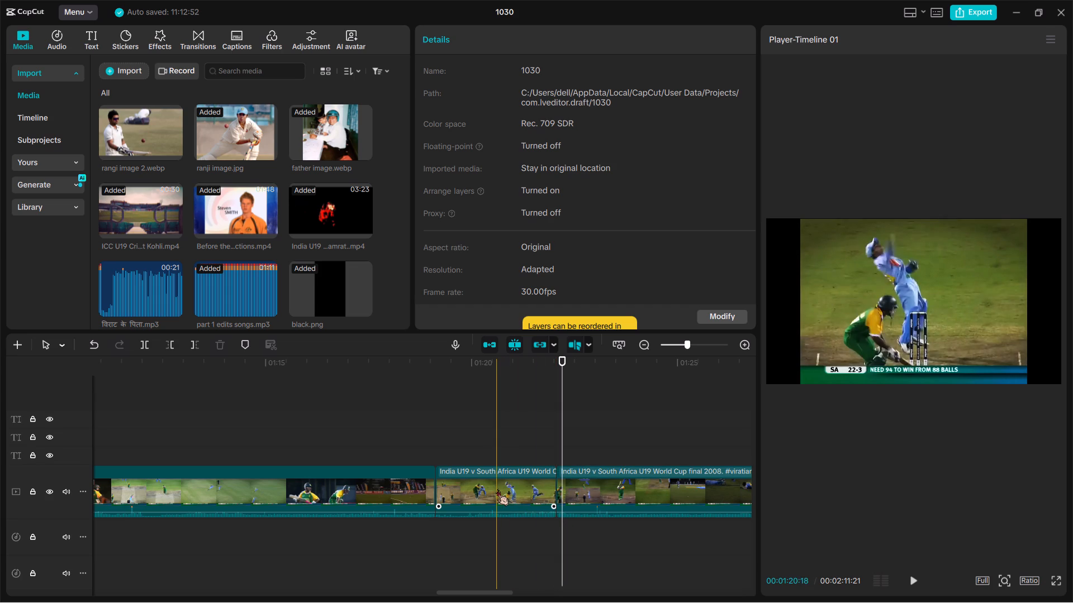
{"action": "left_click_drag", "start_coordinate": [497, 489], "coordinate": [122, 490]}
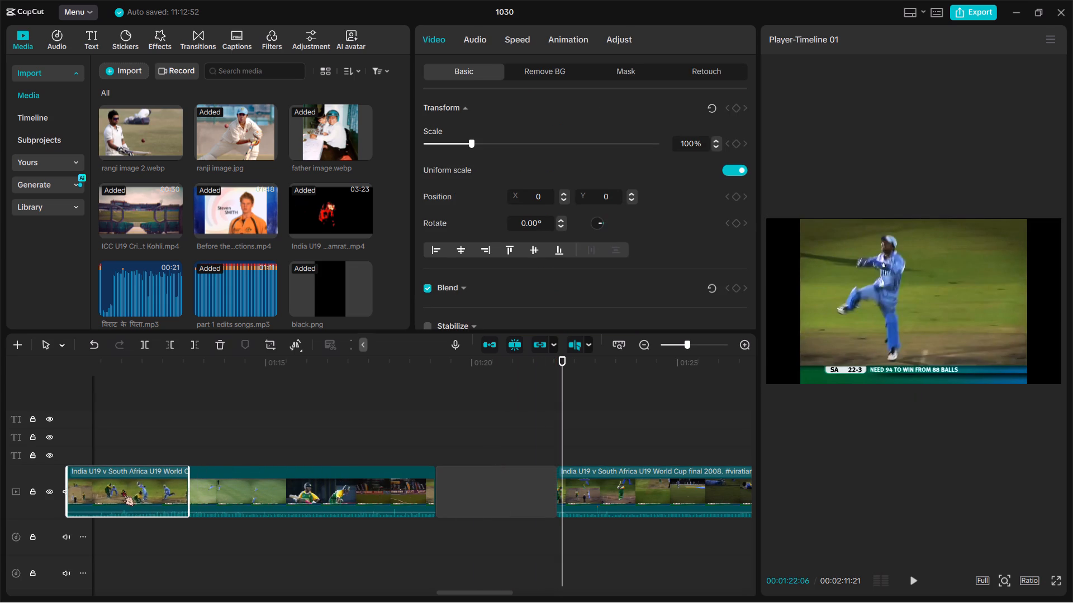
{"action": "left_click_drag", "start_coordinate": [122, 490], "coordinate": [375, 517]}
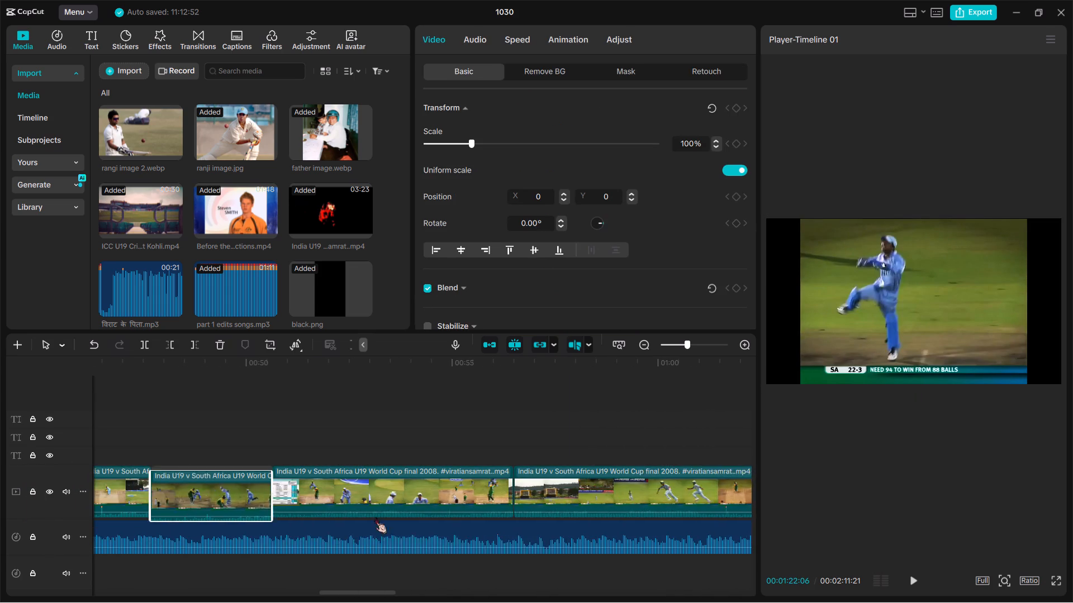
{"action": "left_click_drag", "start_coordinate": [375, 517], "coordinate": [458, 498]}
Delete the footage following the moved wicket clip, from the stadium view at 6-1 through the 14-3 passage.
{"action": "left_click", "coordinate": [563, 483]}
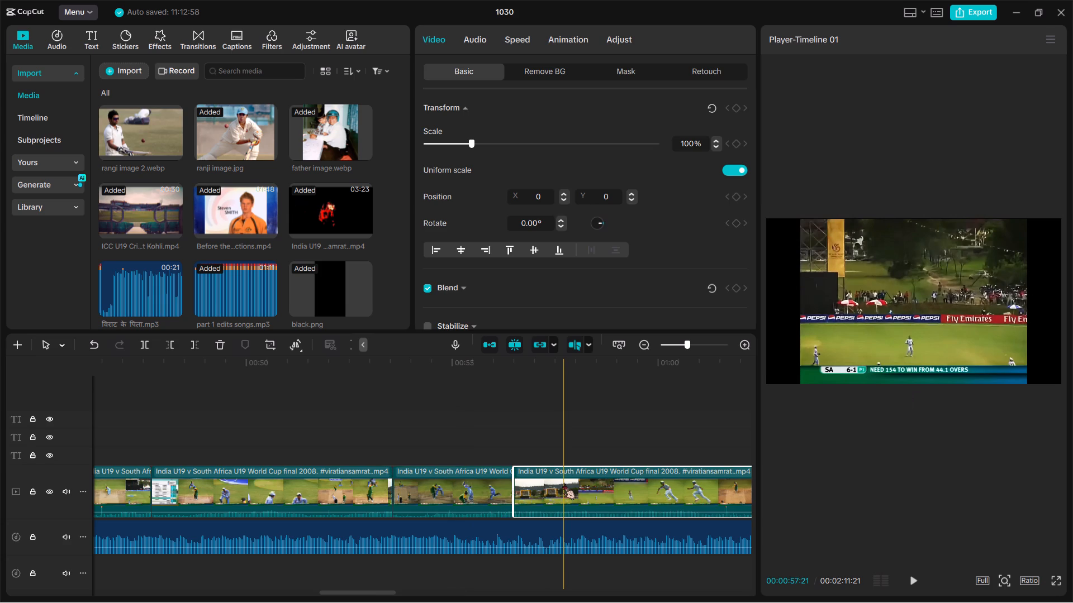
{"action": "key", "text": "BackSpace"}
Review the remaining South Africa innings footage from the 35-4 passage through 103-7 to choose which part to keep.
{"action": "key", "text": "space"}
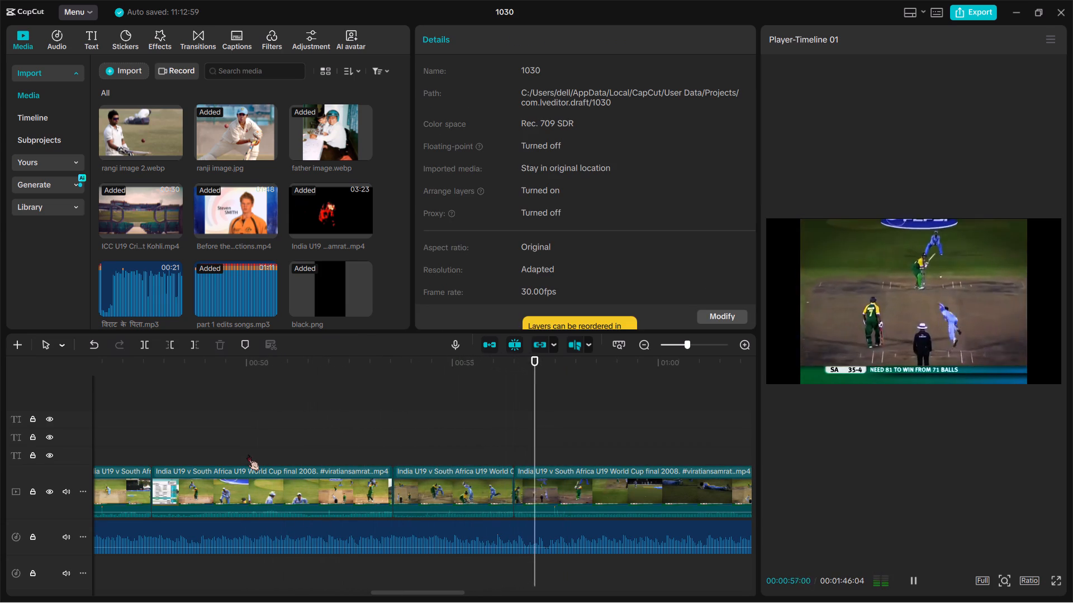
{"action": "key", "text": "space"}
{"action": "scroll", "coordinate": [248, 454], "scroll_direction": "left", "scroll_amount": 1}
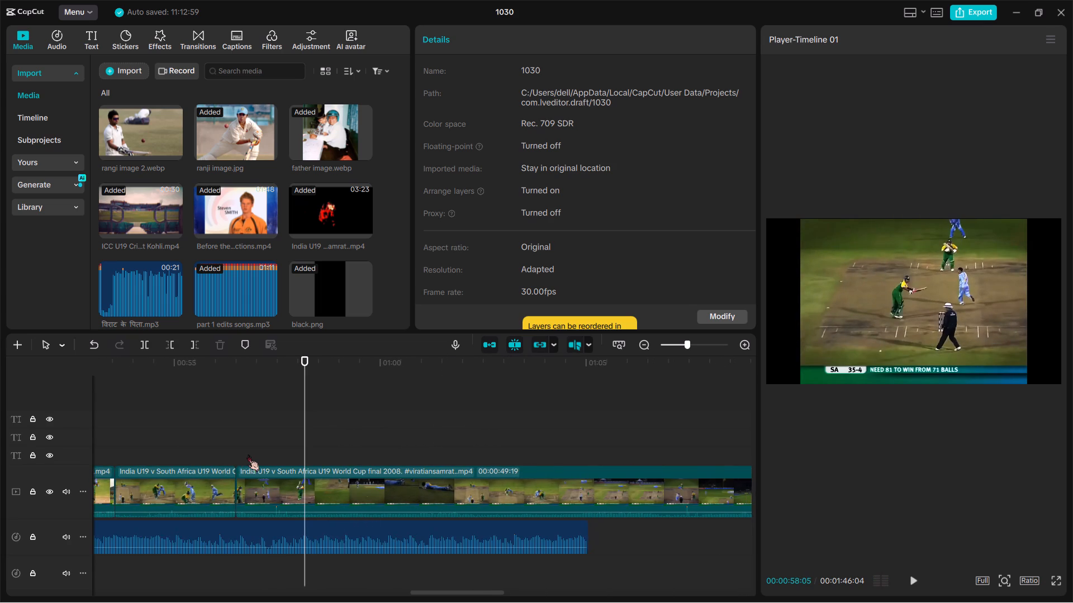
{"action": "scroll", "coordinate": [396, 470], "scroll_direction": "left", "scroll_amount": 1}
{"action": "scroll", "coordinate": [491, 476], "scroll_direction": "left", "scroll_amount": 1}
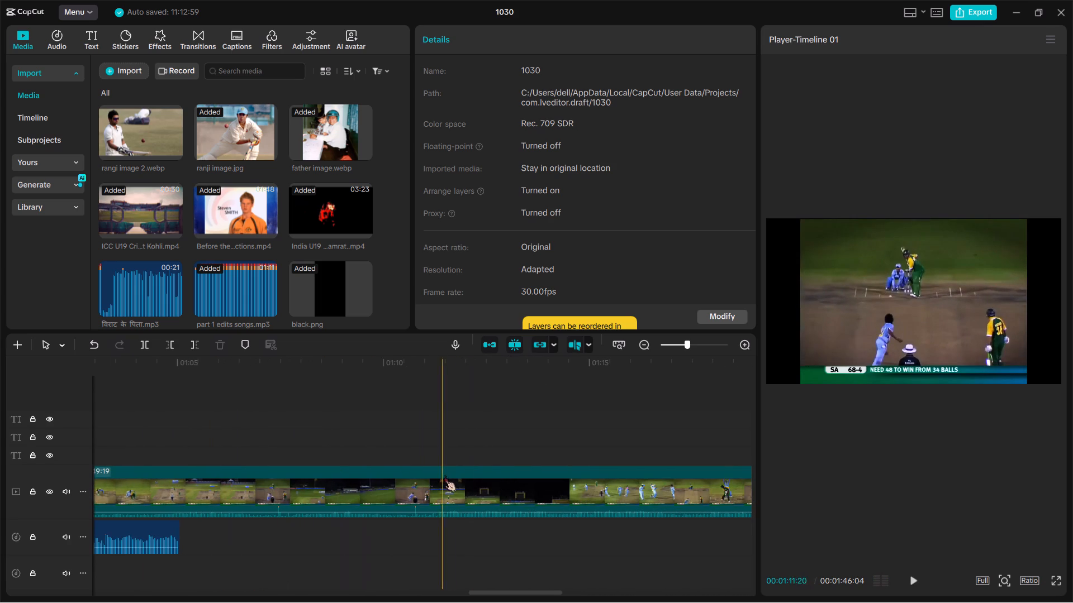
{"action": "scroll", "coordinate": [559, 483], "scroll_direction": "left", "scroll_amount": 1}
{"action": "scroll", "coordinate": [632, 490], "scroll_direction": "left", "scroll_amount": 1}
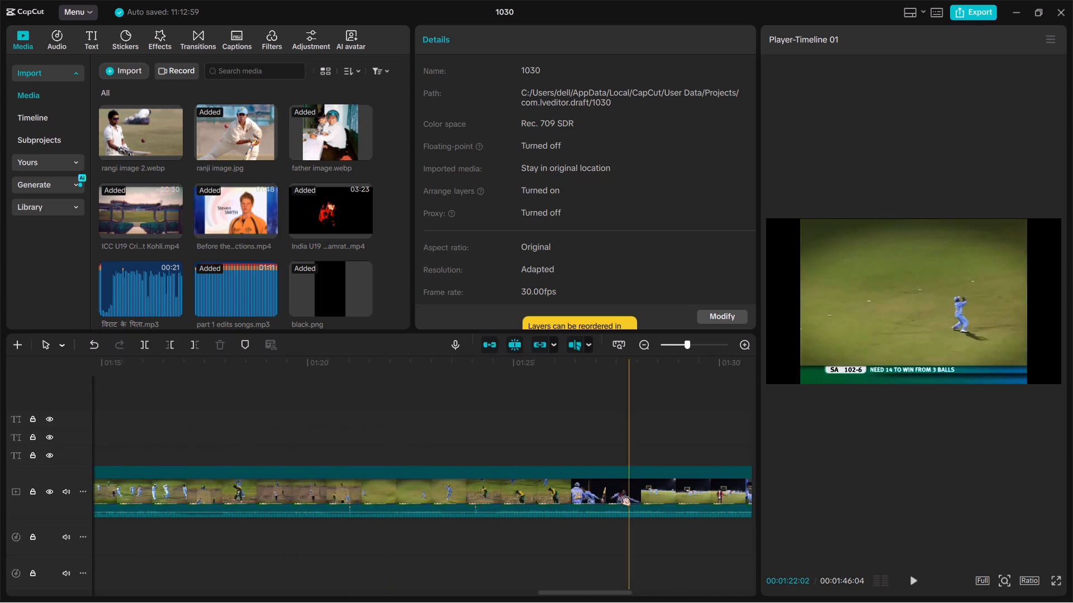
{"action": "scroll", "coordinate": [414, 498], "scroll_direction": "right", "scroll_amount": 1}
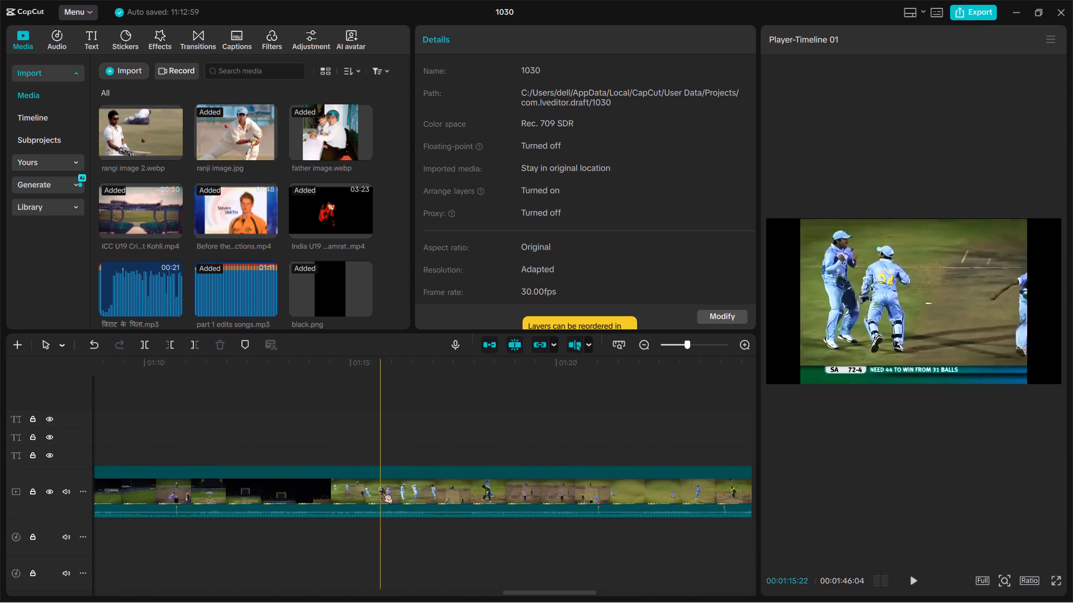
{"action": "key", "text": "space"}
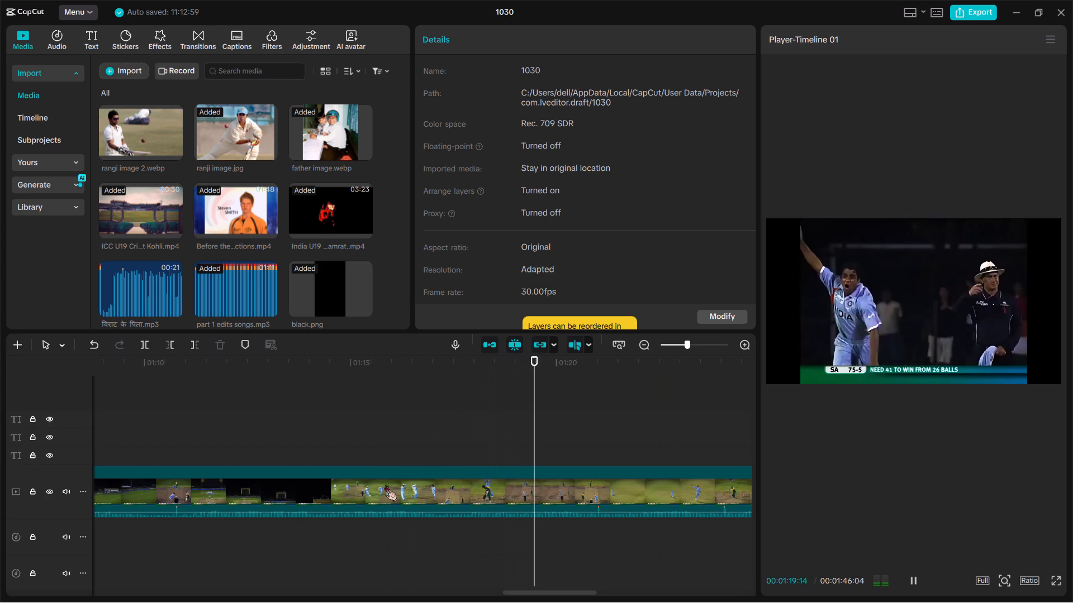
{"action": "scroll", "coordinate": [385, 485], "scroll_direction": "left", "scroll_amount": 1}
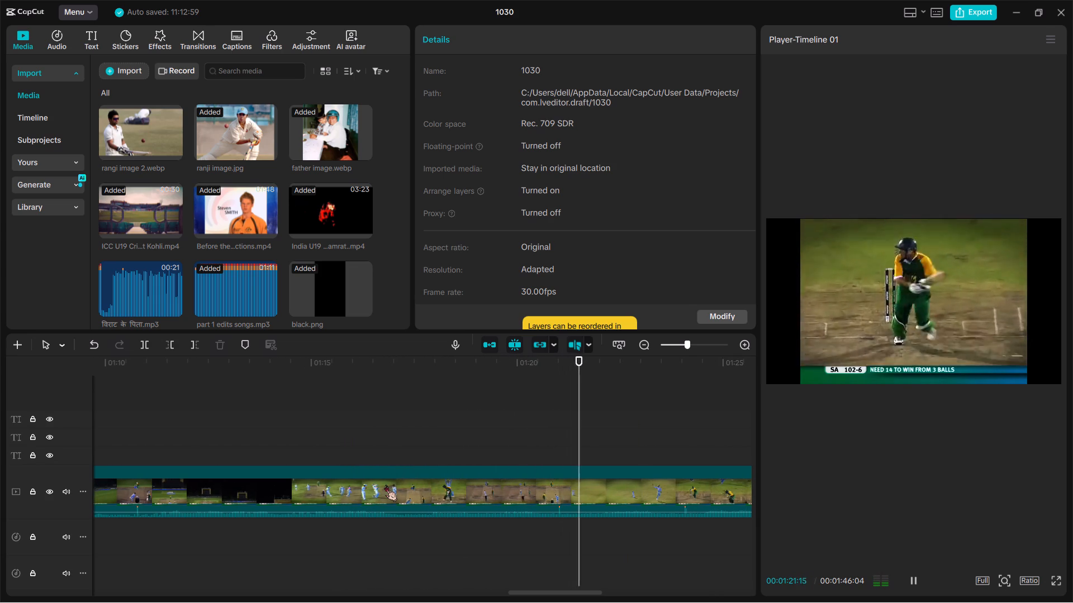
{"action": "scroll", "coordinate": [385, 485], "scroll_direction": "left", "scroll_amount": 1}
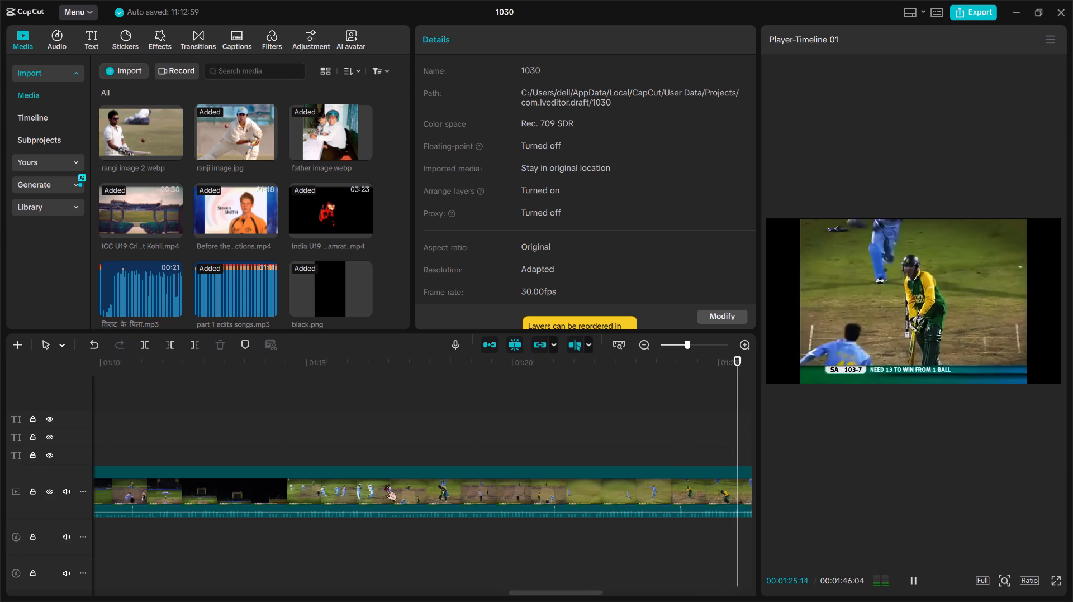
Split the footage at 00:01:17:04, between the 72-4 celebration and the 75-5 delivery, and delete the section from 35-4 to 72-4.
{"action": "key", "text": "space"}
{"action": "scroll", "coordinate": [385, 485], "scroll_direction": "right", "scroll_amount": 1}
{"action": "scroll", "coordinate": [238, 487], "scroll_direction": "right", "scroll_amount": 1}
{"action": "key", "text": "space"}
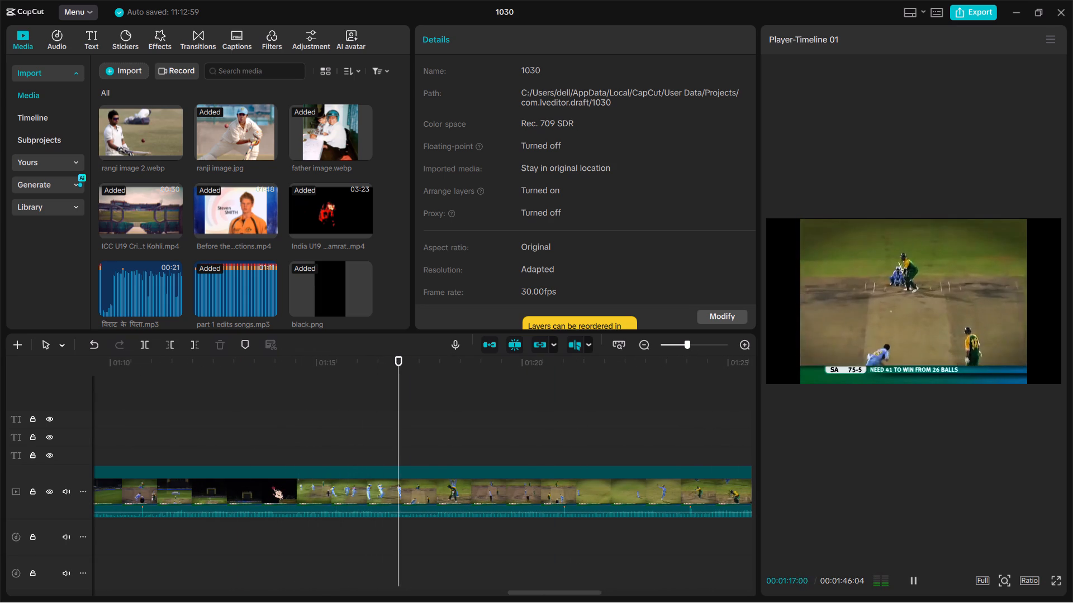
{"action": "key", "text": "space"}
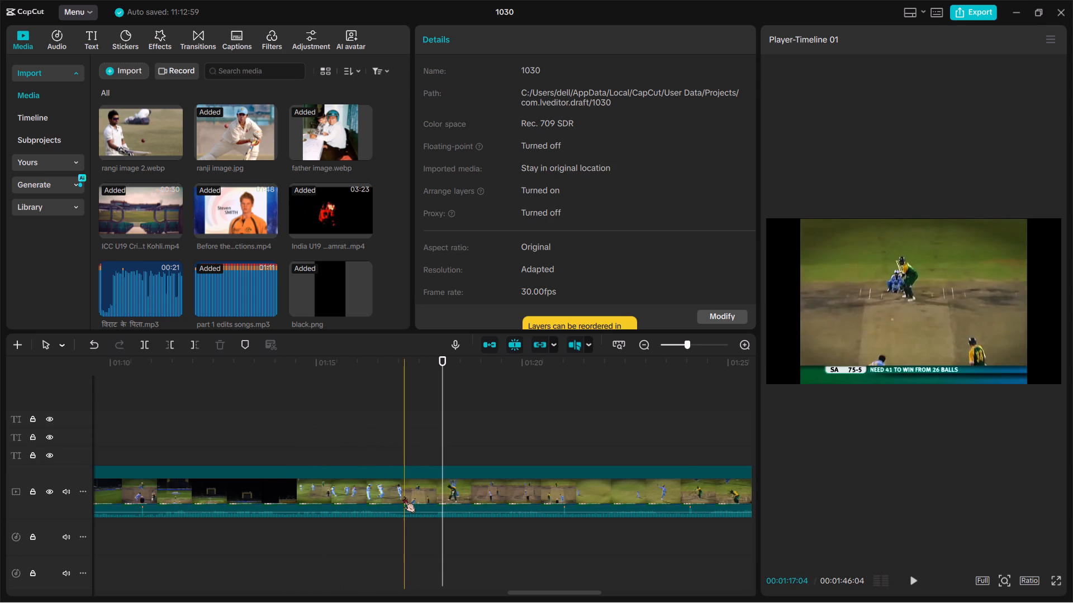
{"action": "key", "text": "ctrl+b"}
{"action": "left_click", "coordinate": [360, 494]}
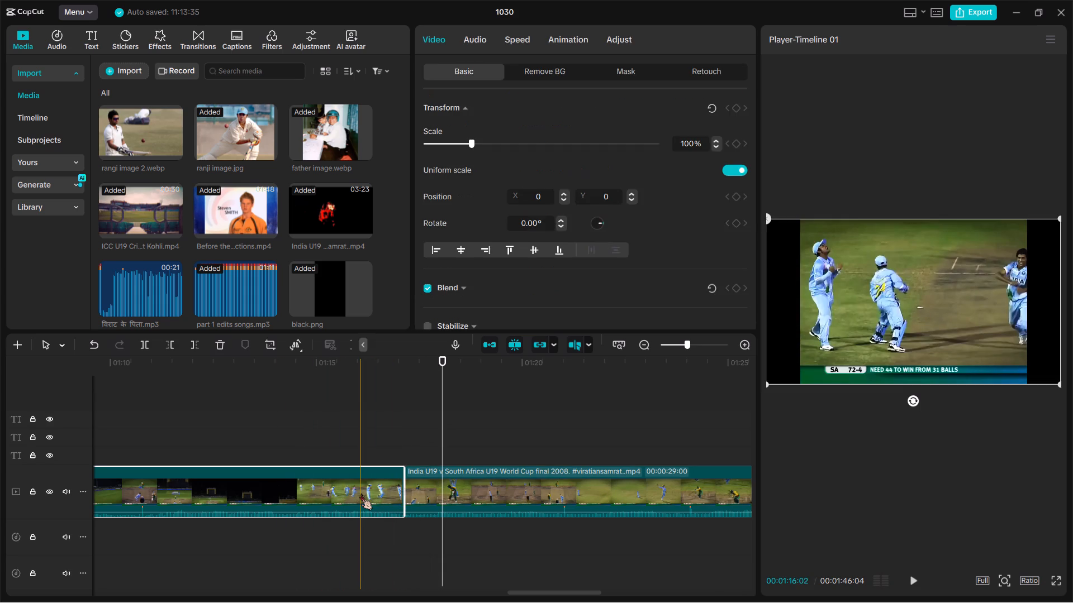
{"action": "key", "text": "BackSpace"}
Play back the shortened sequence from the 5-0 delivery to the end of the match, checking pacing against the music.
{"action": "scroll", "coordinate": [360, 494], "scroll_direction": "right", "scroll_amount": 2}
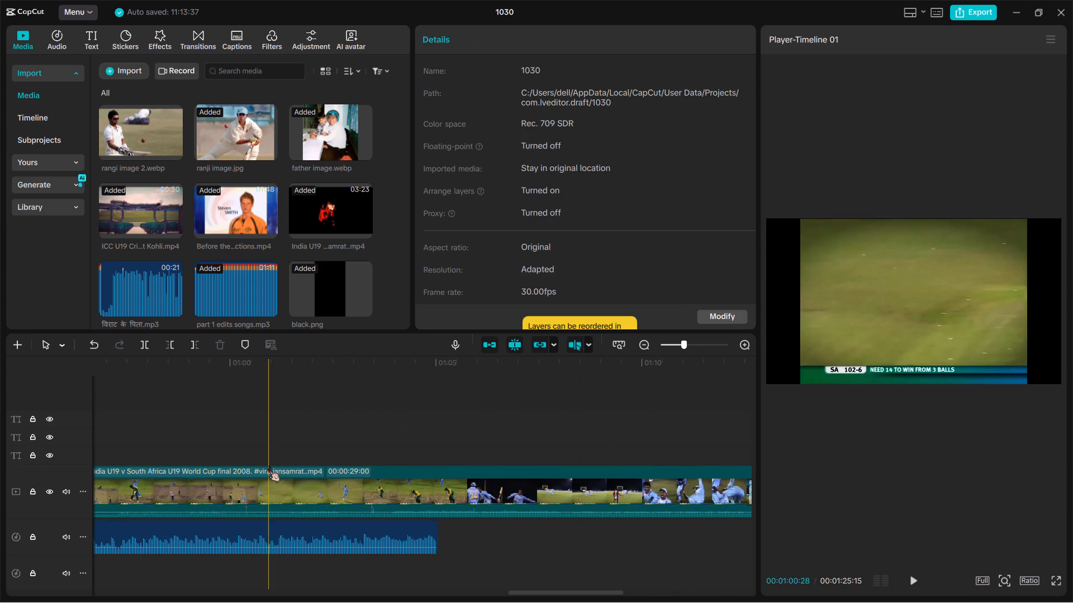
{"action": "scroll", "coordinate": [268, 466], "scroll_direction": "right", "scroll_amount": 1}
{"action": "key", "text": "space"}
{"action": "scroll", "coordinate": [285, 502], "scroll_direction": "left", "scroll_amount": 1}
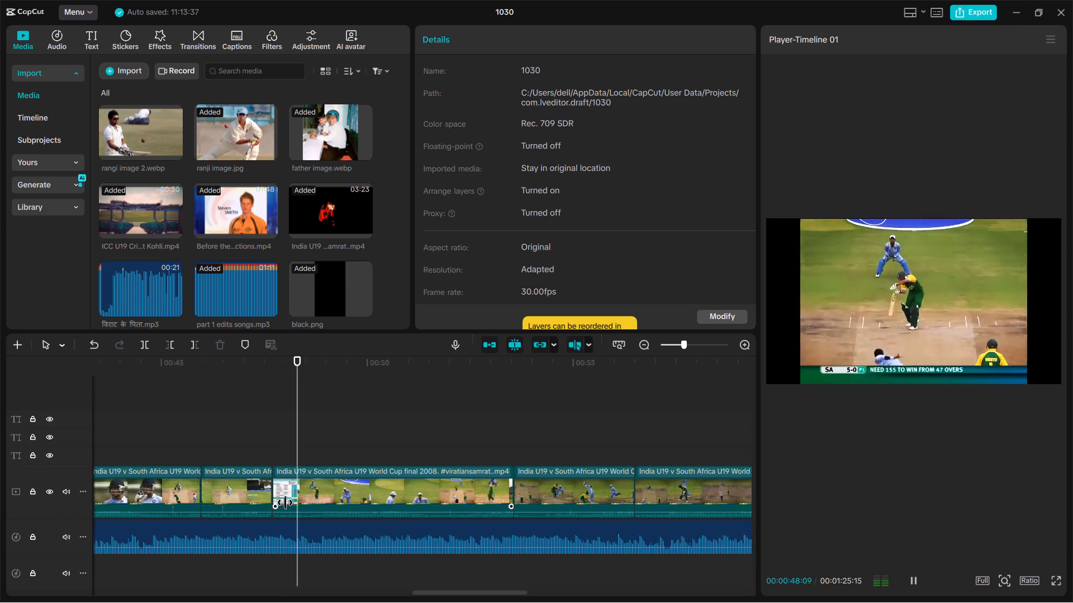
{"action": "scroll", "coordinate": [285, 502], "scroll_direction": "left", "scroll_amount": 1}
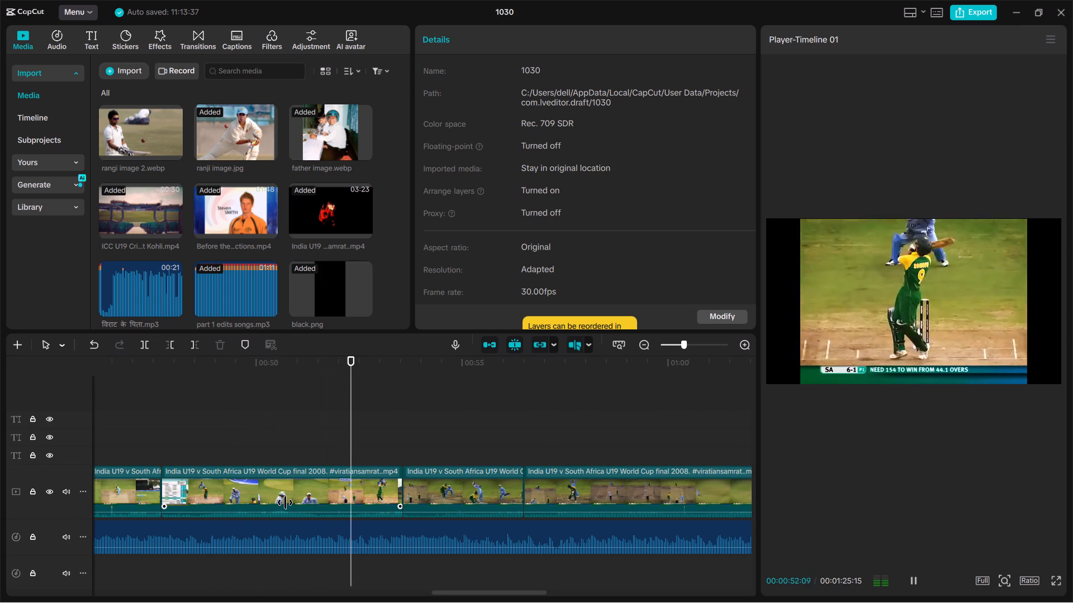
{"action": "key", "text": "space"}
{"action": "key", "text": "space"}
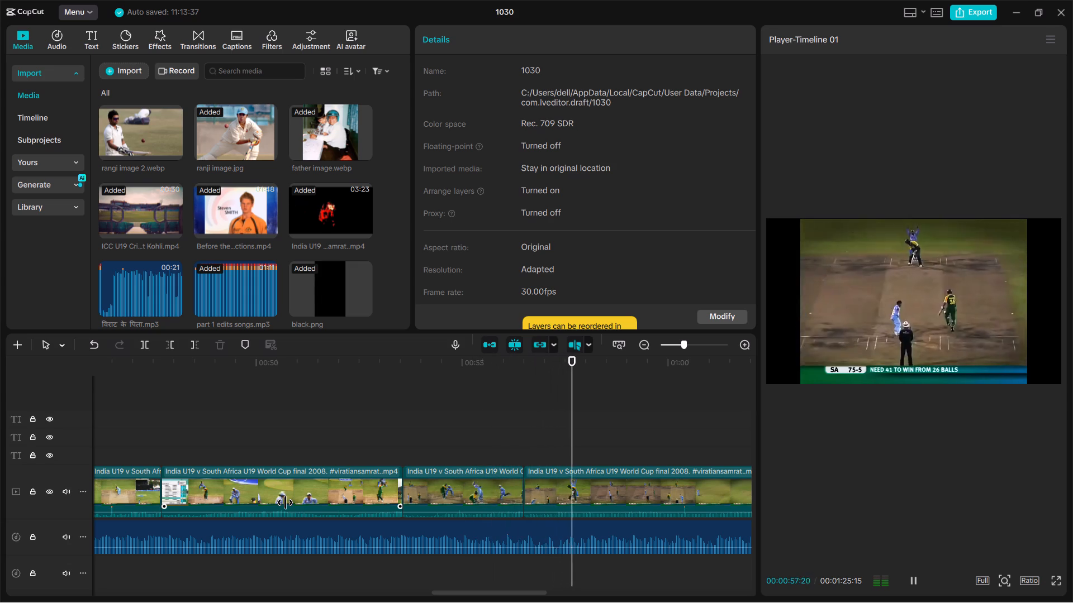
{"action": "scroll", "coordinate": [285, 502], "scroll_direction": "left", "scroll_amount": 1}
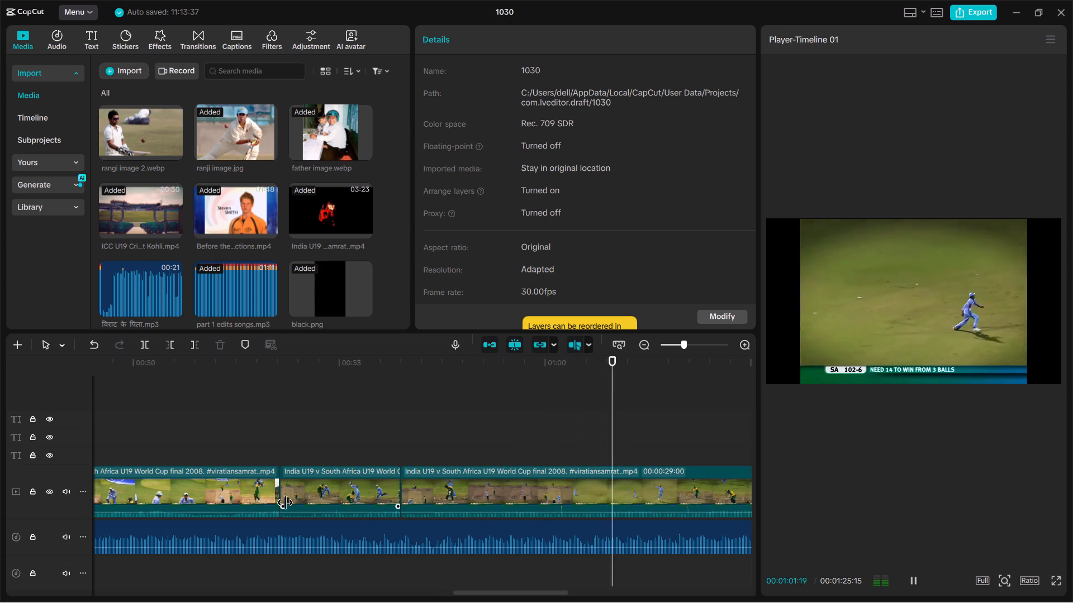
{"action": "scroll", "coordinate": [278, 504], "scroll_direction": "left", "scroll_amount": 1}
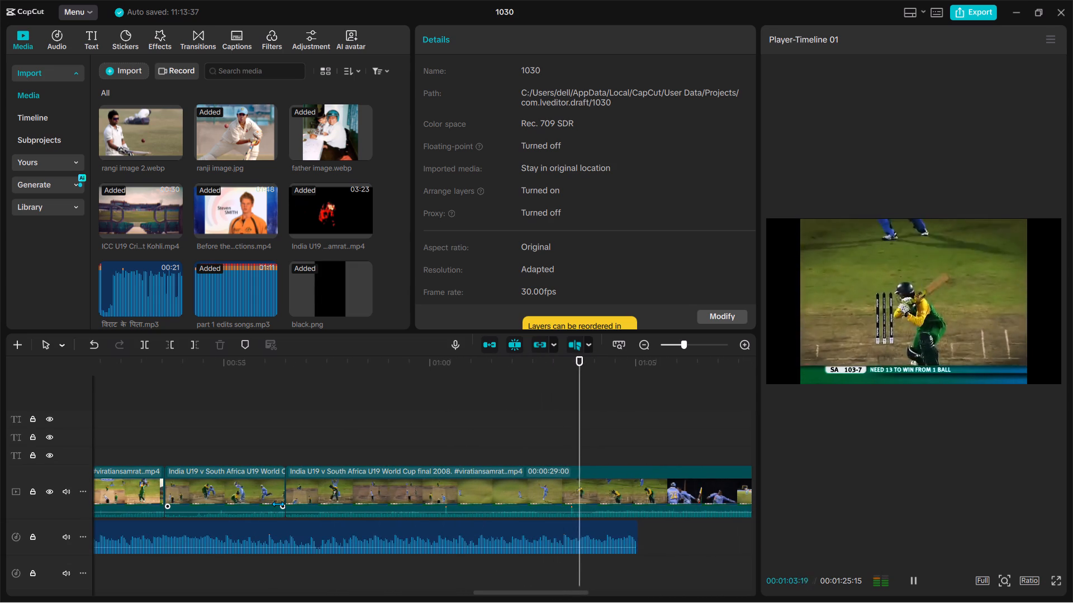
{"action": "key", "text": "space"}
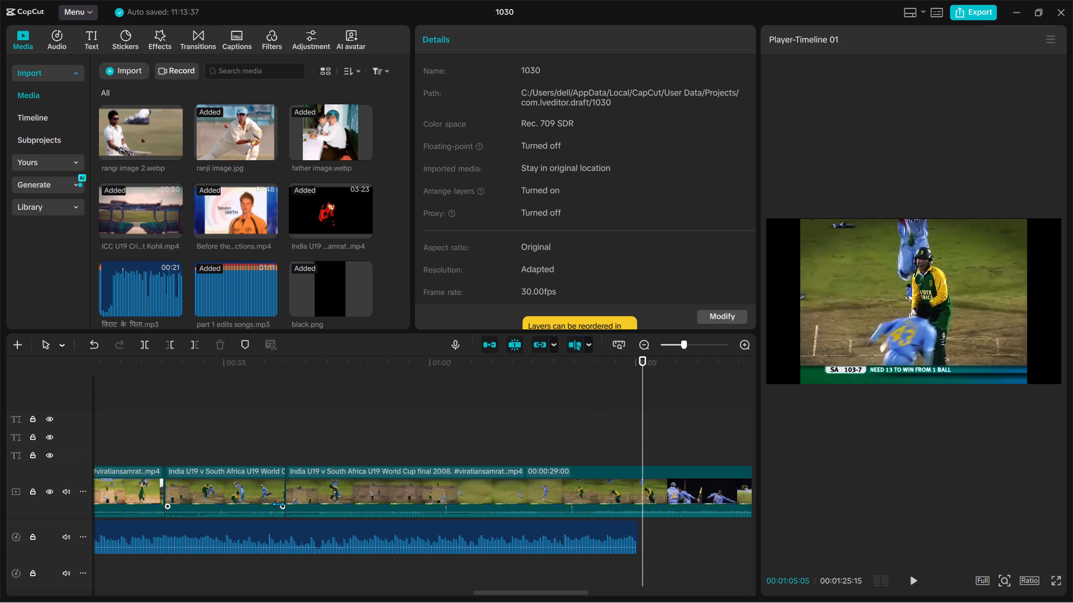
{"action": "key", "text": "space"}
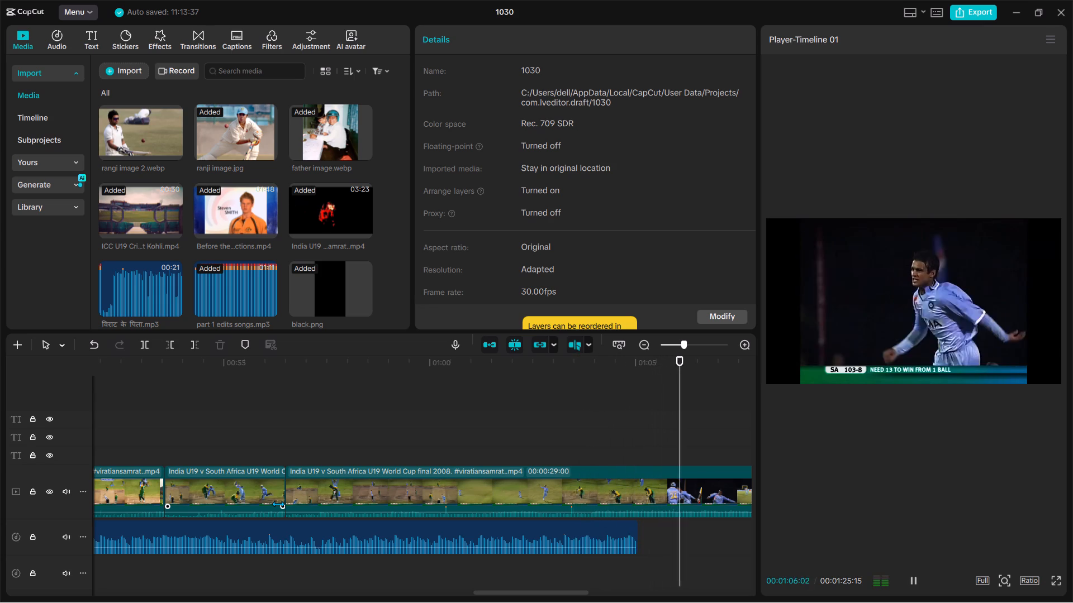
{"action": "key", "text": "space"}
Split the scorecard and opening-wickets clip during the 5-0 passage, just before 00:50, and delete its remainder through 6-1.
{"action": "scroll", "coordinate": [278, 504], "scroll_direction": "down", "scroll_amount": 5, "text": "ctrl"}
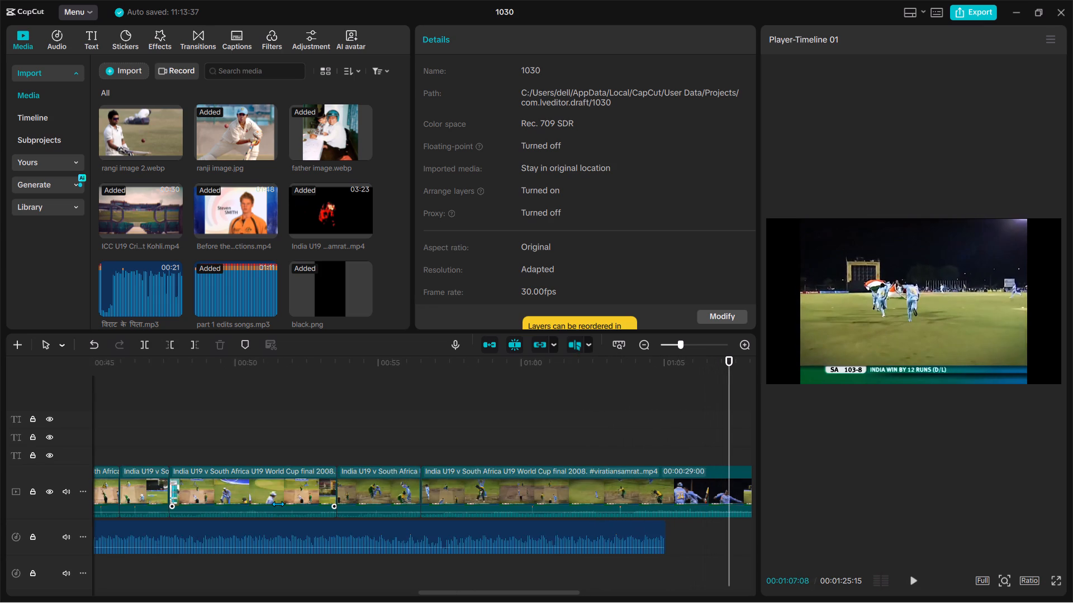
{"action": "scroll", "coordinate": [278, 504], "scroll_direction": "down", "scroll_amount": 4, "text": "ctrl"}
{"action": "scroll", "coordinate": [434, 506], "scroll_direction": "up", "scroll_amount": 8, "text": "ctrl"}
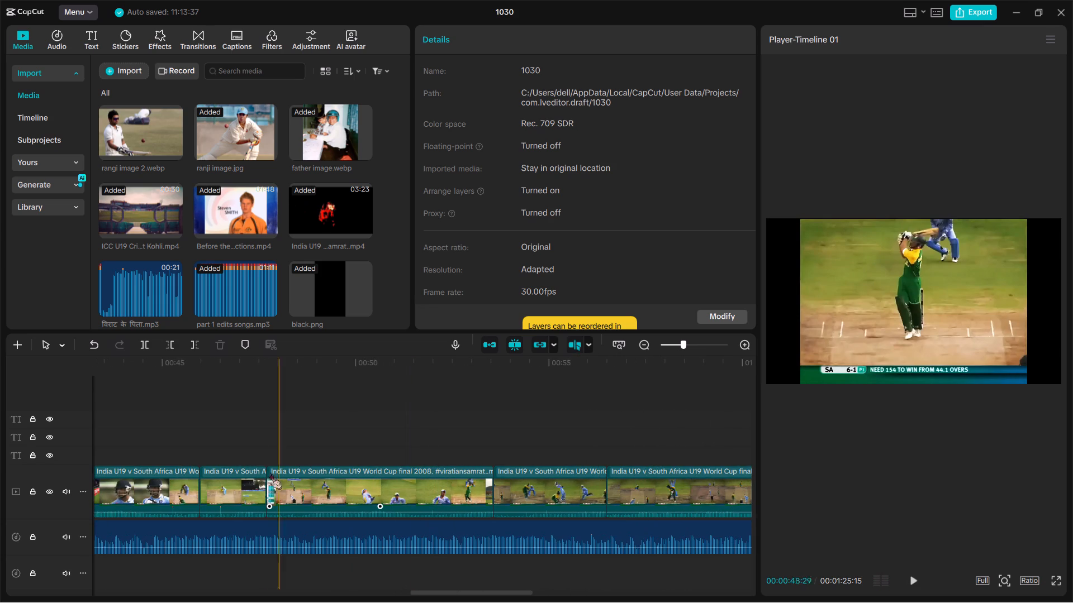
{"action": "key", "text": "space"}
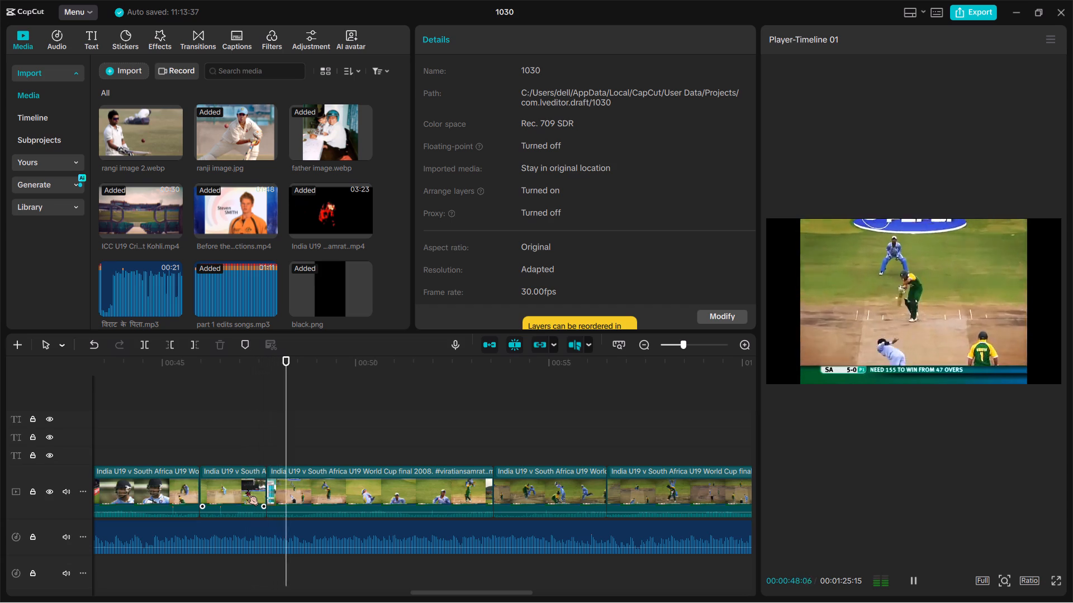
{"action": "key", "text": "space"}
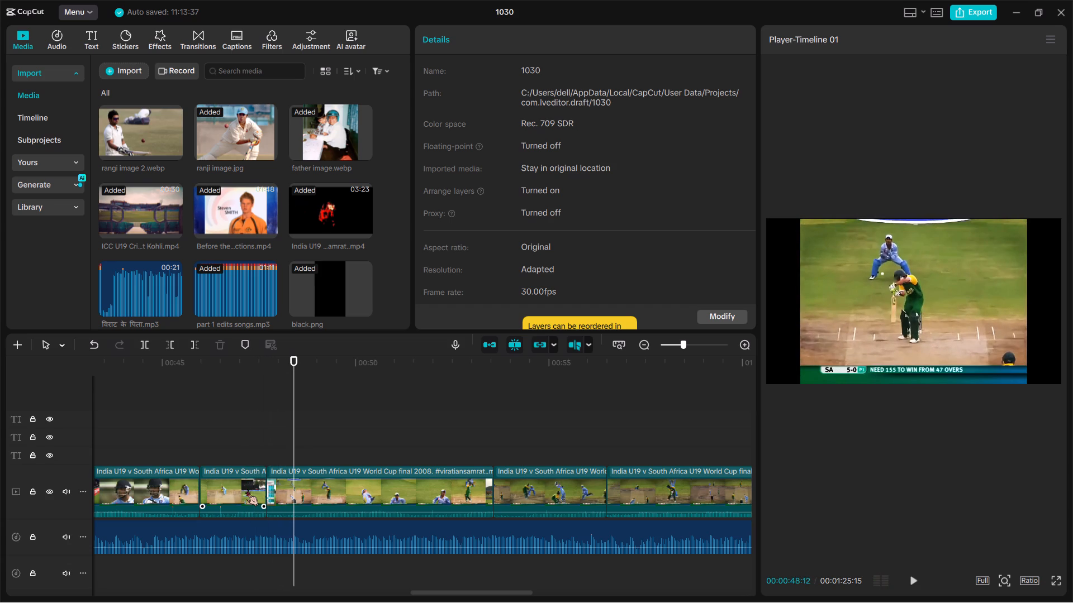
{"action": "key", "text": "space"}
{"action": "key", "text": "space"}
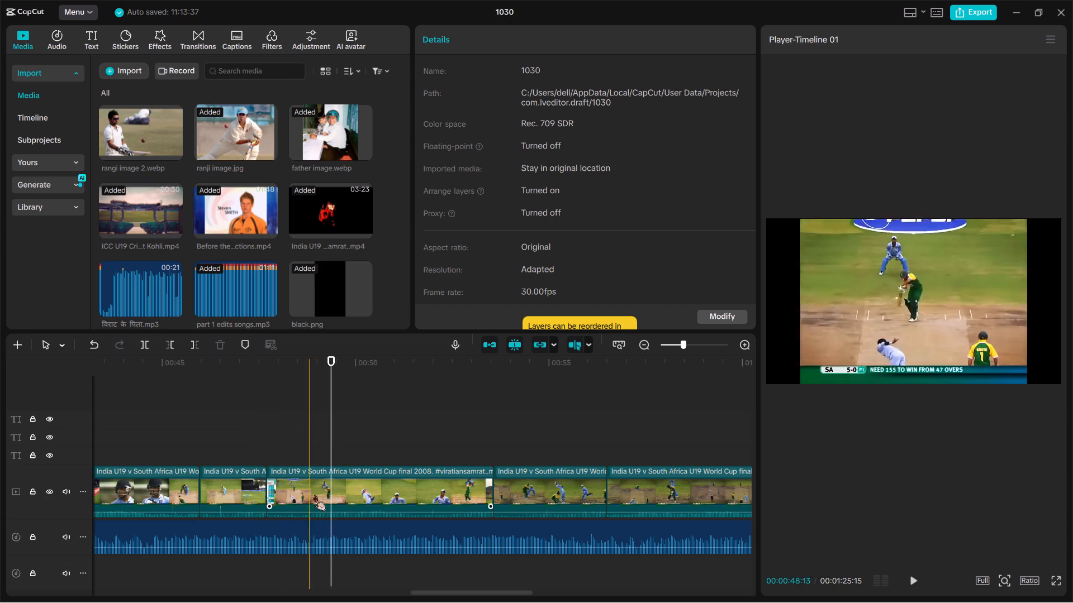
{"action": "key", "text": "ctrl+b"}
{"action": "key", "text": "space"}
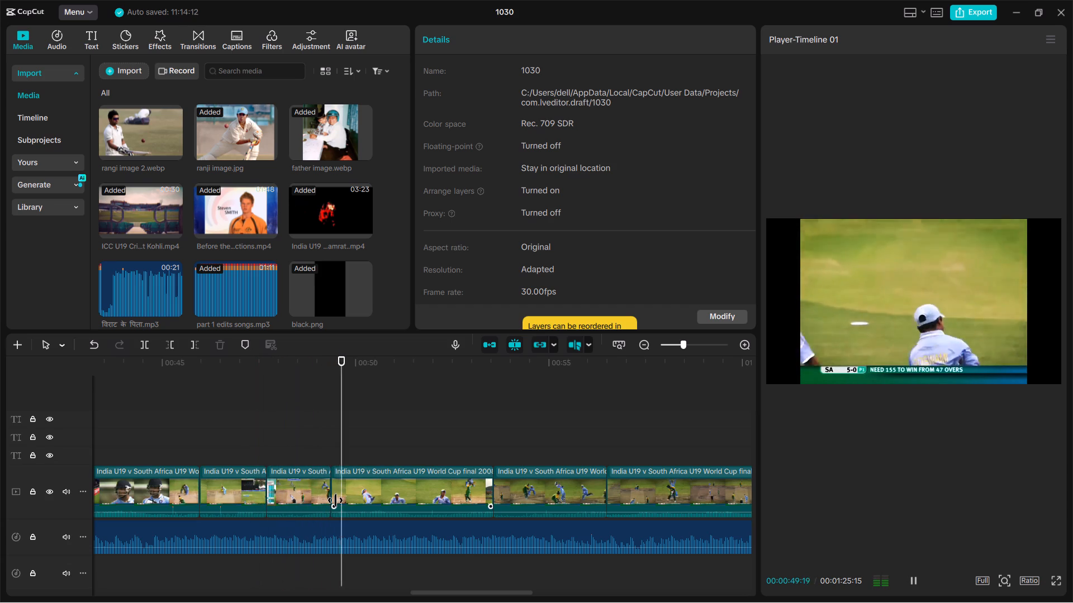
{"action": "left_click", "coordinate": [381, 494]}
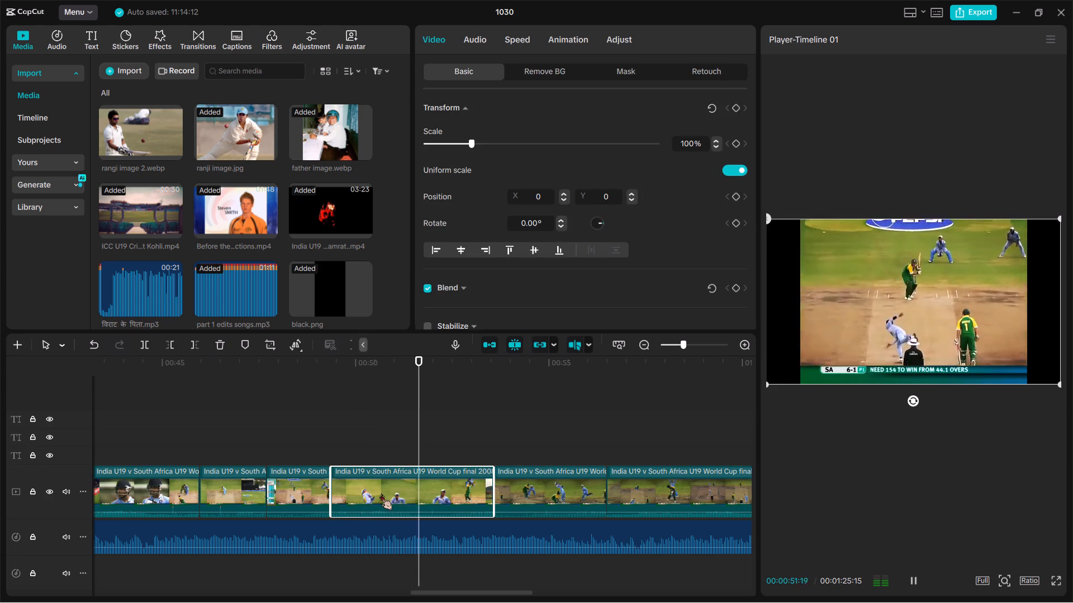
{"action": "key", "text": "BackSpace"}
Check the 22-3 wicket clip that follows the scorecard clip and delete it.
{"action": "key", "text": "space"}
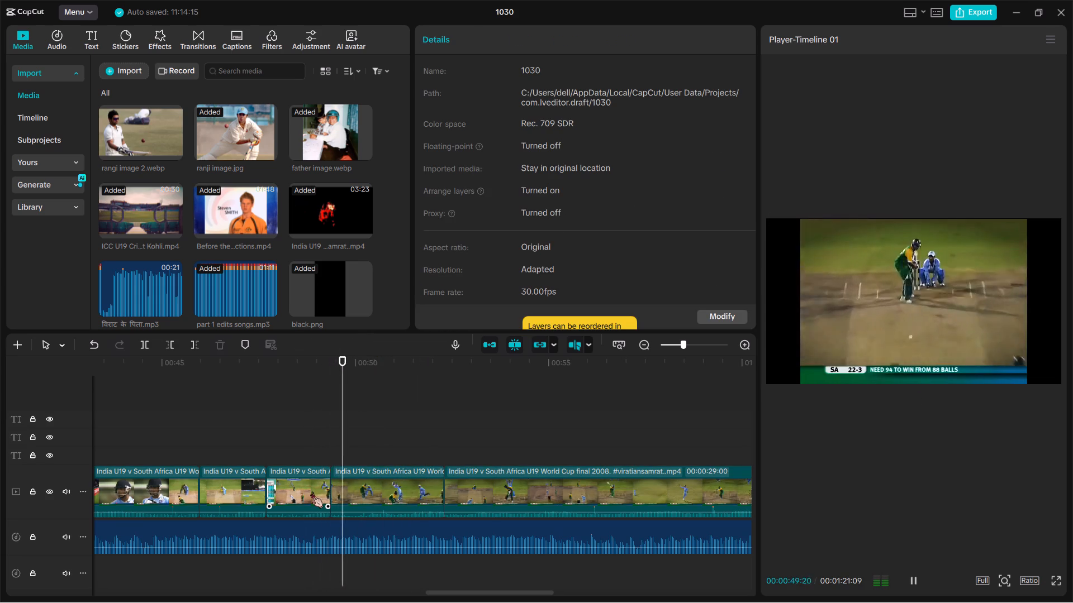
{"action": "key", "text": "space"}
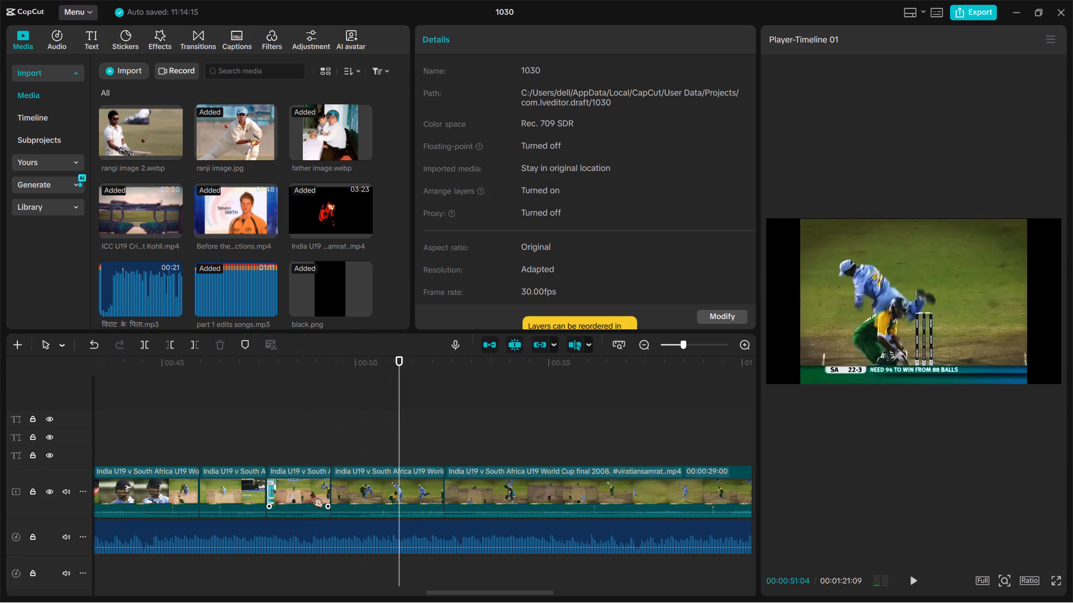
{"action": "left_click", "coordinate": [354, 492]}
{"action": "key", "text": "BackSpace"}
Trim the start of the final match clip up to 00:00:52:18, so it opens on the delivery at 102-6.
{"action": "key", "text": "space"}
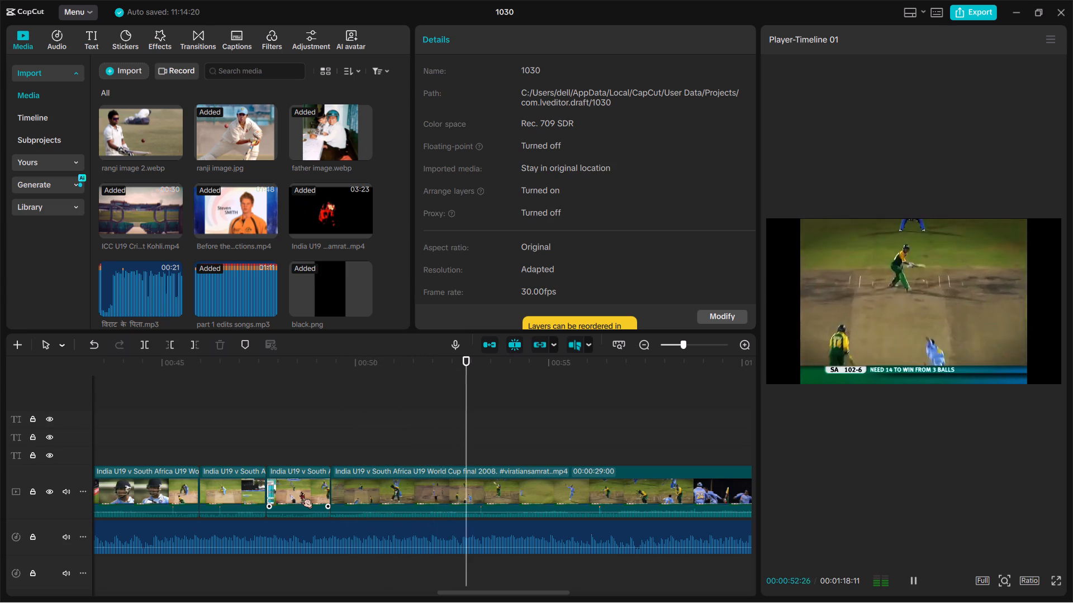
{"action": "key", "text": "space"}
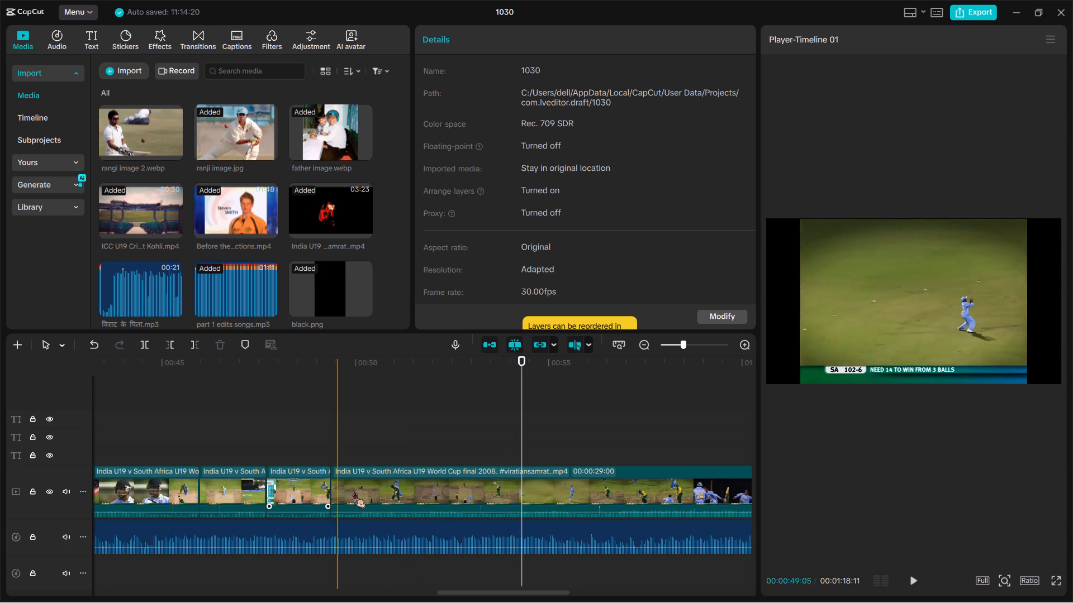
{"action": "scroll", "coordinate": [408, 489], "scroll_direction": "up", "scroll_amount": 1}
{"action": "left_click", "coordinate": [478, 495]}
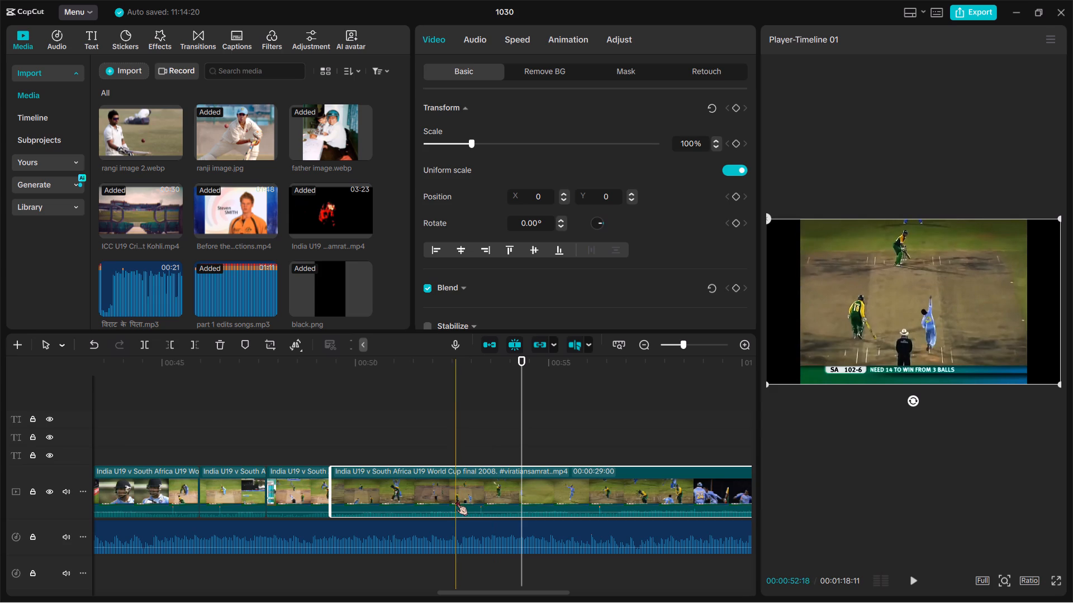
{"action": "key", "text": "q"}
Split the final match clip at 00:01:01:25, just before the match summary card.
{"action": "key", "text": "space"}
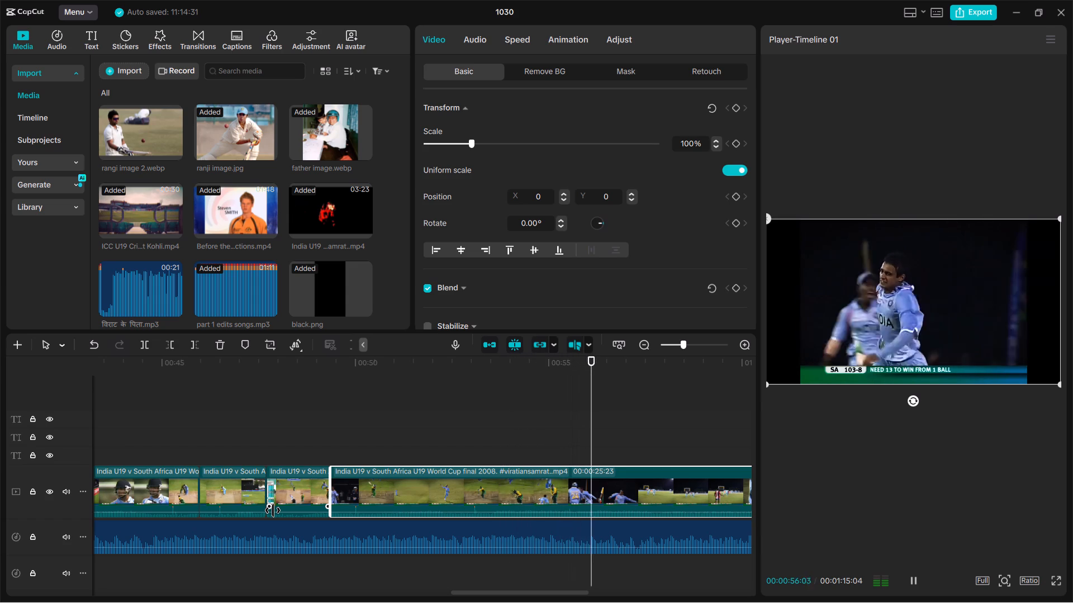
{"action": "scroll", "coordinate": [273, 510], "scroll_direction": "left", "scroll_amount": 2}
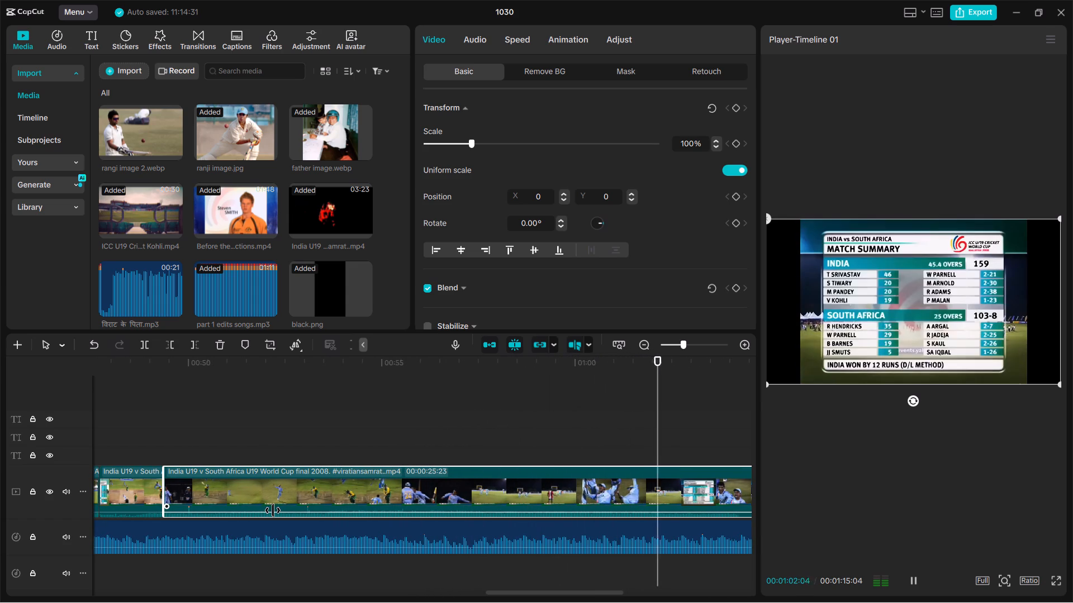
{"action": "key", "text": "space"}
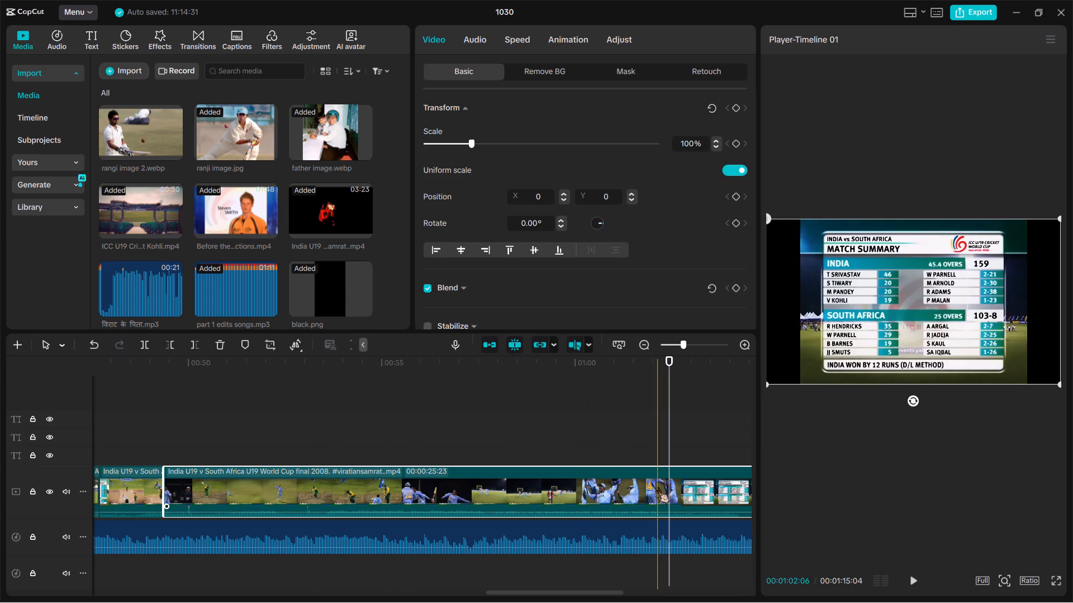
{"action": "key", "text": "ctrl+b"}
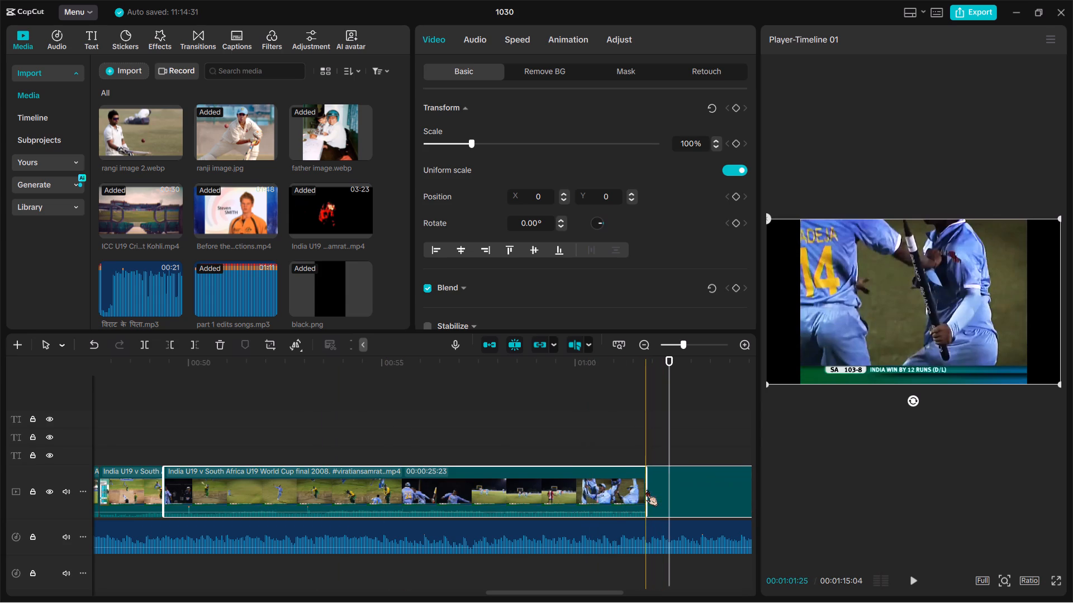
Delete the remainder of the match footage after the cut, containing the summary card and green-screen outro.
{"action": "scroll", "coordinate": [646, 490], "scroll_direction": "left", "scroll_amount": 1}
{"action": "left_click", "coordinate": [419, 502]}
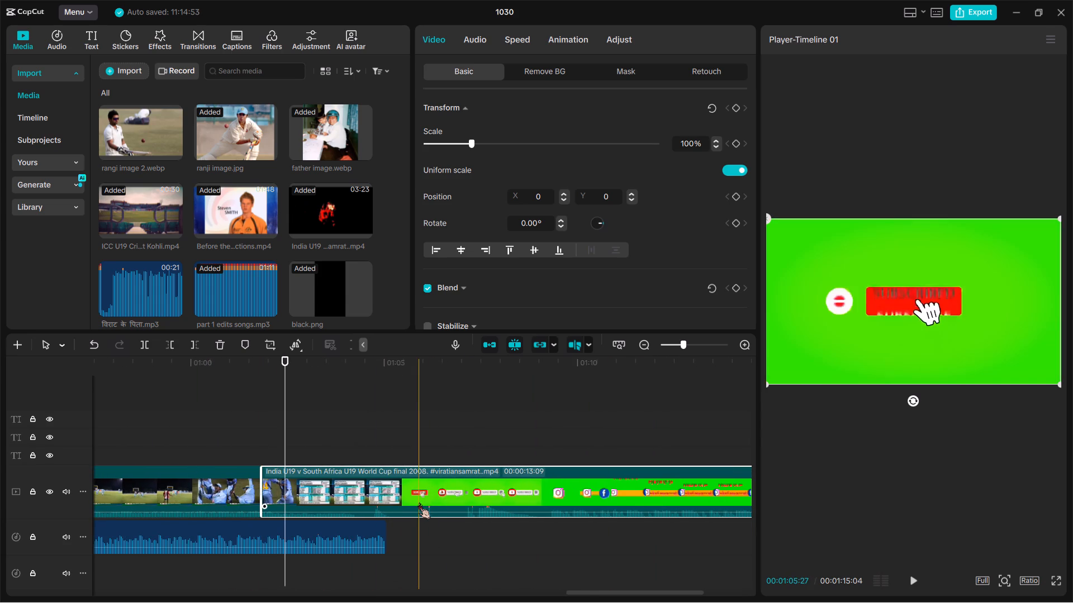
{"action": "key", "text": "BackSpace"}
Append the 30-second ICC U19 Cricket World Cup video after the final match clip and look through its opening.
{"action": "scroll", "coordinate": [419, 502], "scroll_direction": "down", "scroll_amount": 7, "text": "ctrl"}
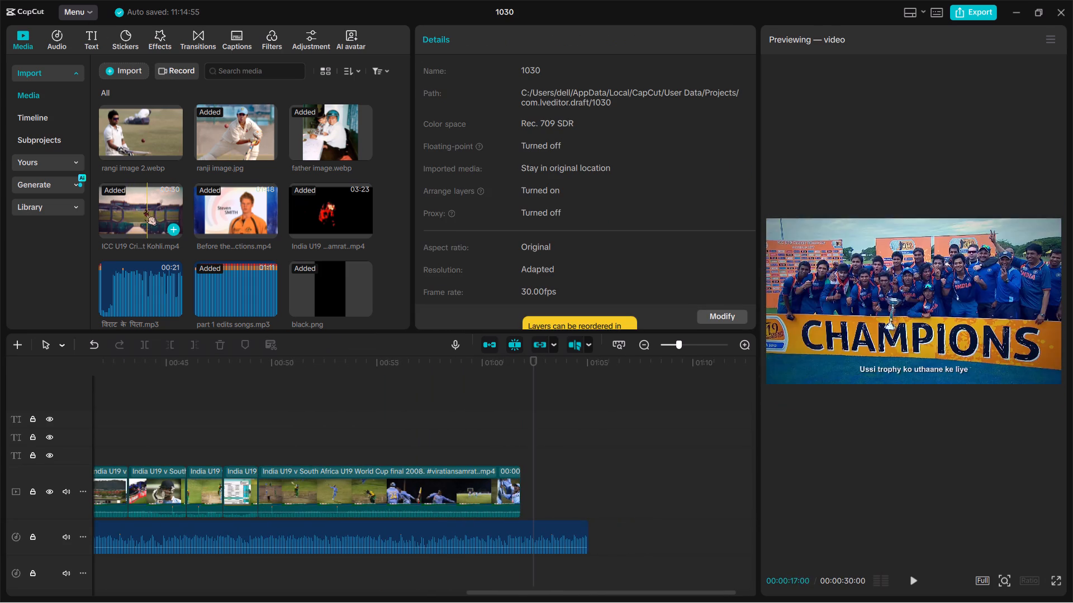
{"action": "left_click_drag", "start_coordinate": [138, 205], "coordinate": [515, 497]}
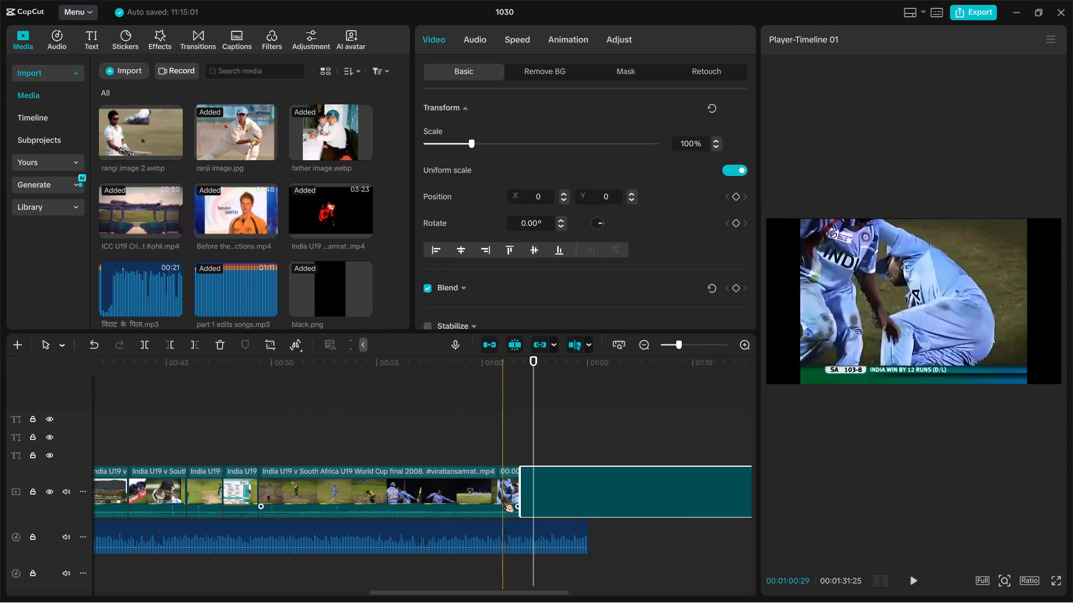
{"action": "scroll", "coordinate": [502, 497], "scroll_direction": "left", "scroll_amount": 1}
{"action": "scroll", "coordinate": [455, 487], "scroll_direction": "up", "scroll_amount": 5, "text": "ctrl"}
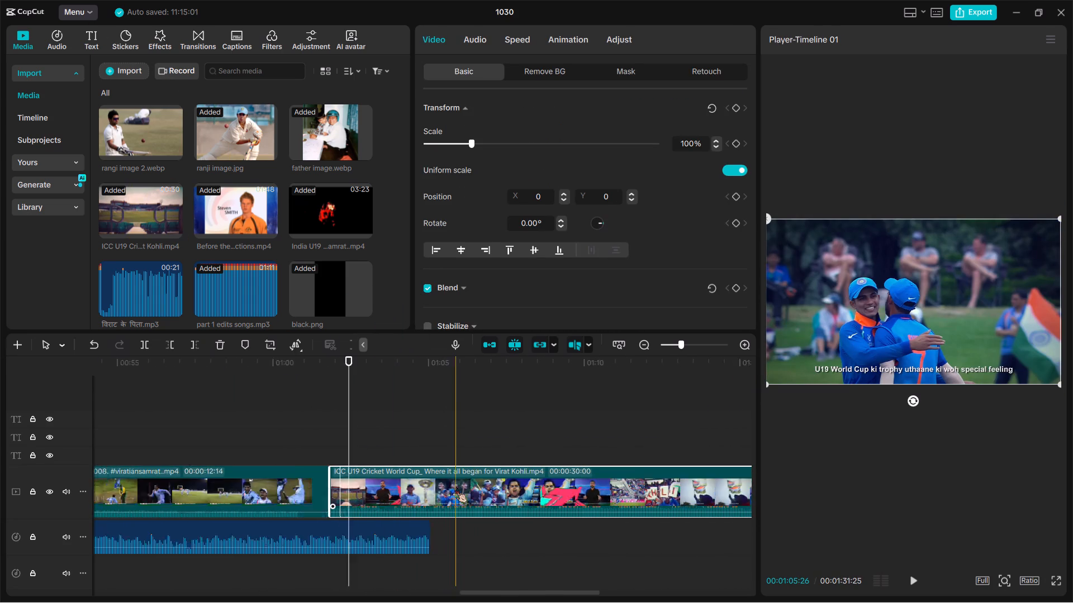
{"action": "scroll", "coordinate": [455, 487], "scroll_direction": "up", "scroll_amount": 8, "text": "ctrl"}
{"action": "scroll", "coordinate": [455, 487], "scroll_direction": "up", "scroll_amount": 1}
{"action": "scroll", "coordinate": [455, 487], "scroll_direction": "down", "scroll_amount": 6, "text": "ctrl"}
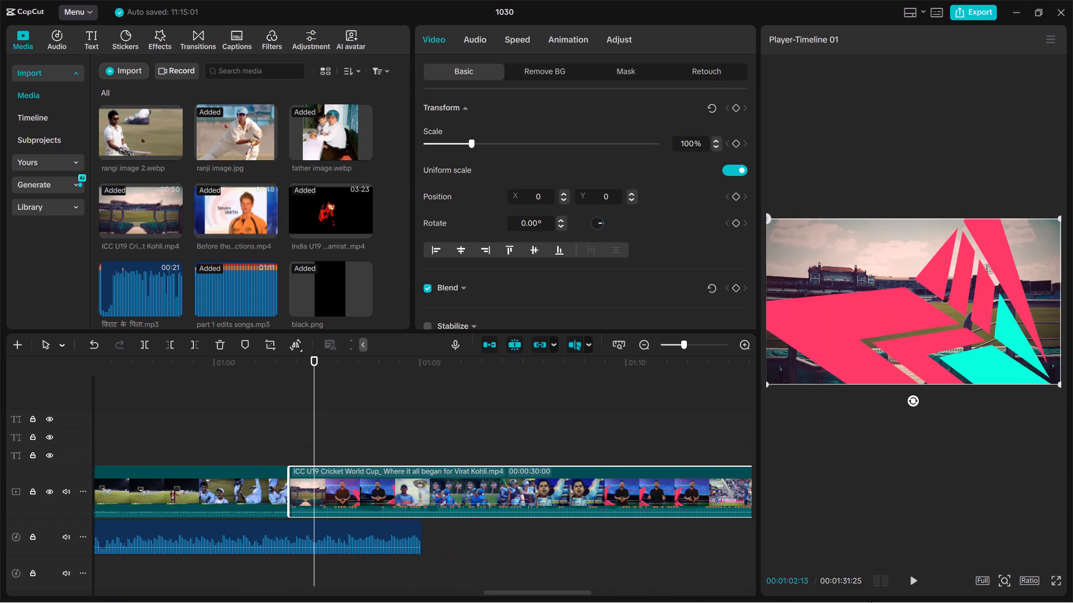
Lift the short ICC U19 Cricket World Cup clip following the Virat Kohli introduction off the main track onto an overlay track.
{"action": "scroll", "coordinate": [415, 500], "scroll_direction": "right", "scroll_amount": 2}
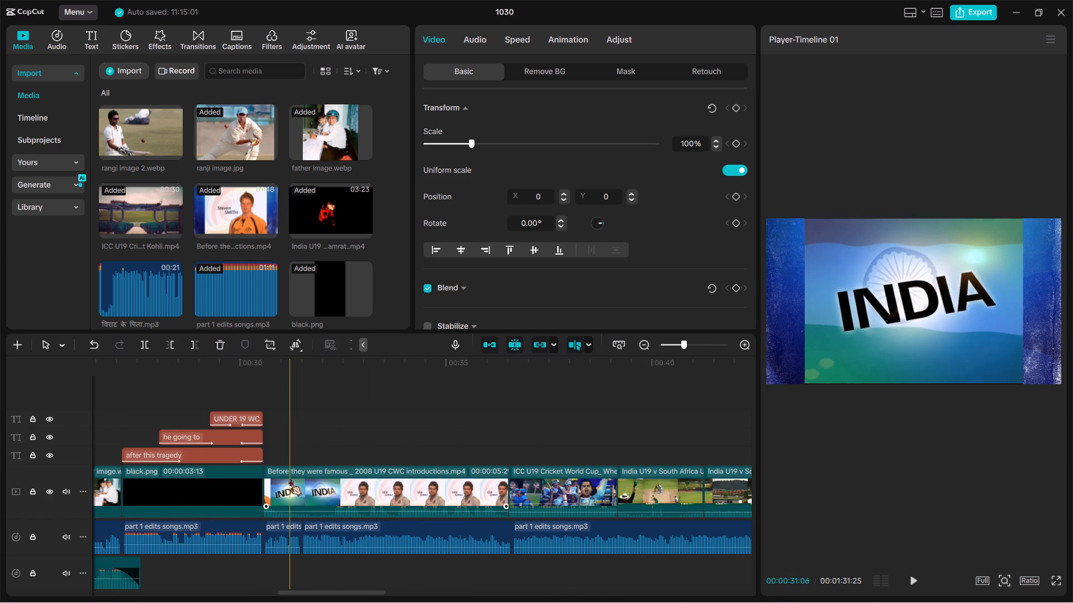
{"action": "scroll", "coordinate": [289, 479], "scroll_direction": "right", "scroll_amount": 1}
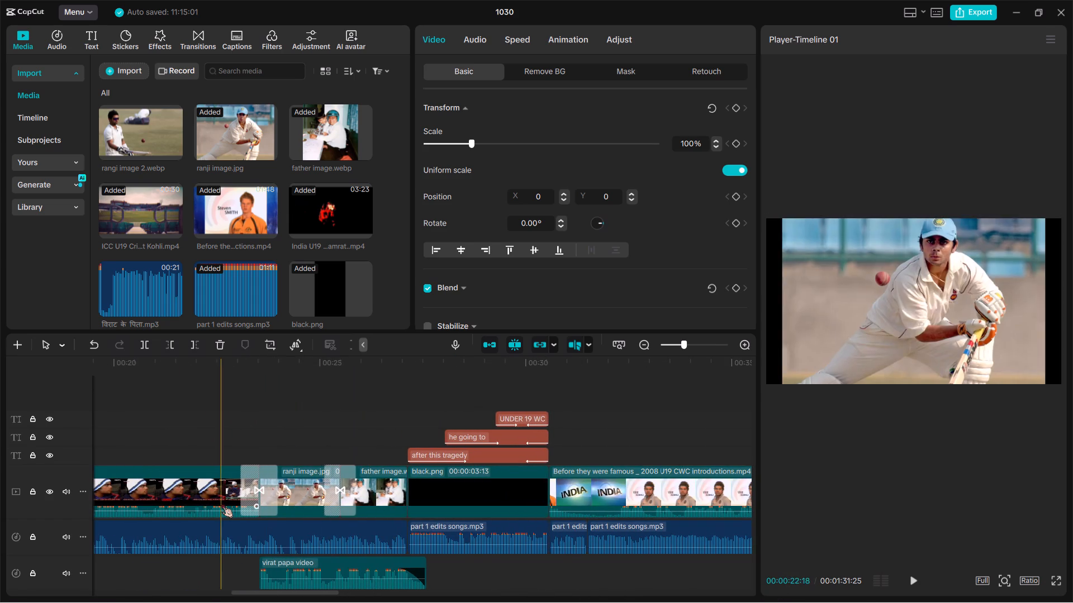
{"action": "scroll", "coordinate": [381, 528], "scroll_direction": "left", "scroll_amount": 1}
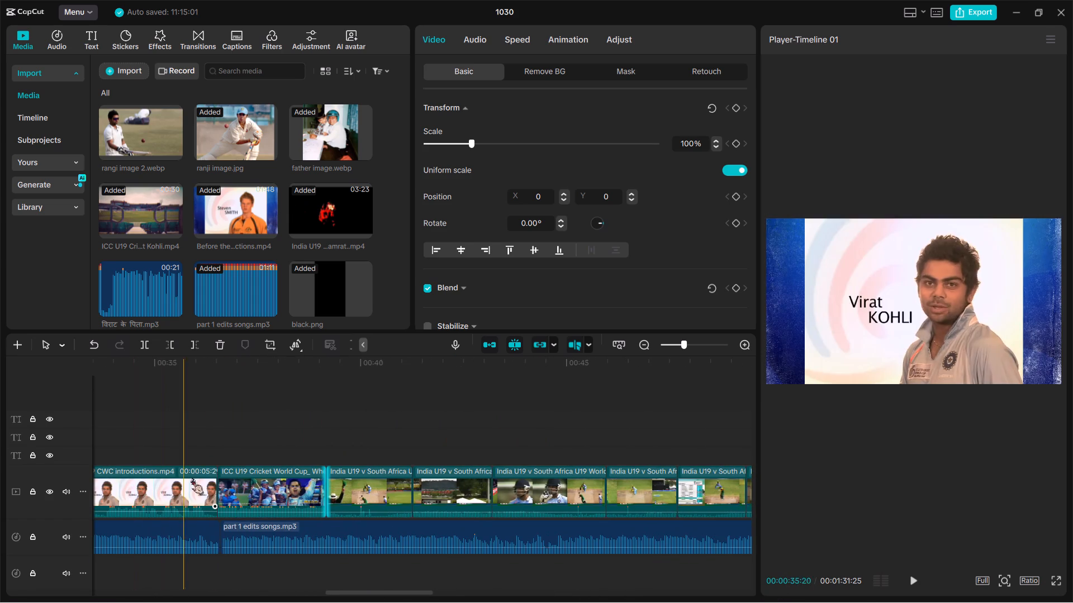
{"action": "left_click_drag", "start_coordinate": [229, 481], "coordinate": [227, 492]}
{"action": "left_click_drag", "start_coordinate": [245, 490], "coordinate": [293, 442]}
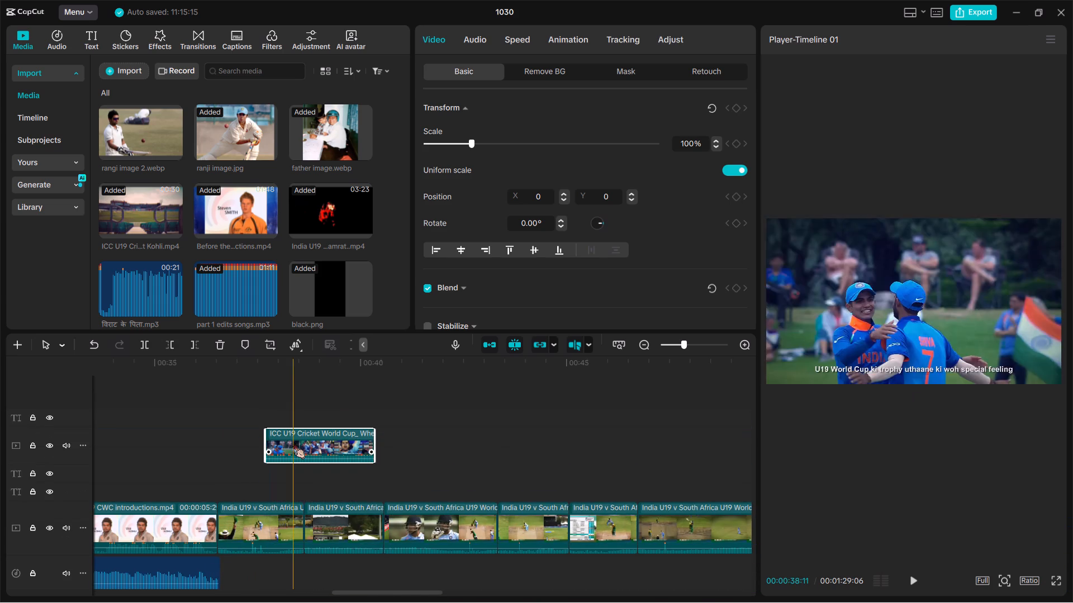
Move the last part 1 edits songs.mp3 segment back onto the music track, directly after the preceding music segment.
{"action": "scroll", "coordinate": [289, 504], "scroll_direction": "down", "scroll_amount": 2}
{"action": "left_click_drag", "start_coordinate": [314, 524], "coordinate": [266, 482]}
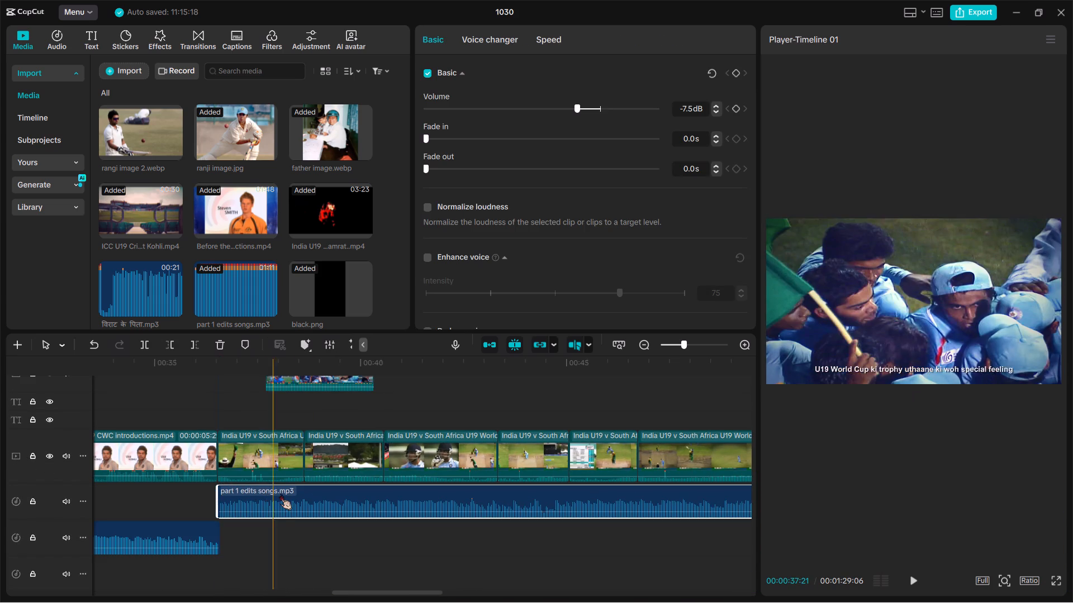
{"action": "left_click_drag", "start_coordinate": [281, 494], "coordinate": [284, 524]}
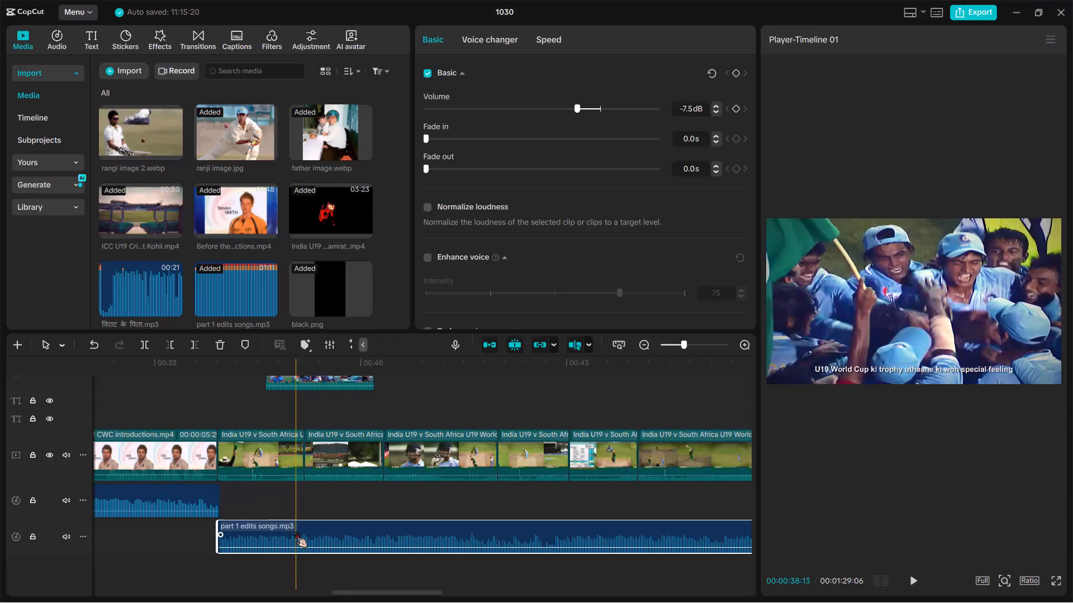
{"action": "left_click_drag", "start_coordinate": [296, 532], "coordinate": [292, 504]}
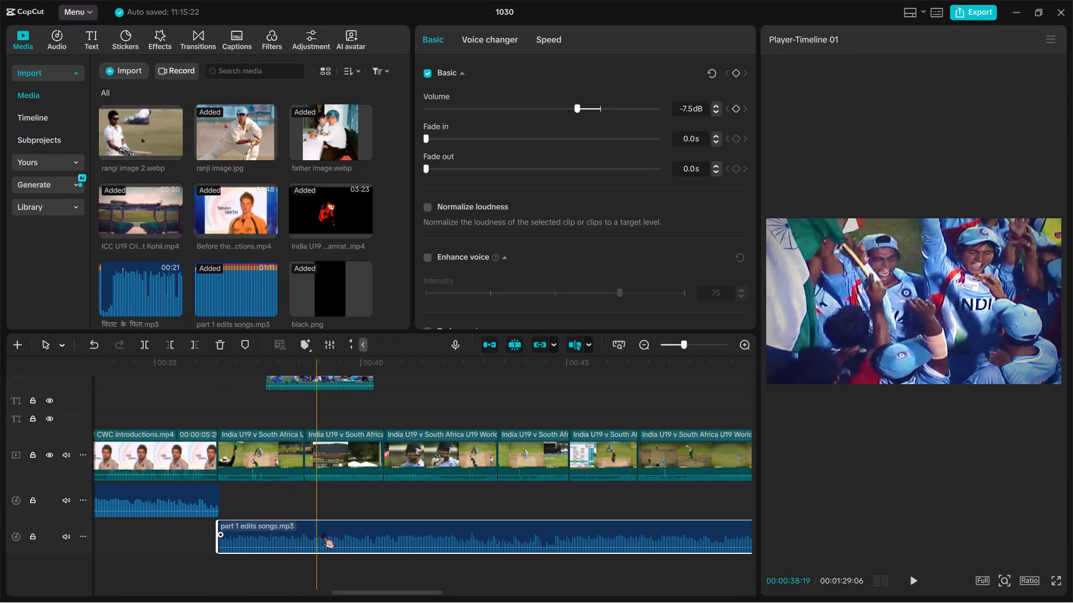
{"action": "left_click_drag", "start_coordinate": [324, 534], "coordinate": [331, 495]}
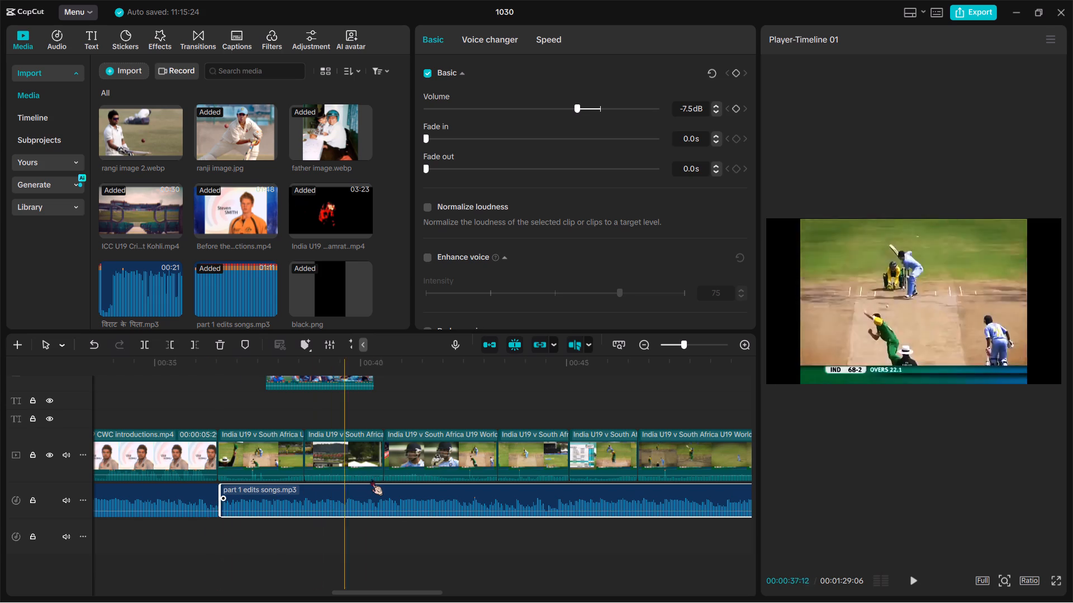
Move the short ICC U19 Cricket World Cup overlay clip onto the main track directly after the final match clip.
{"action": "scroll", "coordinate": [371, 479], "scroll_direction": "down", "scroll_amount": 5, "text": "ctrl"}
{"action": "scroll", "coordinate": [368, 467], "scroll_direction": "up", "scroll_amount": 1}
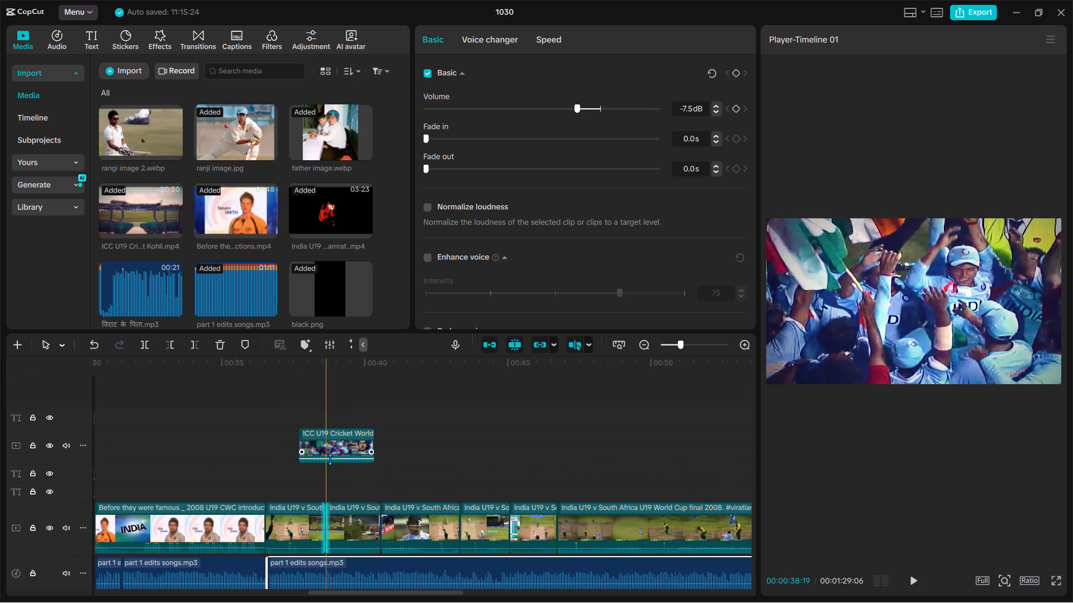
{"action": "left_click", "coordinate": [330, 459]}
{"action": "left_click_drag", "start_coordinate": [333, 447], "coordinate": [758, 588]}
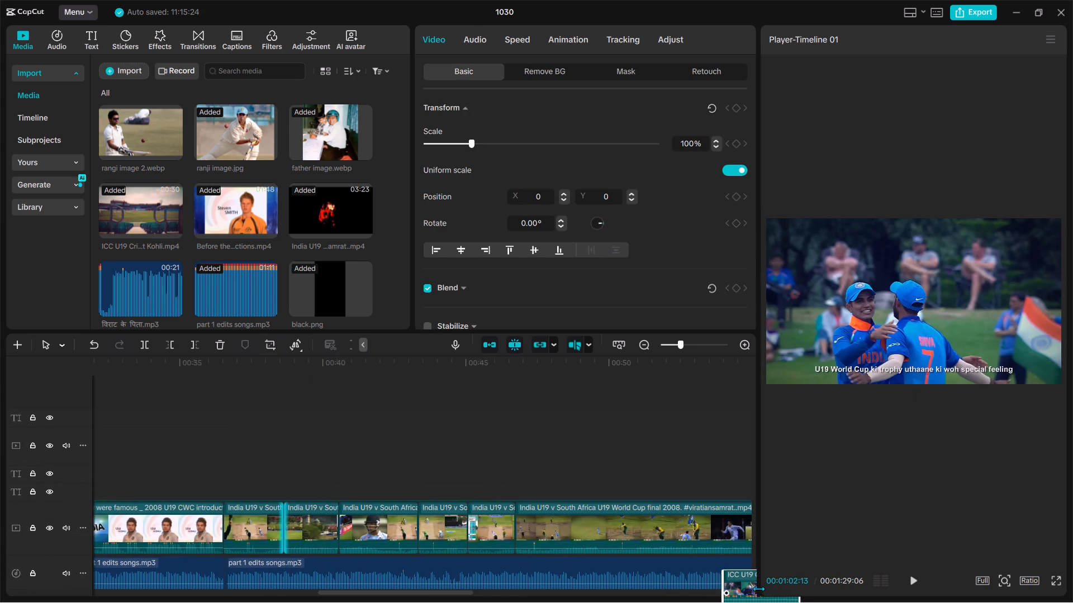
{"action": "left_click_drag", "start_coordinate": [758, 588], "coordinate": [457, 531]}
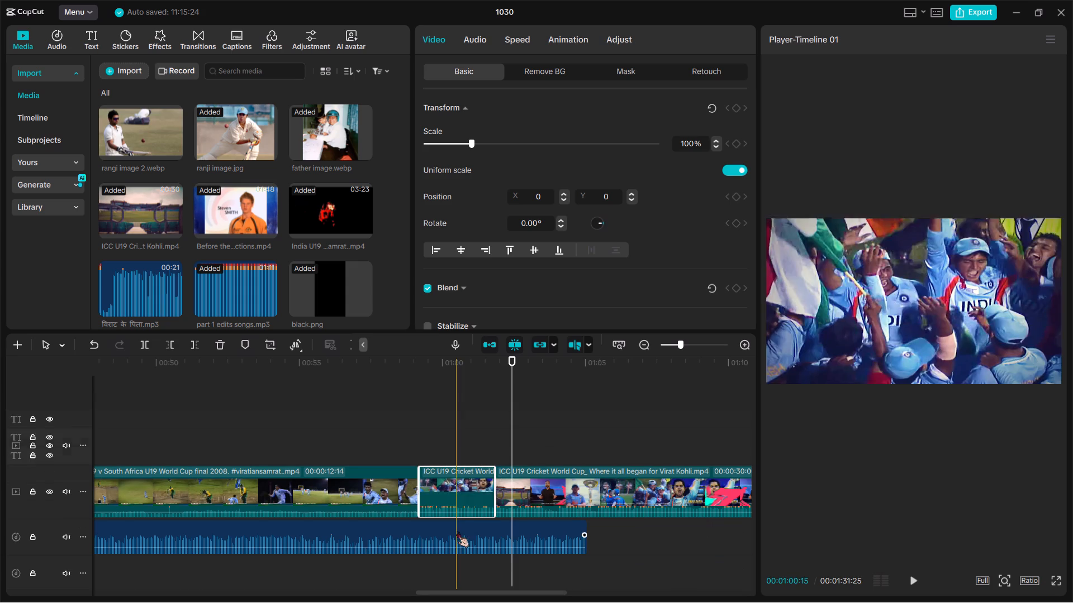
Delete the full 30-second ICC U19 Cricket World Cup clip from the end of the main track.
{"action": "left_click", "coordinate": [569, 488]}
{"action": "key", "text": "BackSpace"}
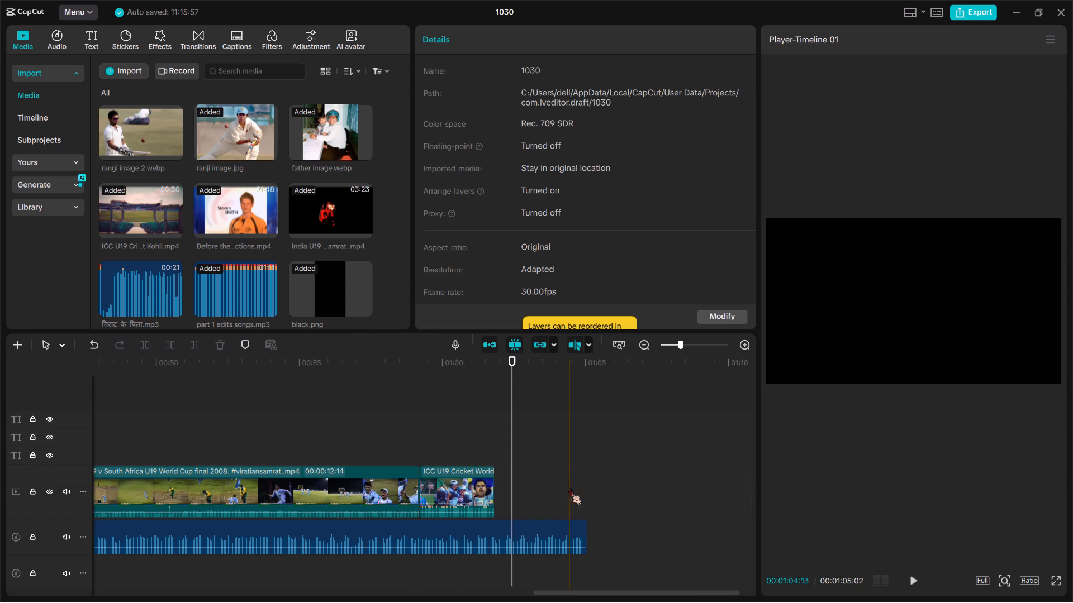
Play back the edit from the father image through the match highlights and recheck the closing Virat Kohli trophy shot.
{"action": "scroll", "coordinate": [569, 488], "scroll_direction": "down", "scroll_amount": 6}
{"action": "scroll", "coordinate": [569, 488], "scroll_direction": "down", "scroll_amount": 6, "text": "ctrl"}
{"action": "key", "text": "space"}
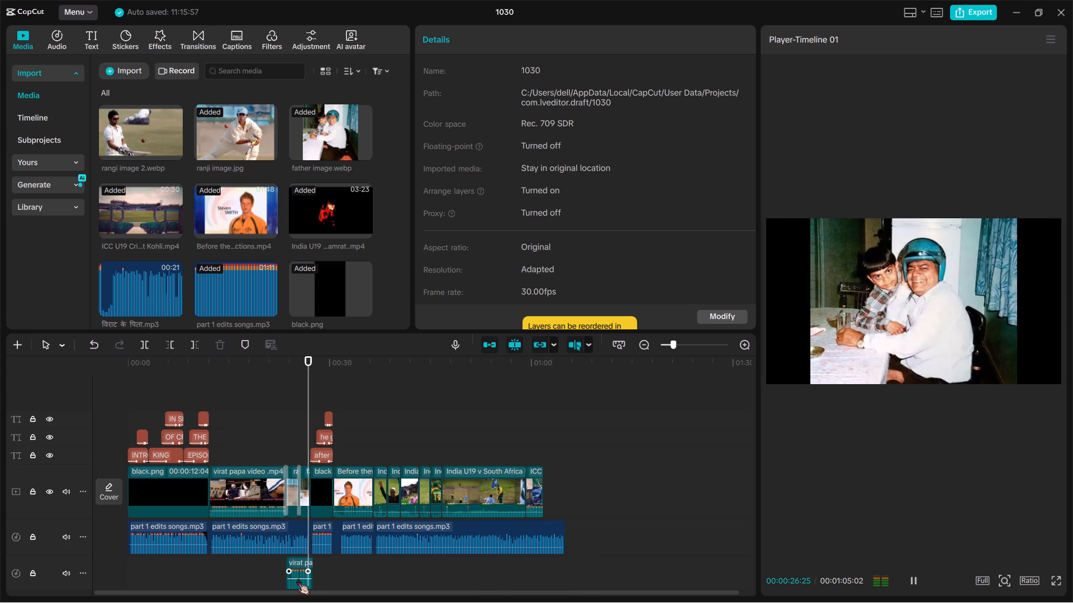
{"action": "scroll", "coordinate": [297, 578], "scroll_direction": "up", "scroll_amount": 7, "text": "ctrl"}
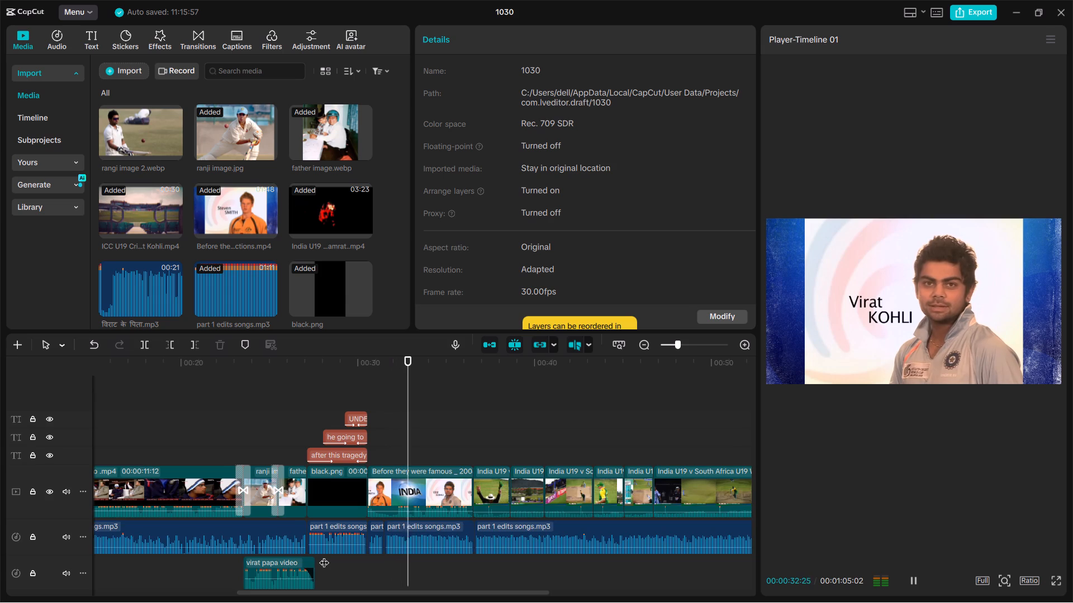
{"action": "scroll", "coordinate": [324, 556], "scroll_direction": "left", "scroll_amount": 1}
{"action": "left_click", "coordinate": [324, 556]}
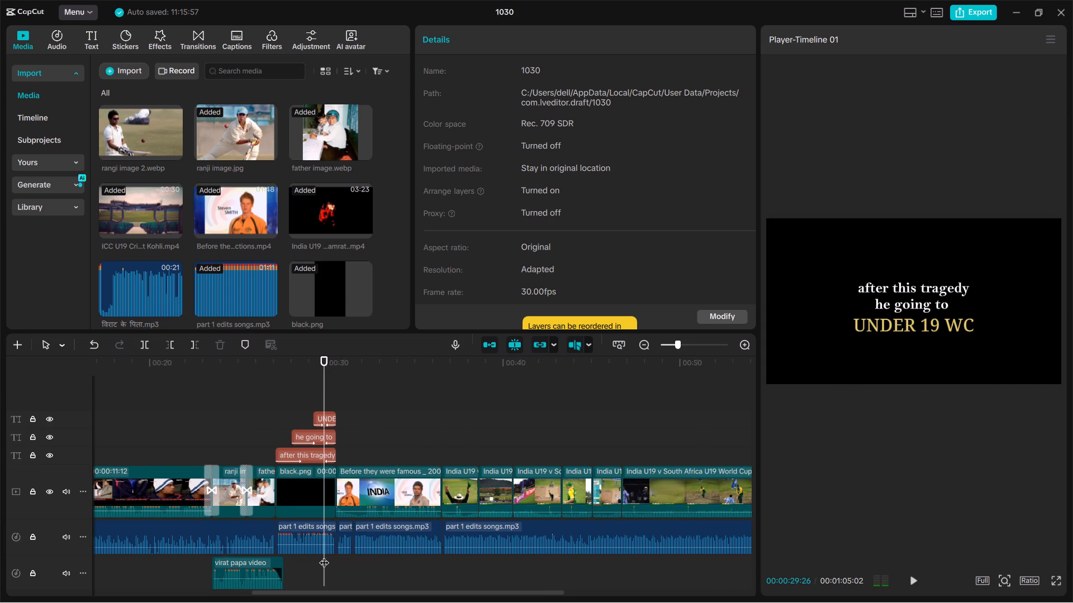
{"action": "key", "text": "space"}
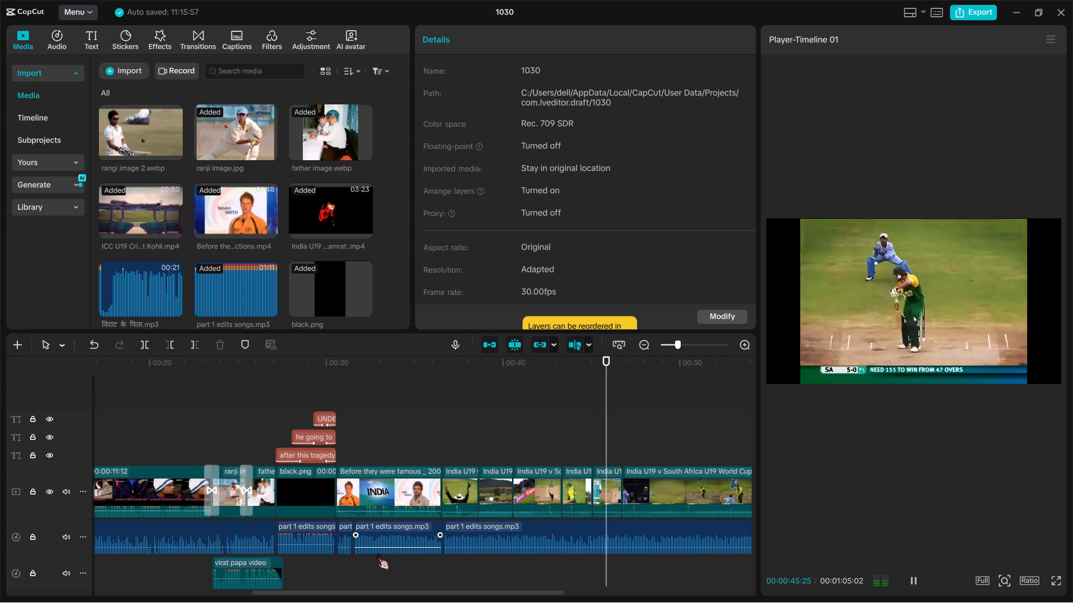
{"action": "scroll", "coordinate": [377, 553], "scroll_direction": "left", "scroll_amount": 1}
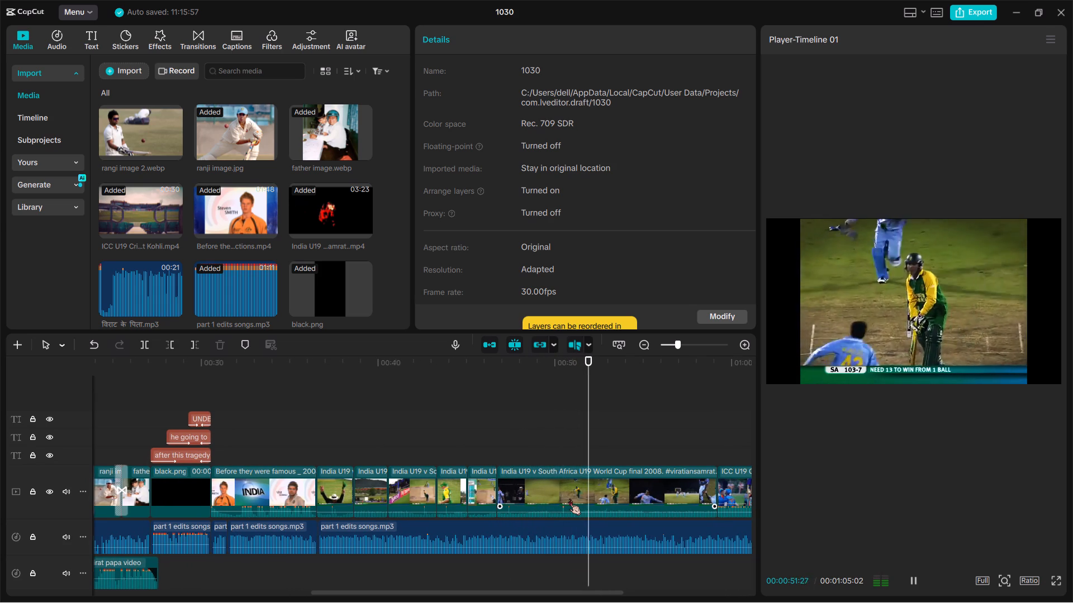
{"action": "scroll", "coordinate": [569, 499], "scroll_direction": "up", "scroll_amount": 9, "text": "ctrl"}
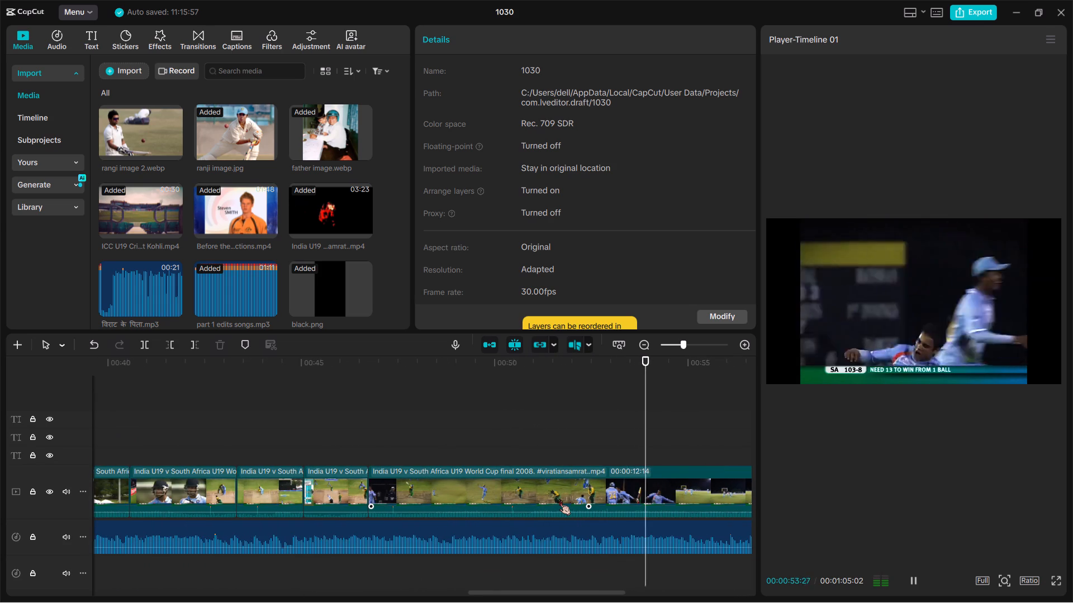
{"action": "scroll", "coordinate": [559, 499], "scroll_direction": "up", "scroll_amount": 3, "text": "ctrl"}
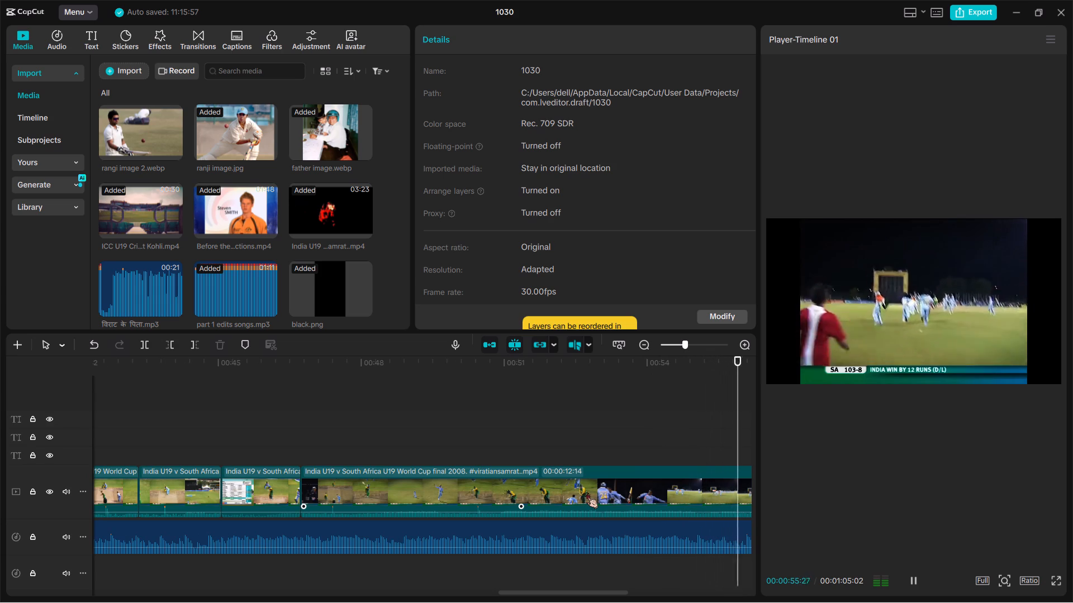
{"action": "key", "text": "space"}
{"action": "key", "text": "space"}
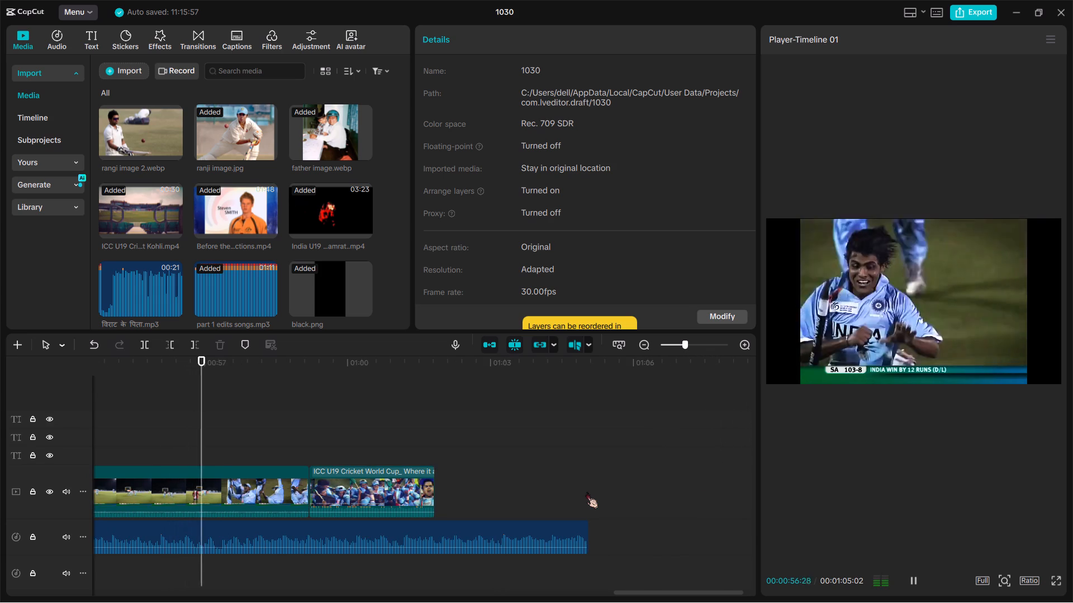
{"action": "key", "text": "space"}
{"action": "key", "text": "space"}
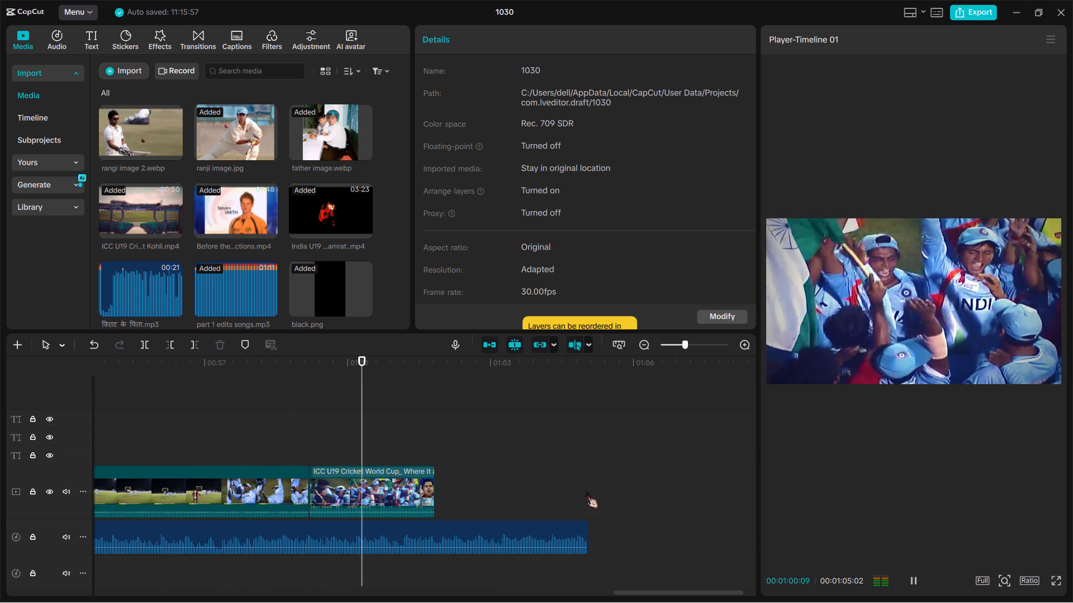
{"action": "key", "text": "space"}
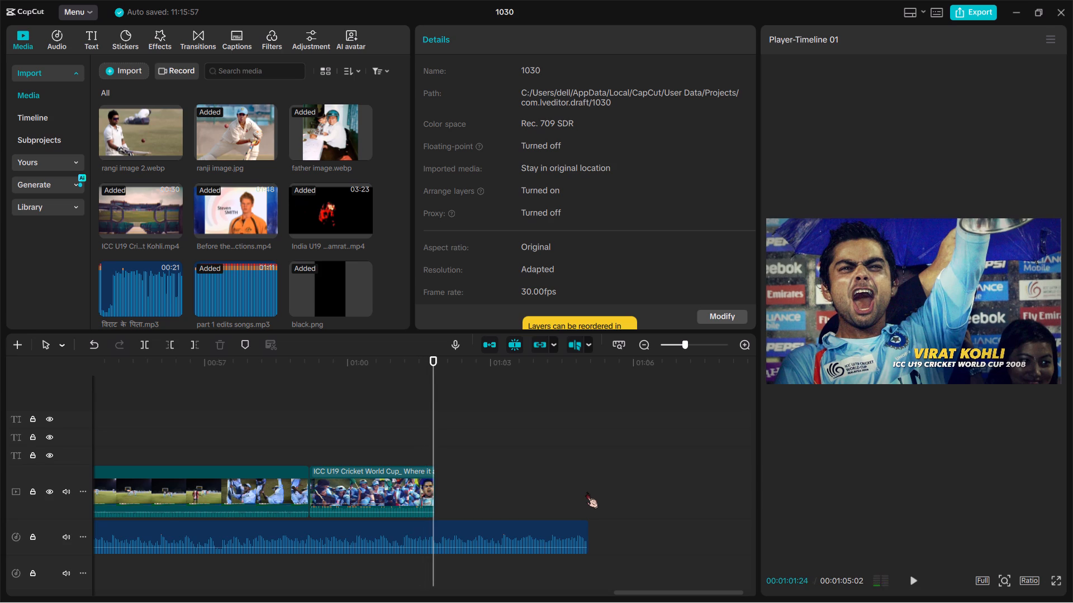
{"action": "key", "text": "space"}
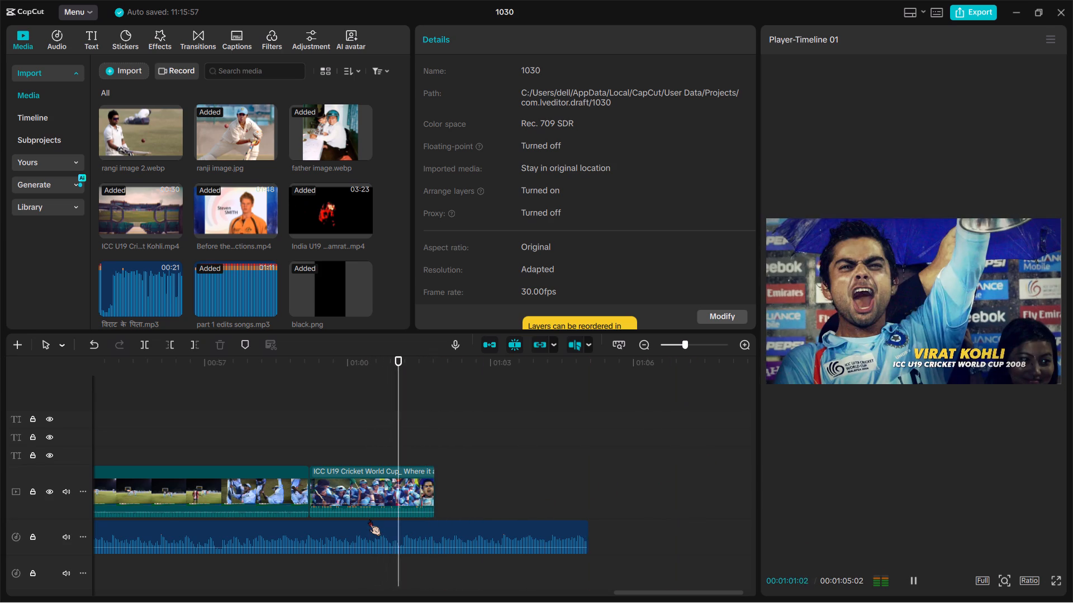
{"action": "key", "text": "space"}
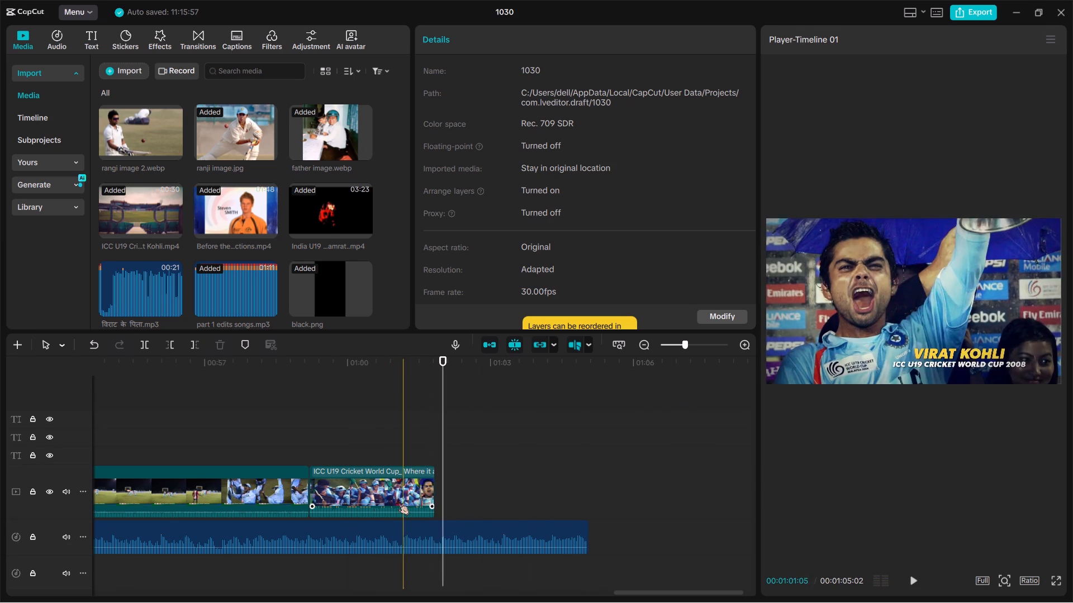
{"action": "key", "text": "space"}
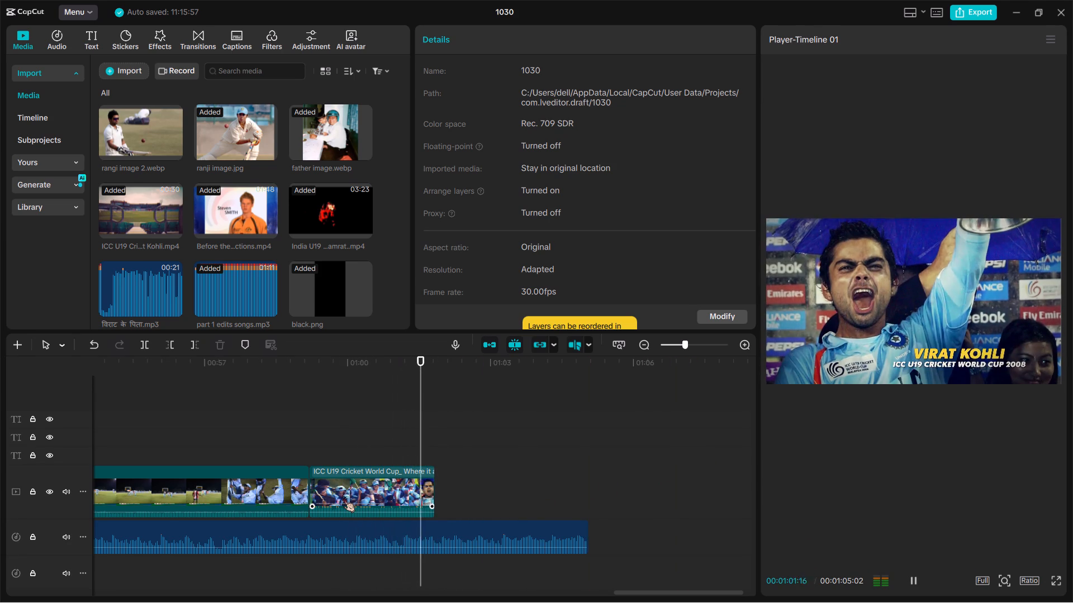
{"action": "key", "text": "space"}
Split the final match clip at about 00:00:51:09, during the last-ball wicket at 103-7.
{"action": "scroll", "coordinate": [343, 496], "scroll_direction": "up", "scroll_amount": 8, "text": "ctrl"}
{"action": "scroll", "coordinate": [343, 496], "scroll_direction": "right", "scroll_amount": 1}
{"action": "scroll", "coordinate": [343, 496], "scroll_direction": "up", "scroll_amount": 5, "text": "ctrl"}
{"action": "scroll", "coordinate": [343, 496], "scroll_direction": "right", "scroll_amount": 3}
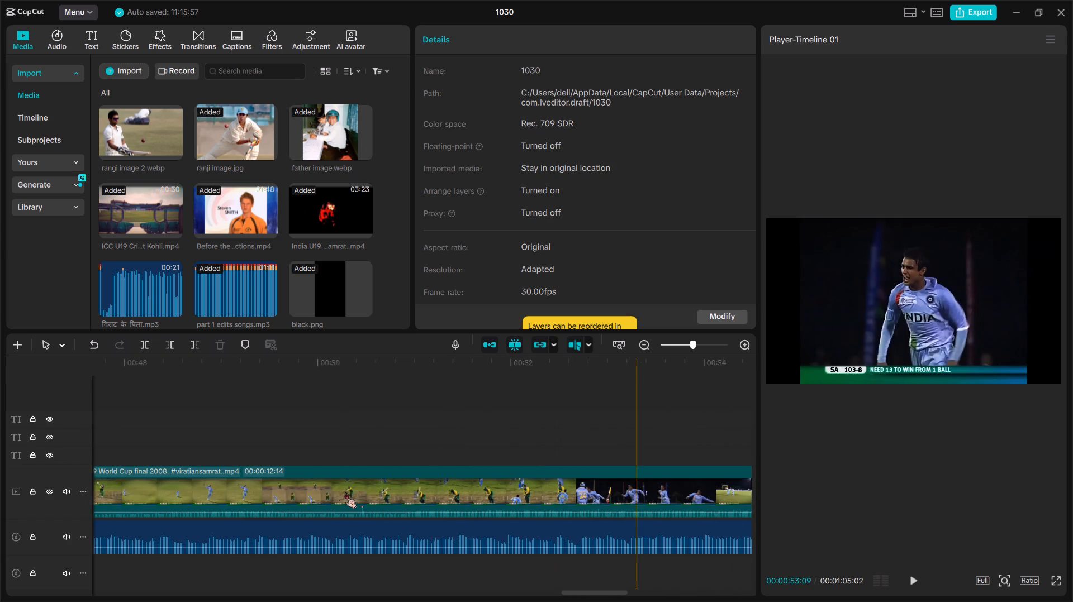
{"action": "key", "text": "space"}
{"action": "key", "text": "space"}
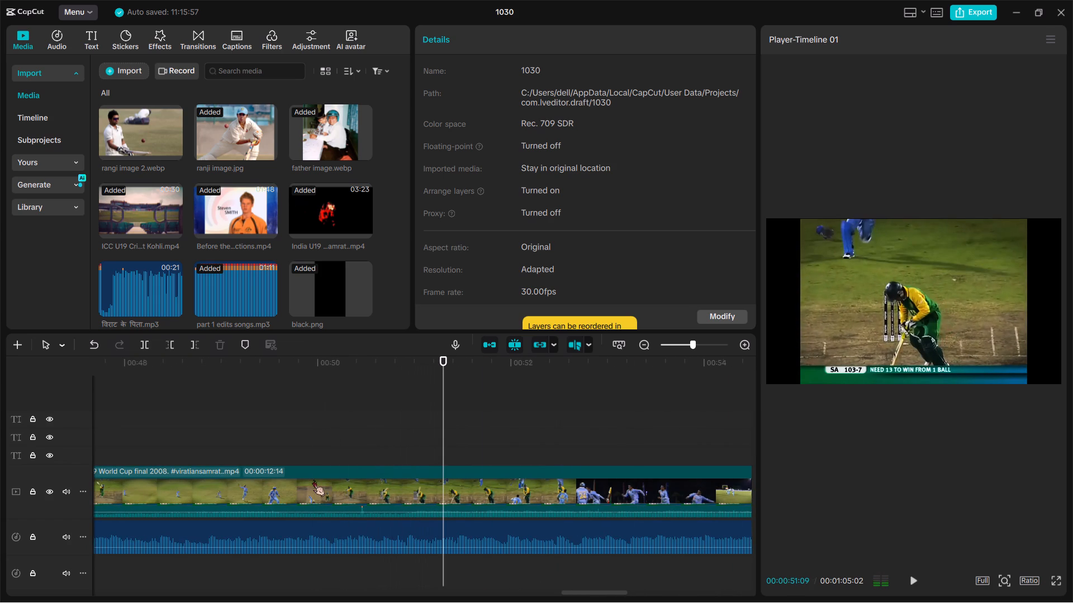
{"action": "key", "text": "ctrl+b"}
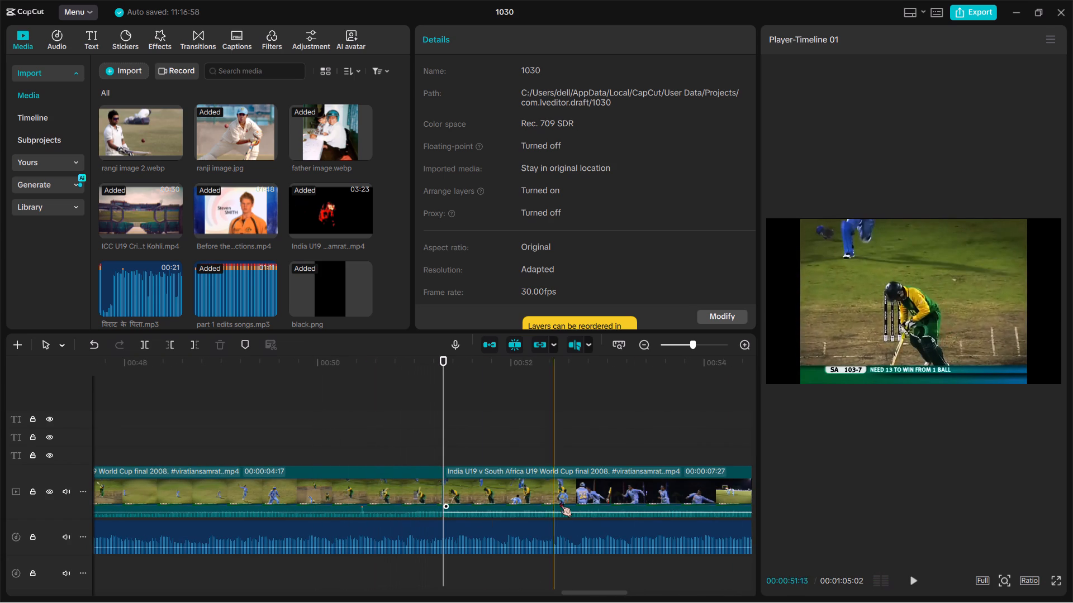
Split the final match clip at about 00:00:54:03 and delete the section between the last-ball wicket and the flag-waving shot.
{"action": "scroll", "coordinate": [578, 498], "scroll_direction": "left", "scroll_amount": 1}
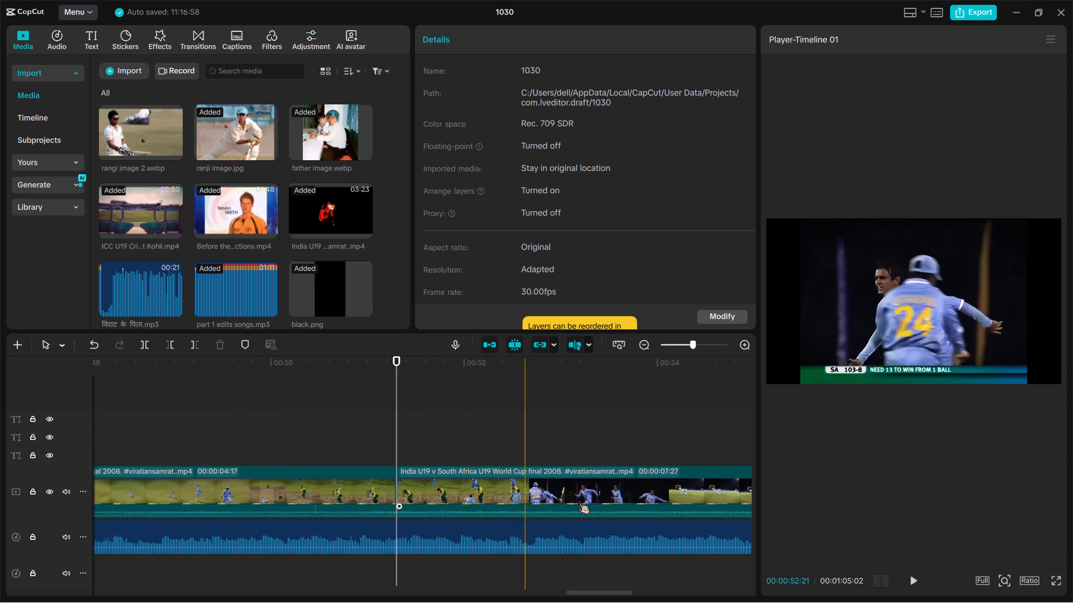
{"action": "scroll", "coordinate": [578, 498], "scroll_direction": "left", "scroll_amount": 1}
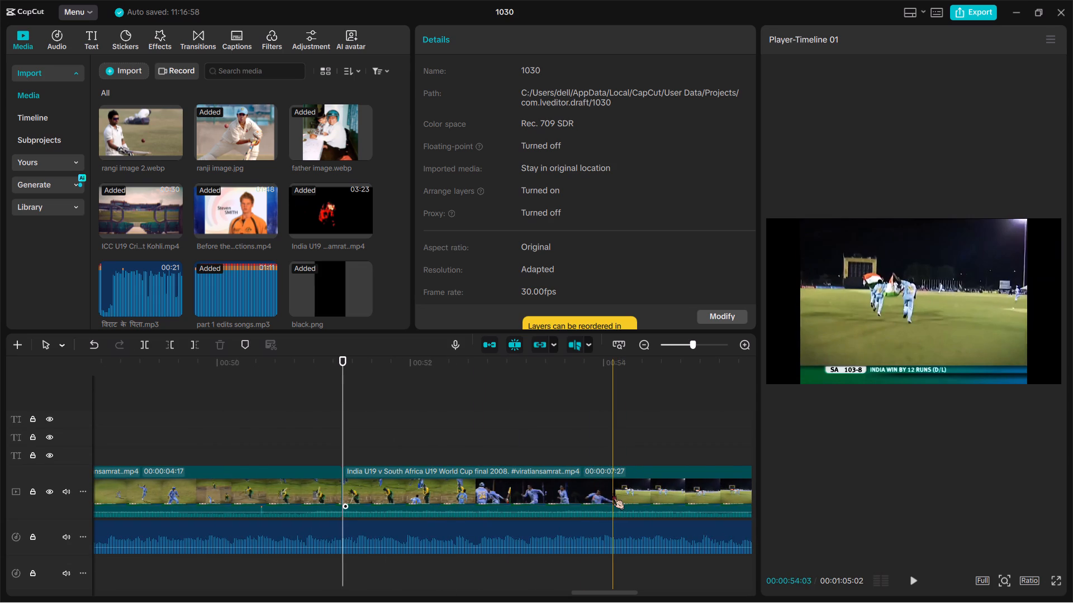
{"action": "key", "text": "ctrl+b"}
{"action": "left_click", "coordinate": [543, 480]}
{"action": "key", "text": "BackSpace"}
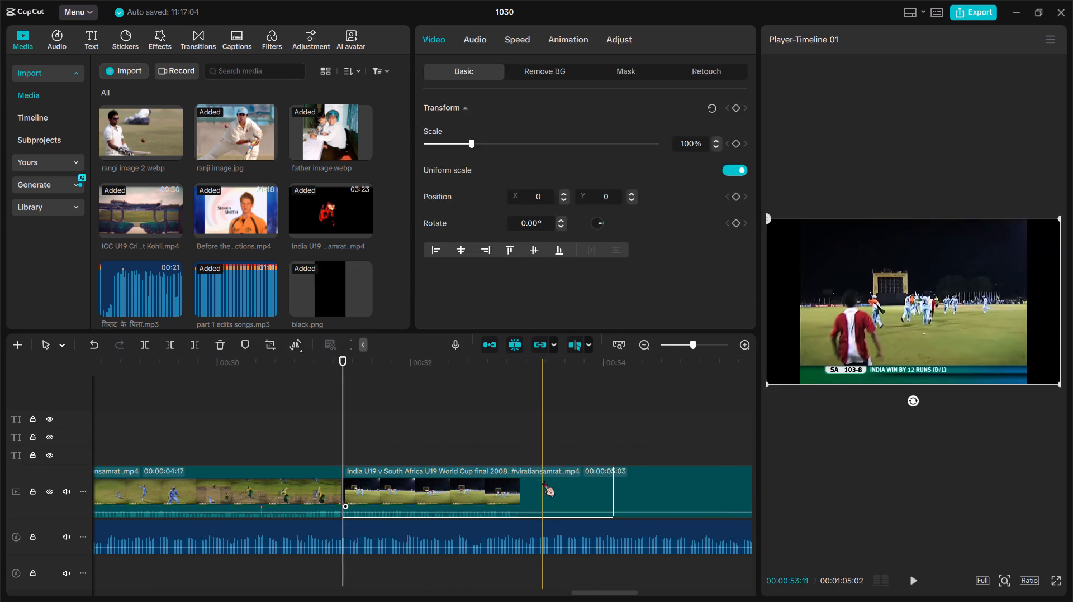
Play the winning celebration and trim the end of the final match clip at about 00:00:55:28.
{"action": "key", "text": "space"}
{"action": "scroll", "coordinate": [329, 513], "scroll_direction": "left", "scroll_amount": 1}
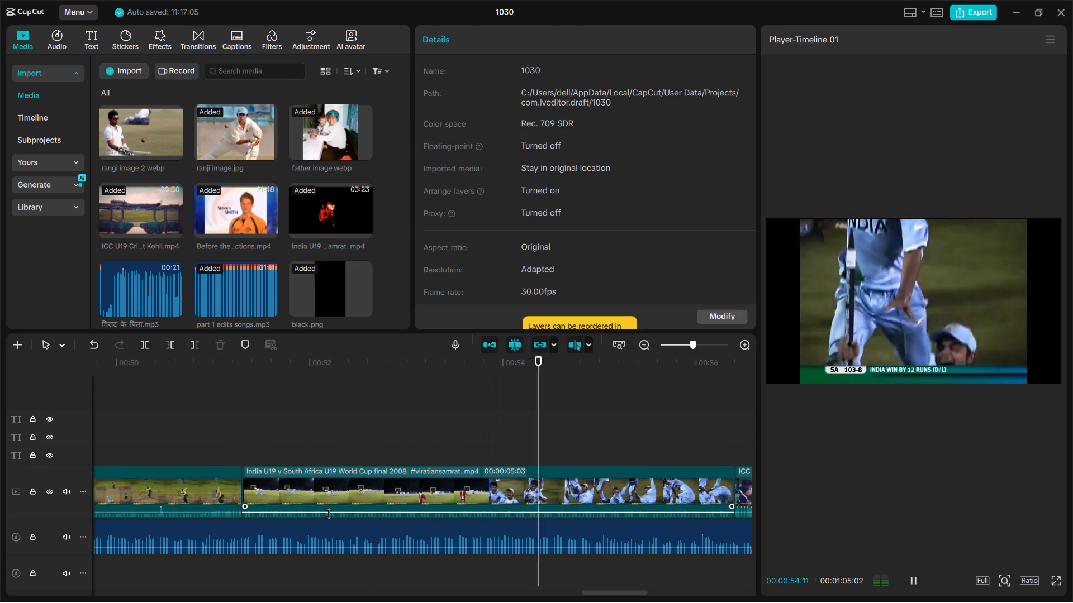
{"action": "key", "text": "space"}
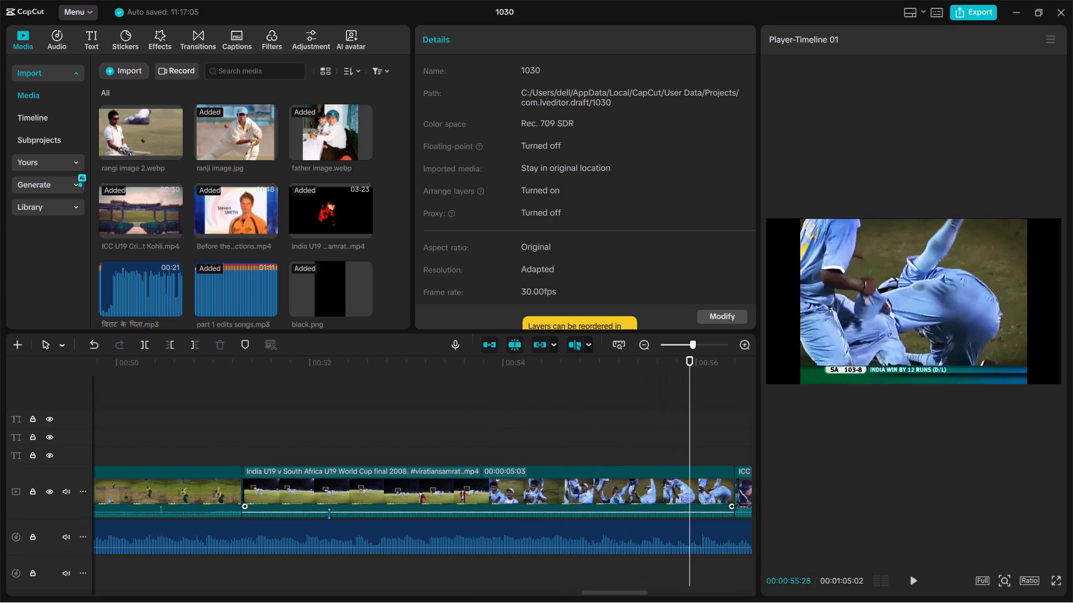
{"action": "key", "text": "w"}
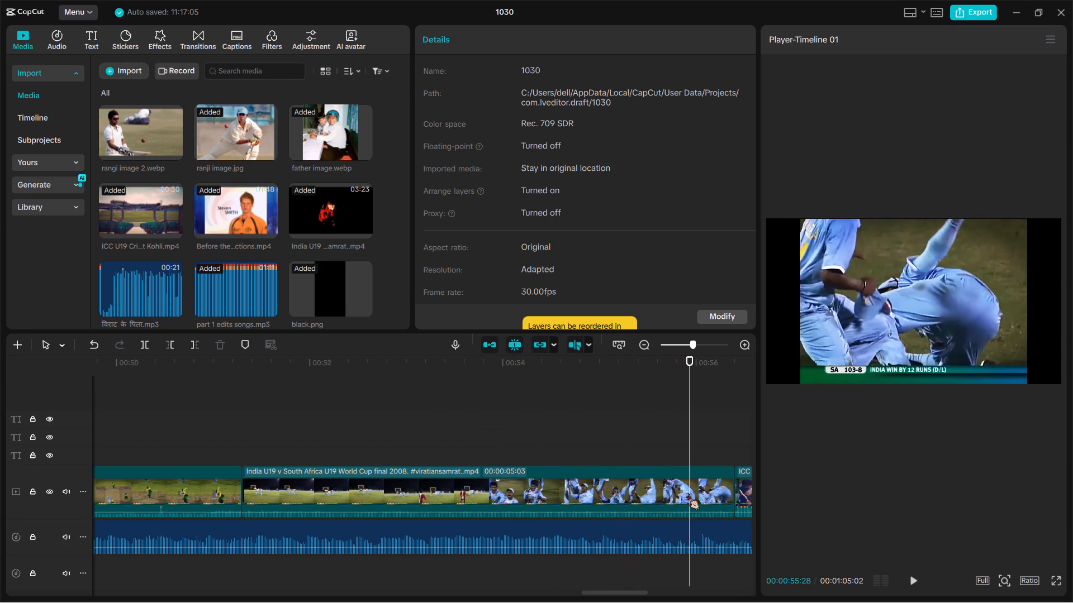
Play back the ending repeatedly, checking the cut to the ICC team celebration and Kohli's closing trophy shot.
{"action": "key", "text": "space"}
{"action": "scroll", "coordinate": [687, 487], "scroll_direction": "left", "scroll_amount": 1}
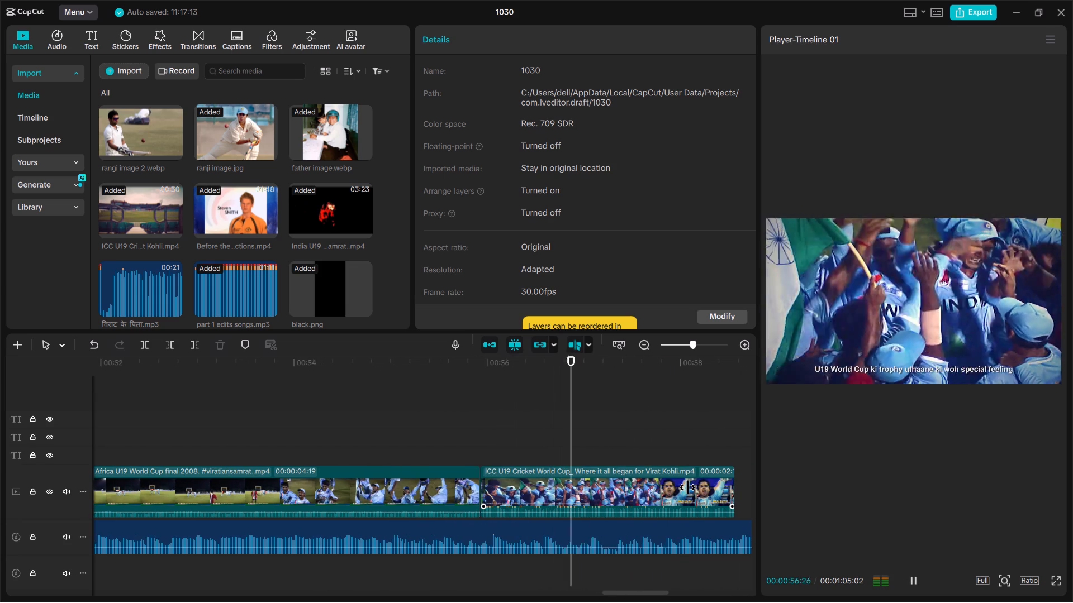
{"action": "key", "text": "space"}
{"action": "key", "text": "space"}
{"action": "key", "text": "space"}
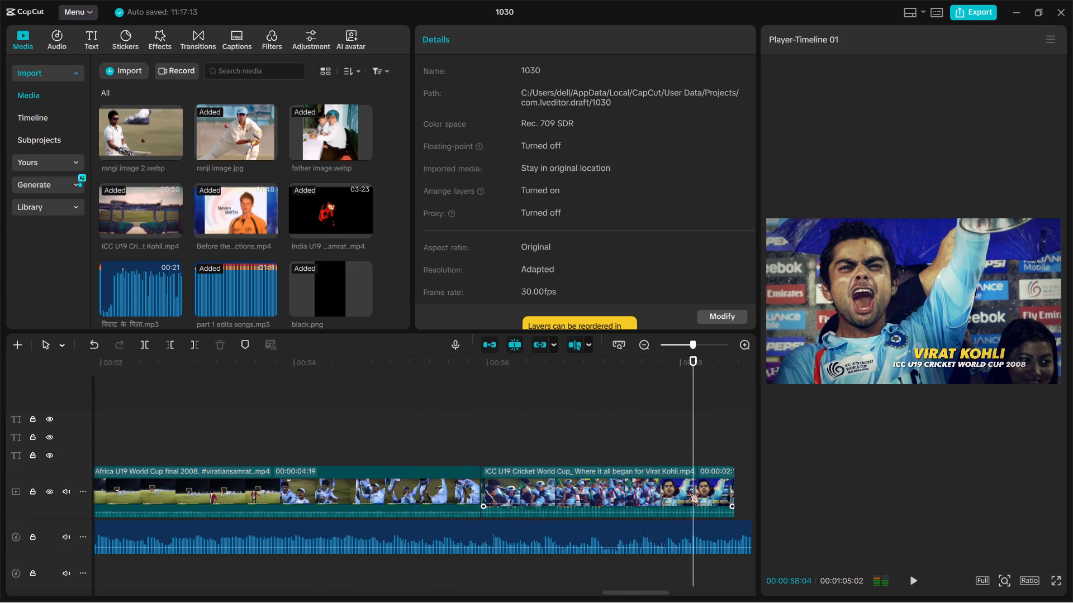
{"action": "scroll", "coordinate": [687, 487], "scroll_direction": "left", "scroll_amount": 1}
{"action": "scroll", "coordinate": [687, 487], "scroll_direction": "down", "scroll_amount": 11, "text": "ctrl"}
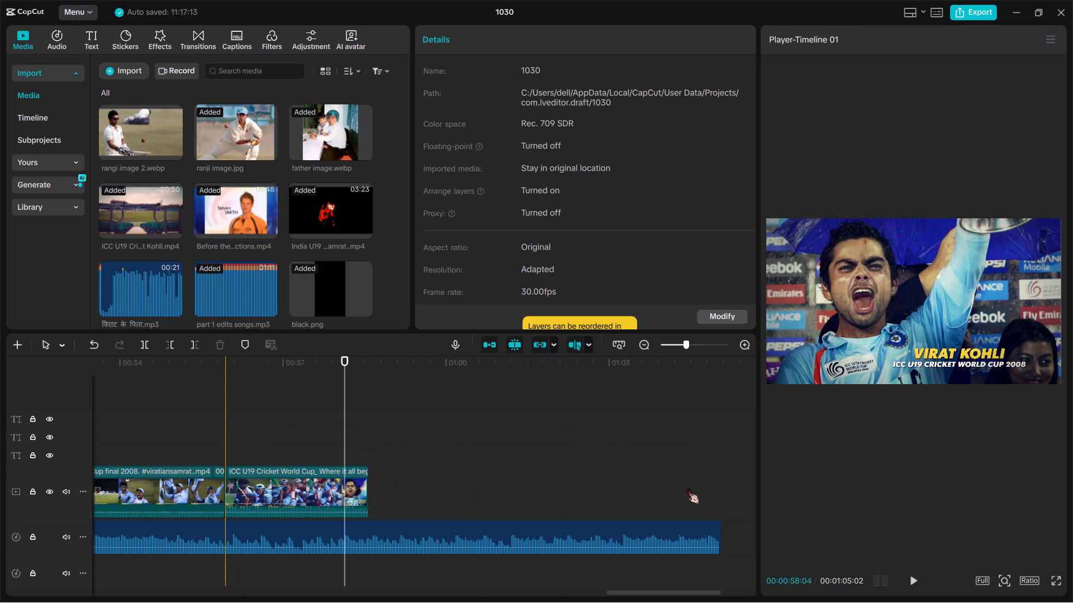
{"action": "right_click", "coordinate": [687, 487]}
{"action": "left_click", "coordinate": [289, 388]}
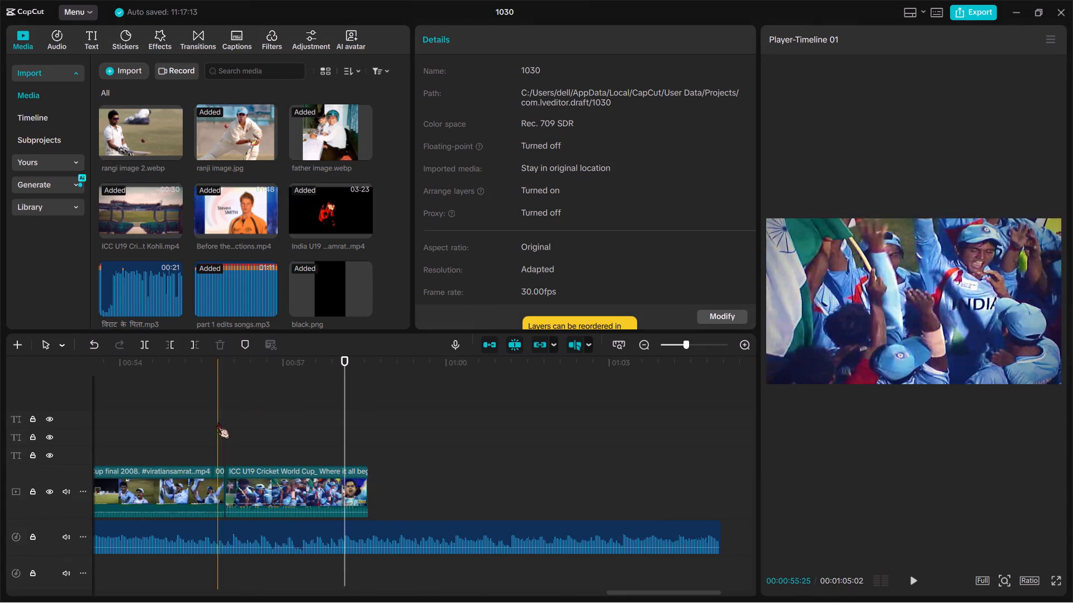
{"action": "key", "text": "space"}
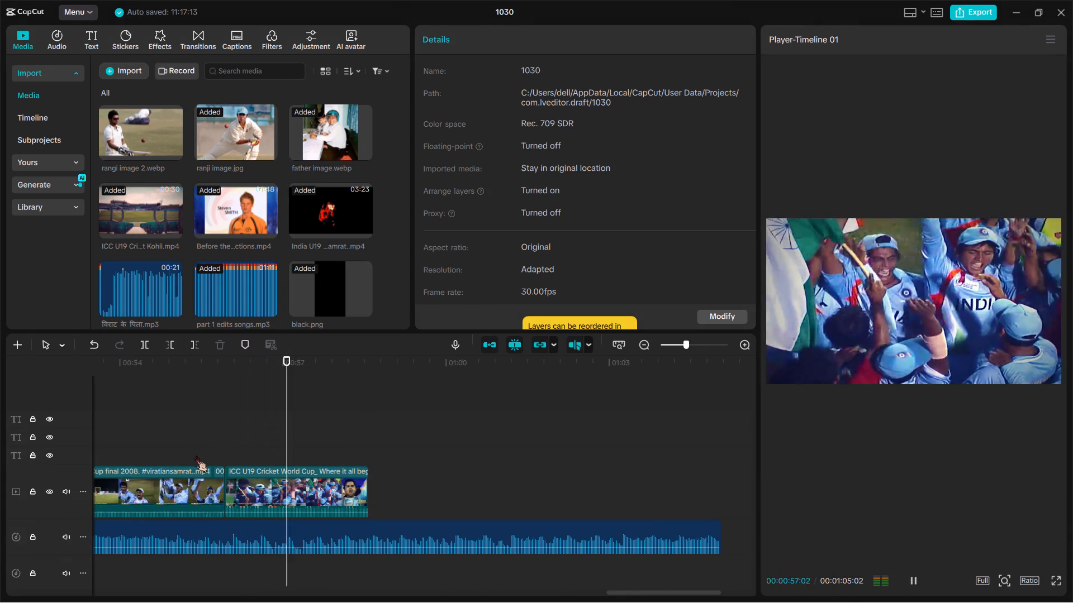
{"action": "key", "text": "space"}
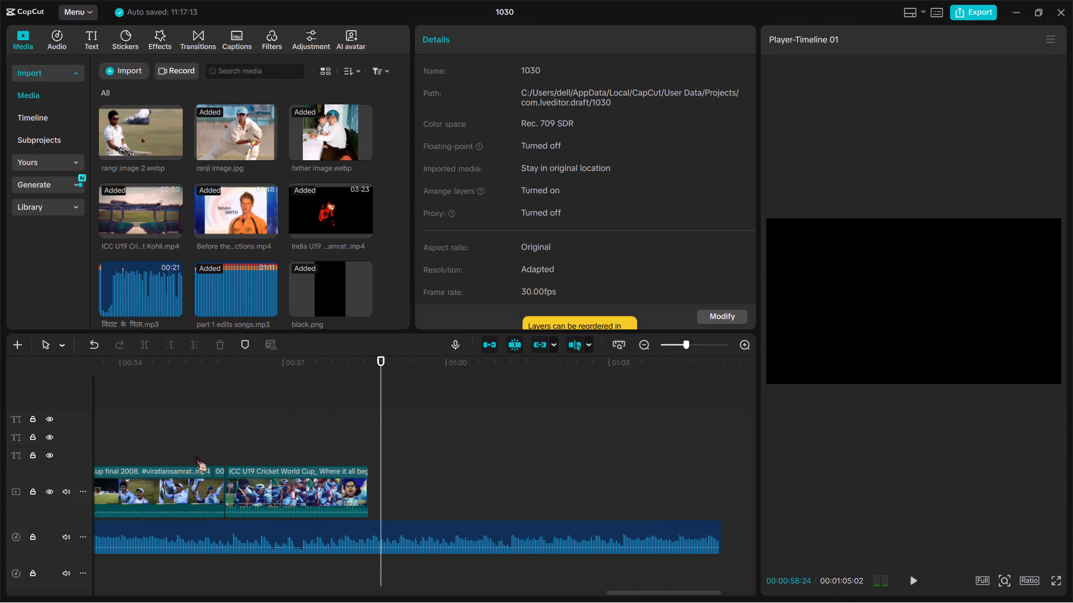
{"action": "key", "text": "space"}
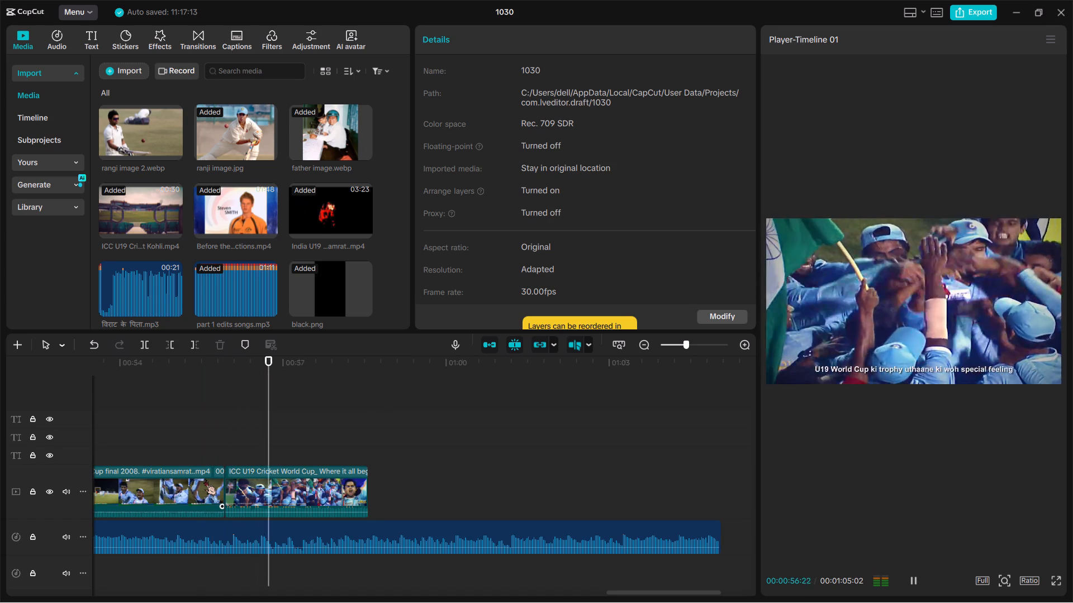
{"action": "key", "text": "space"}
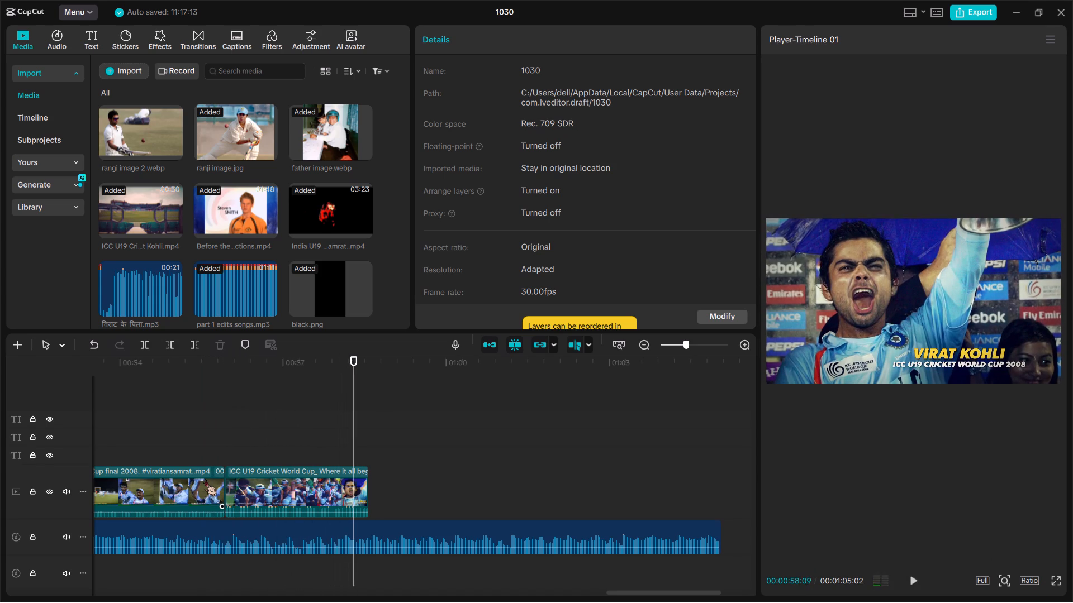
{"action": "key", "text": "space"}
{"action": "key", "text": "space"}
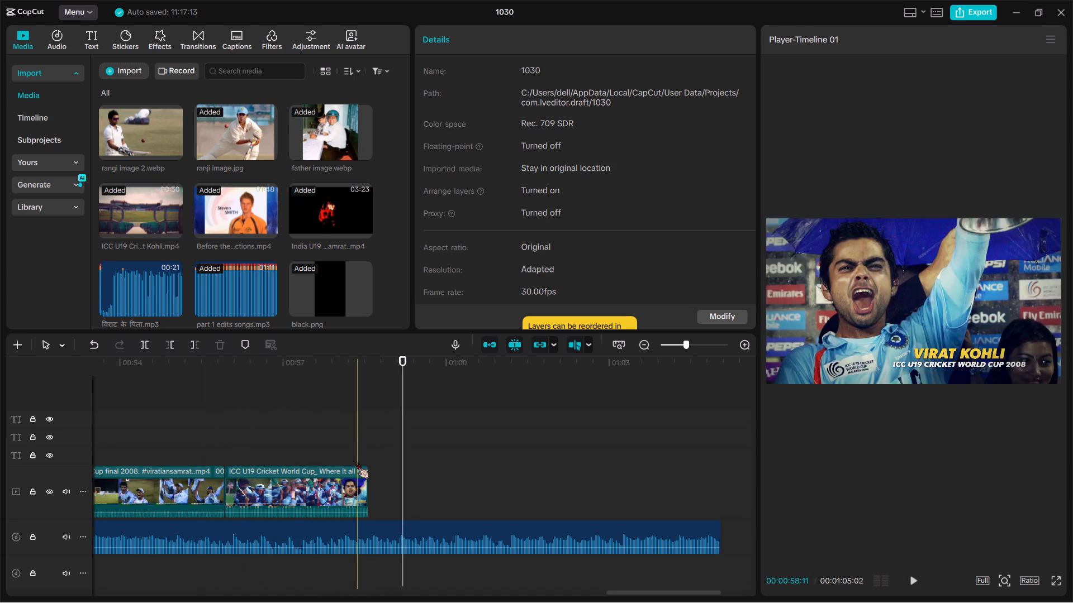
Extend the end of the ICC U19 Cricket World Cup clip to a duration of 00:00:04:04 and preview it.
{"action": "left_click_drag", "start_coordinate": [366, 486], "coordinate": [401, 495]}
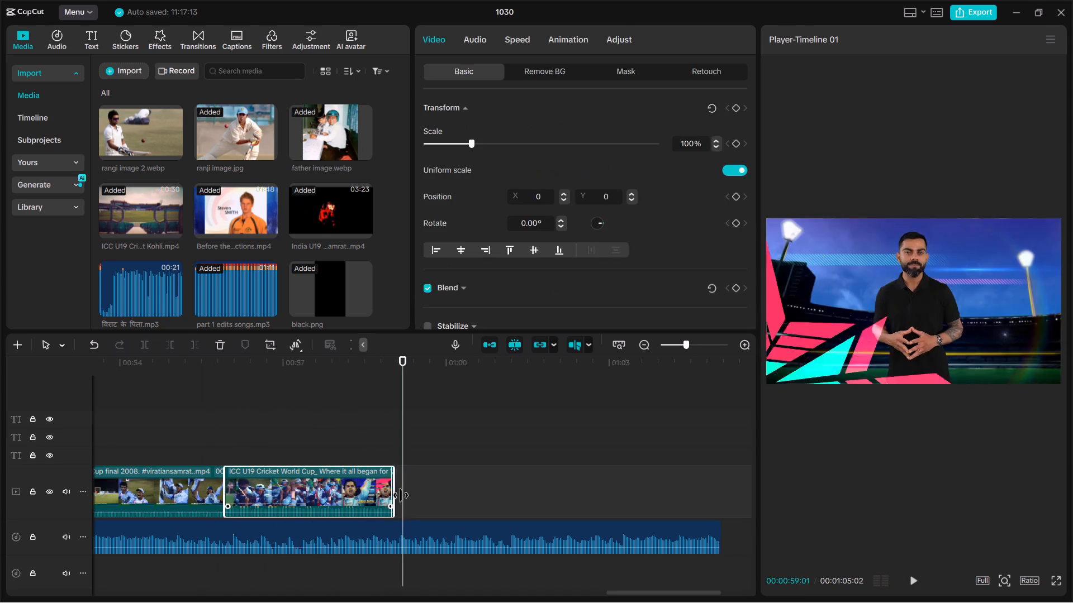
{"action": "left_click_drag", "start_coordinate": [401, 495], "coordinate": [413, 500]}
{"action": "key", "text": "space"}
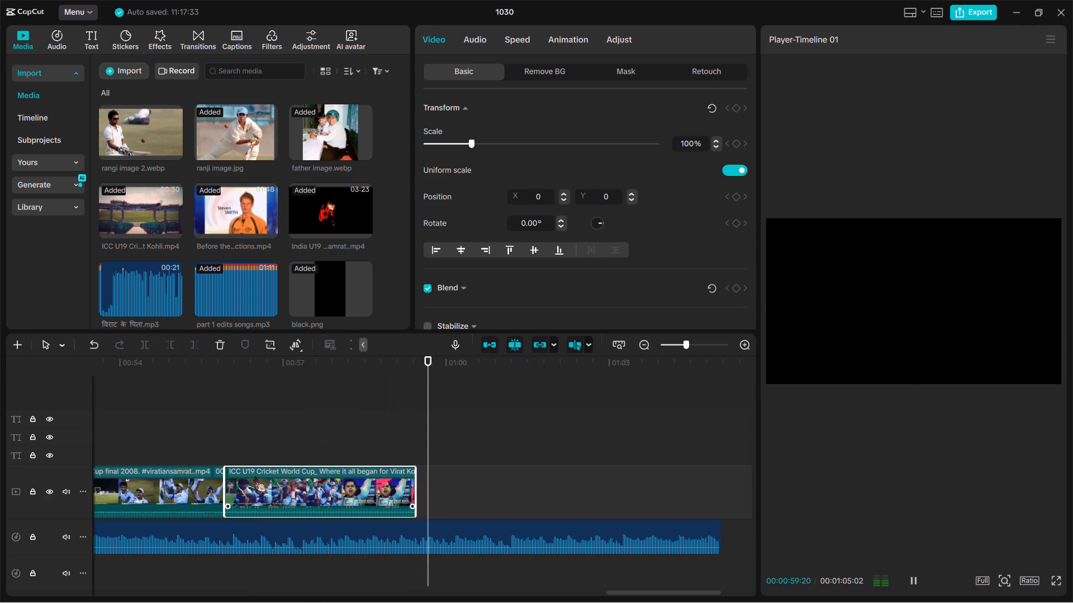
{"action": "key", "text": "space"}
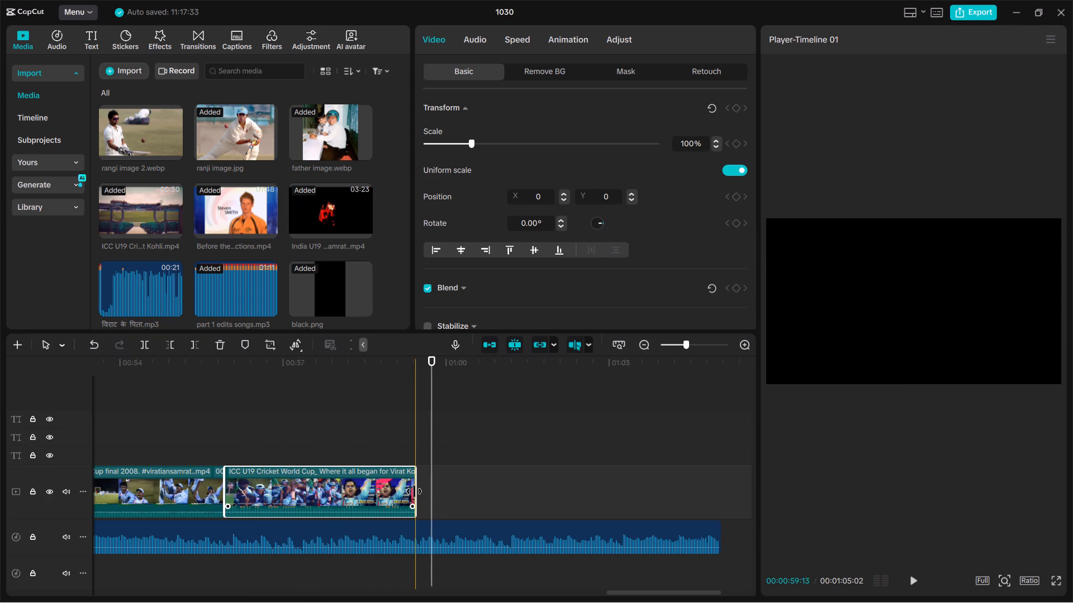
{"action": "left_click_drag", "start_coordinate": [414, 491], "coordinate": [449, 499]}
{"action": "key", "text": "space"}
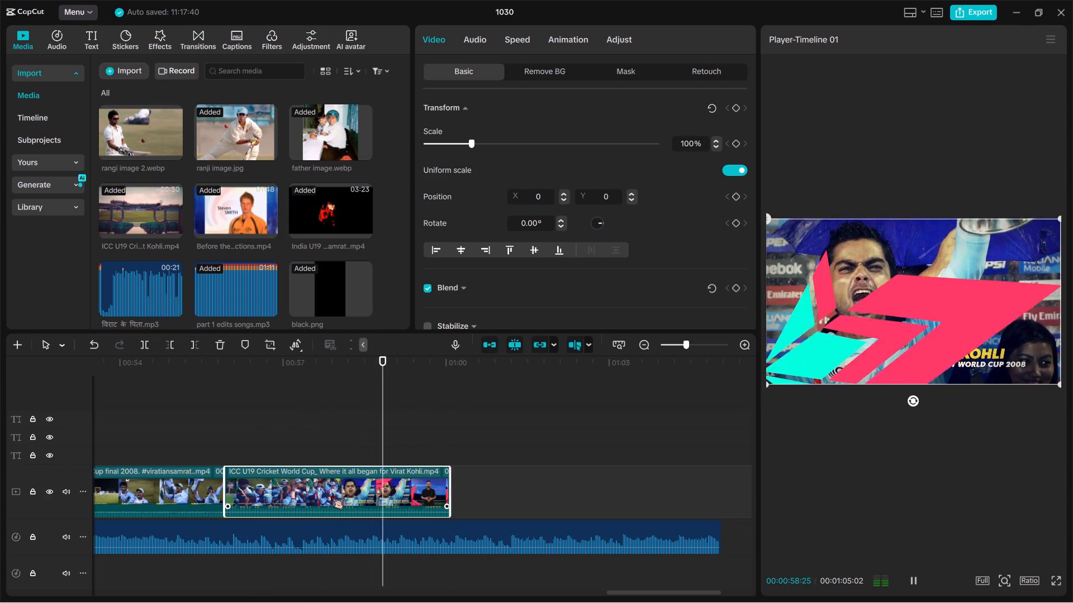
{"action": "key", "text": "space"}
Split the ICC clip at about 00:00:58:18, where the pink transition begins, and extract the audio from the second part.
{"action": "scroll", "coordinate": [331, 493], "scroll_direction": "up", "scroll_amount": 10, "text": "ctrl"}
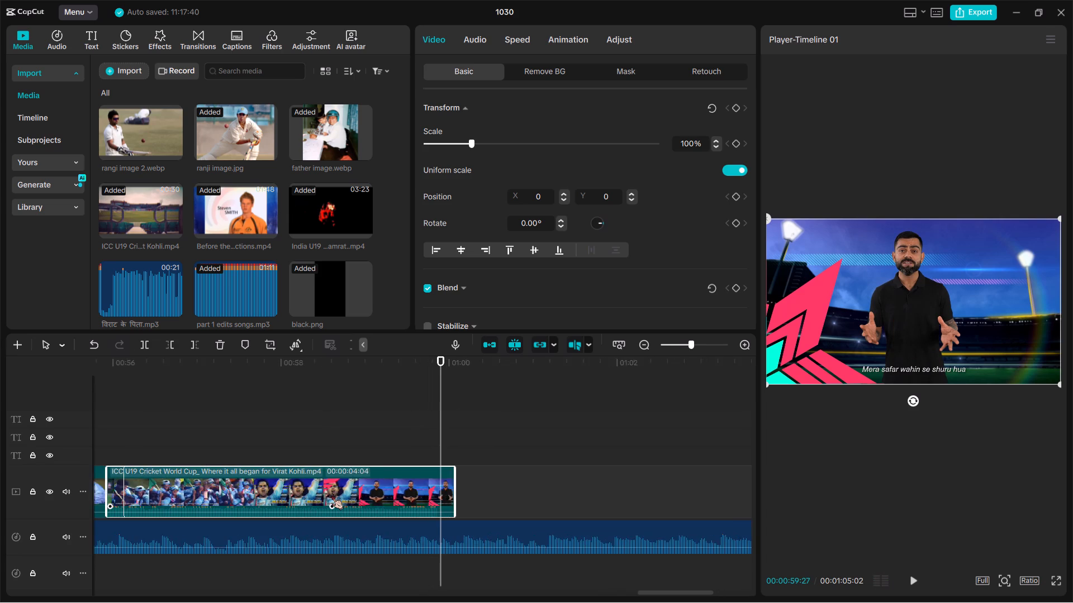
{"action": "scroll", "coordinate": [331, 493], "scroll_direction": "up", "scroll_amount": 5, "text": "ctrl"}
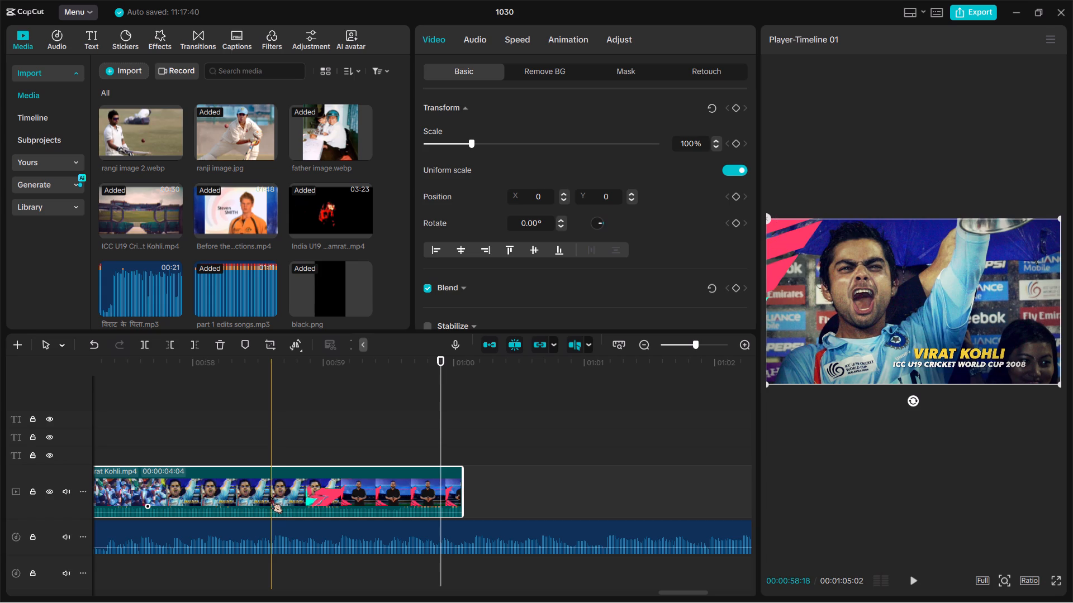
{"action": "key", "text": "ctrl+b"}
{"action": "left_click", "coordinate": [286, 495]}
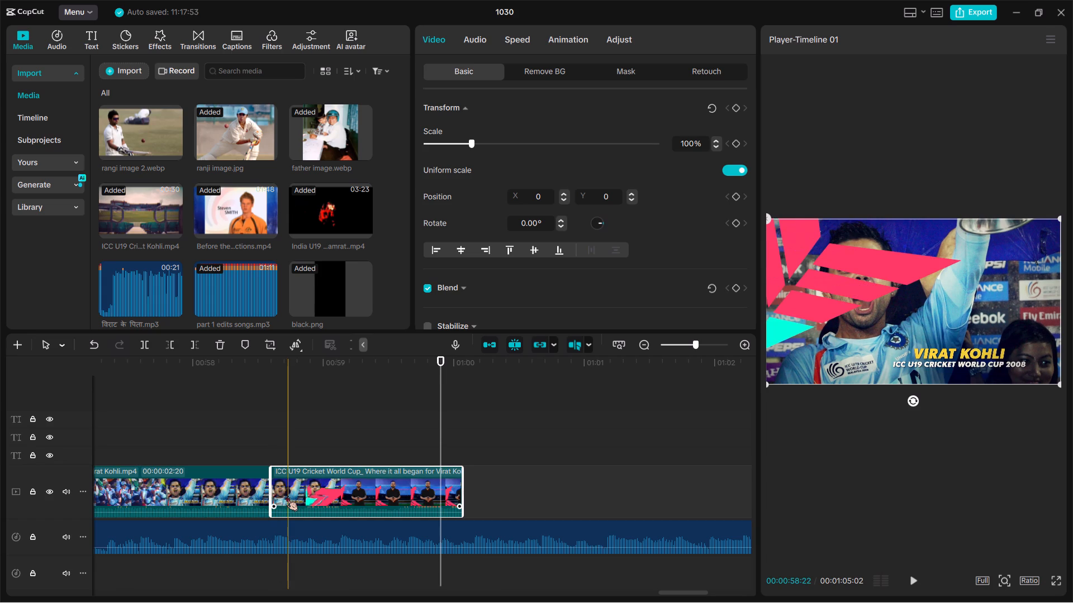
{"action": "right_click", "coordinate": [286, 495]}
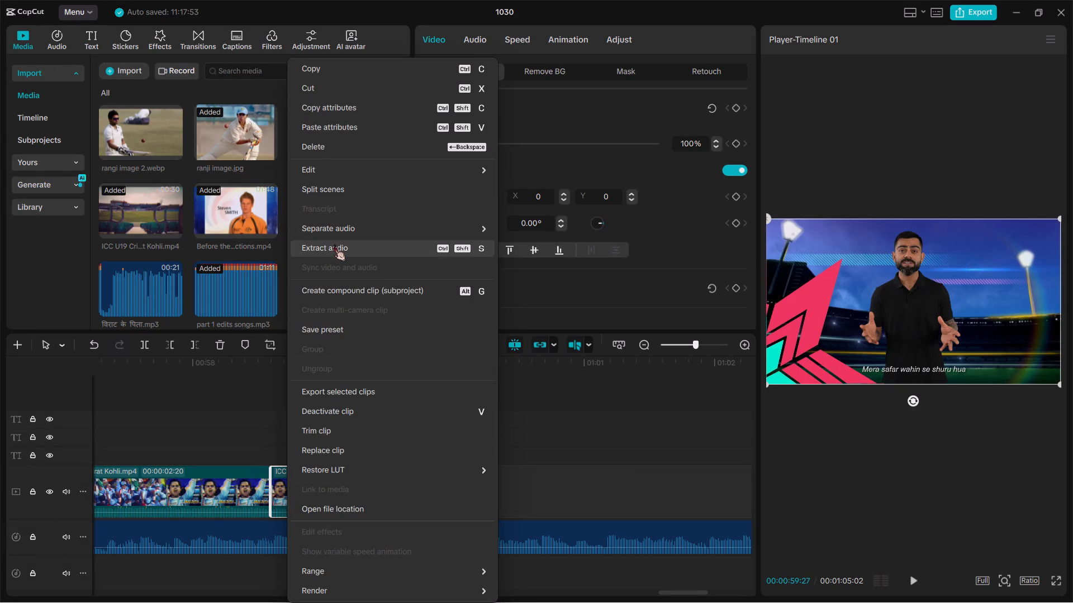
{"action": "left_click", "coordinate": [334, 245]}
Move the extracted ICC audio about one second earlier, under Kohli's trophy shot.
{"action": "key", "text": "space"}
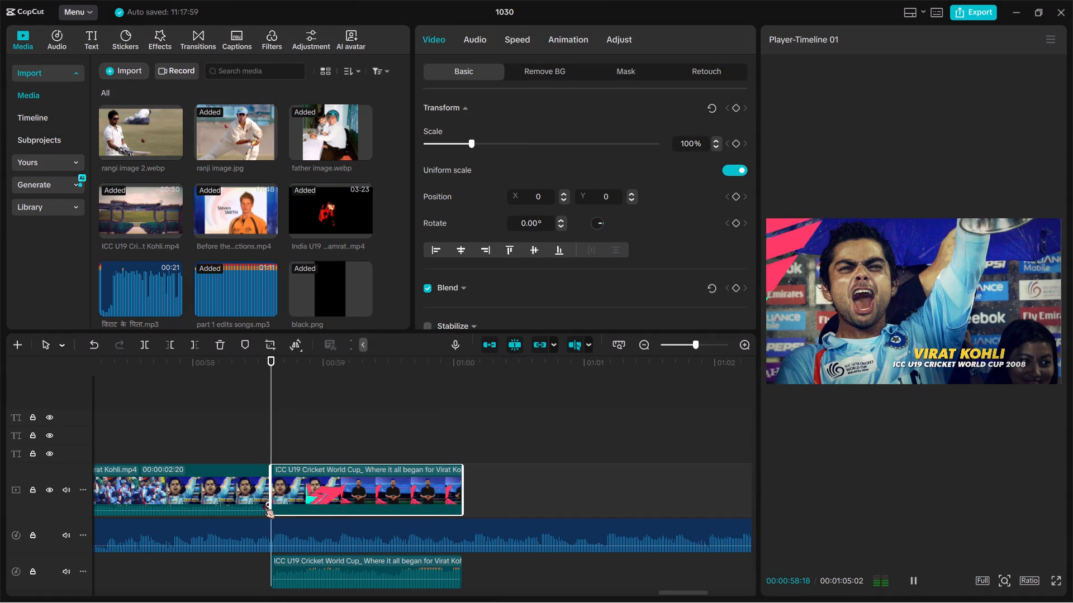
{"action": "key", "text": "space"}
{"action": "left_click", "coordinate": [286, 498]}
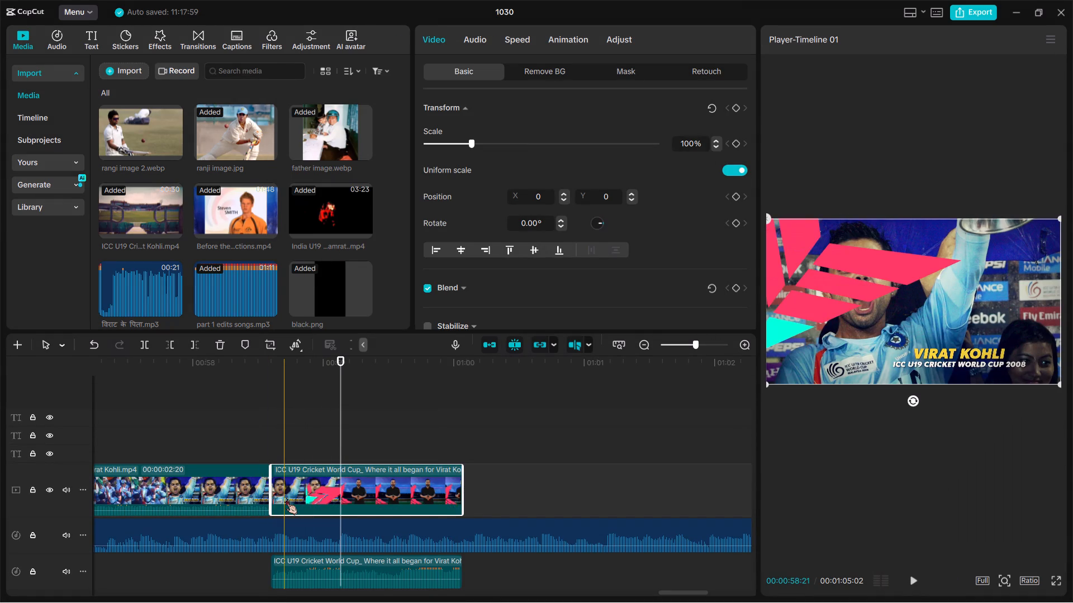
{"action": "double_click", "coordinate": [286, 498]}
{"action": "left_click_drag", "start_coordinate": [286, 498], "coordinate": [338, 500]}
{"action": "left_click", "coordinate": [349, 580]}
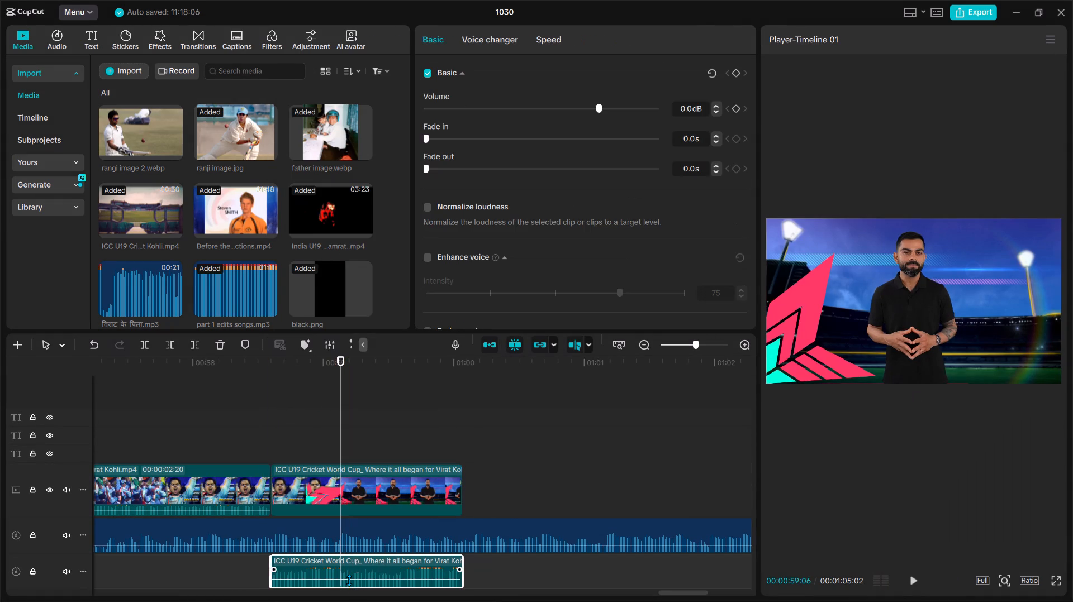
{"action": "left_click_drag", "start_coordinate": [344, 575], "coordinate": [210, 575]}
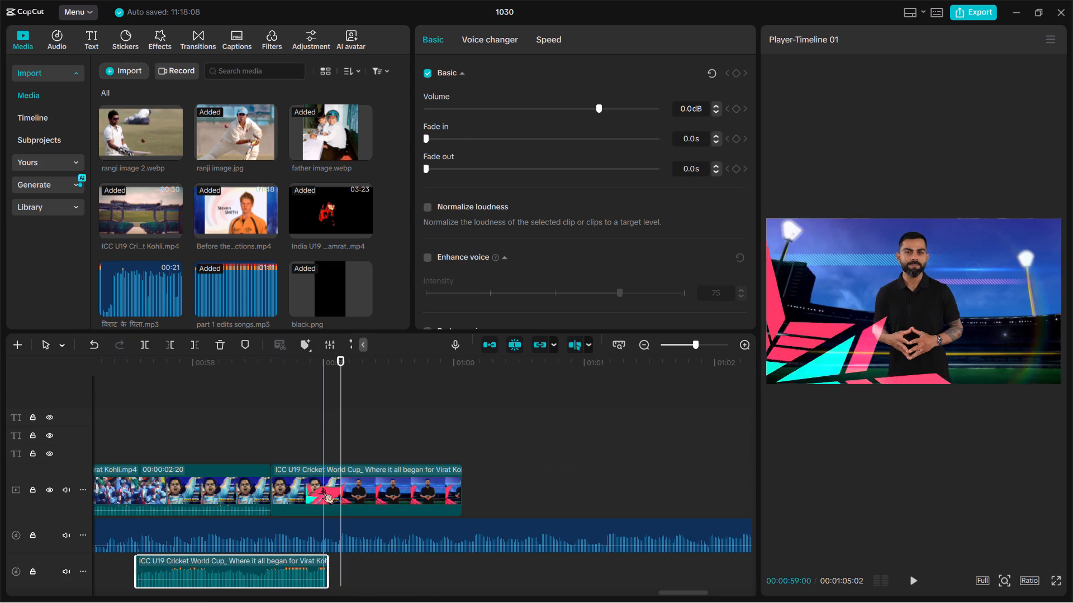
Delete the video part of the ICC clip after 00:00:58:18, keeping its extracted audio.
{"action": "left_click_drag", "start_coordinate": [322, 487], "coordinate": [441, 486]}
{"action": "key", "text": "BackSpace"}
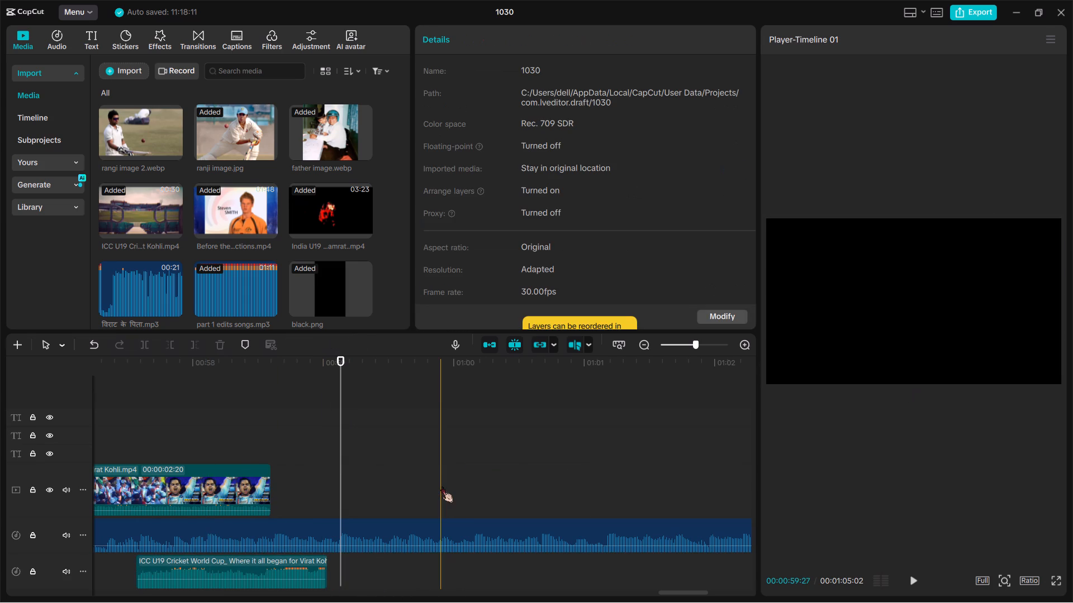
Split the trophy shot at about 00:00:58:13, copy the short end piece and place the duplicate at the end of the main track.
{"action": "left_click", "coordinate": [246, 494]}
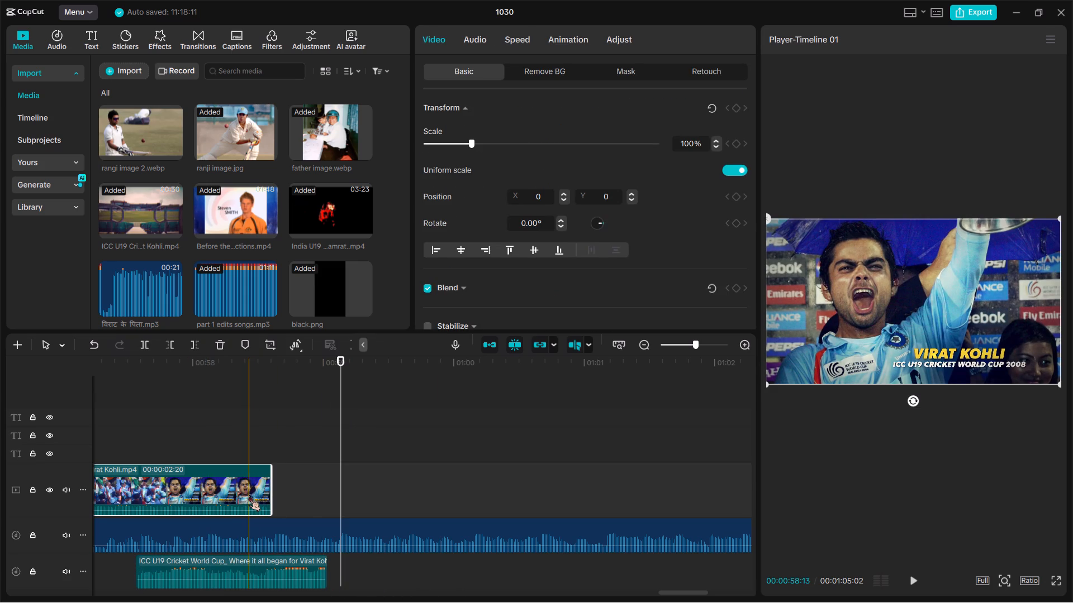
{"action": "key", "text": "ctrl+b"}
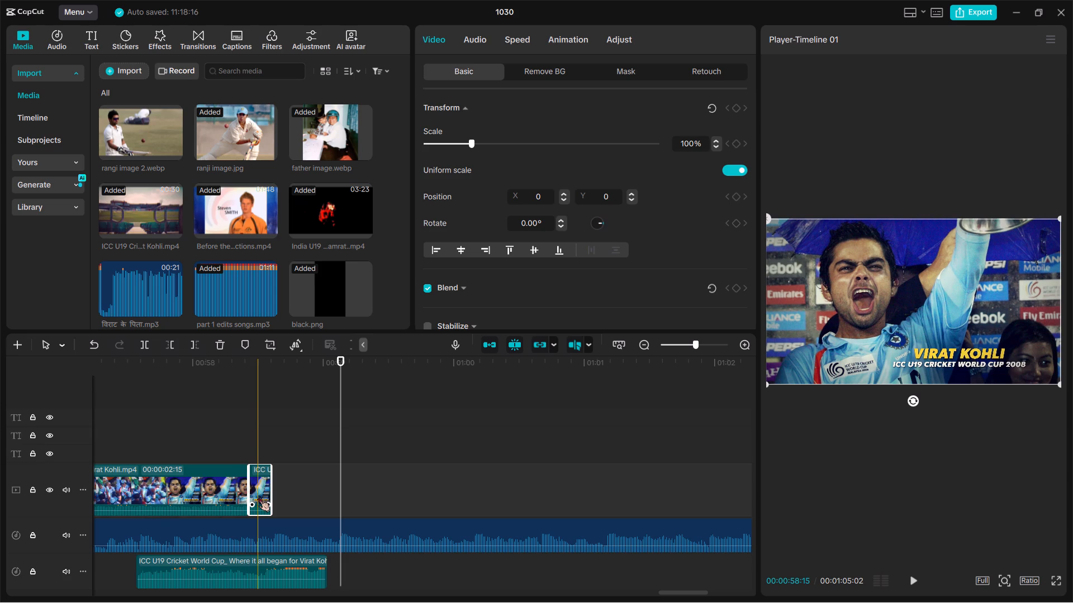
{"action": "left_click", "coordinate": [258, 495]}
{"action": "key", "text": "ctrl+c"}
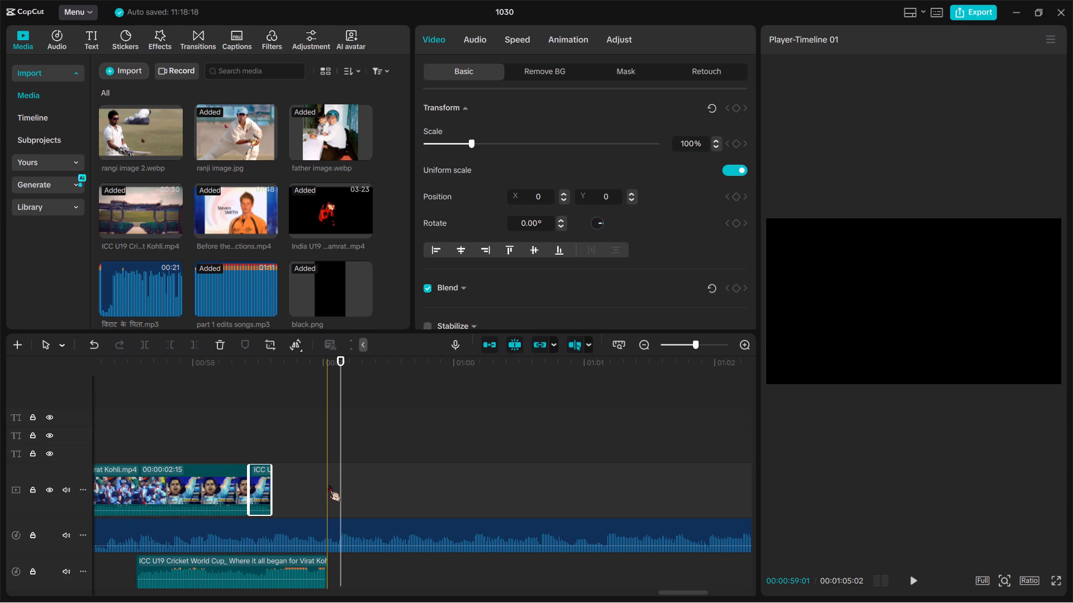
{"action": "left_click", "coordinate": [329, 485]}
{"action": "key", "text": "ctrl+v"}
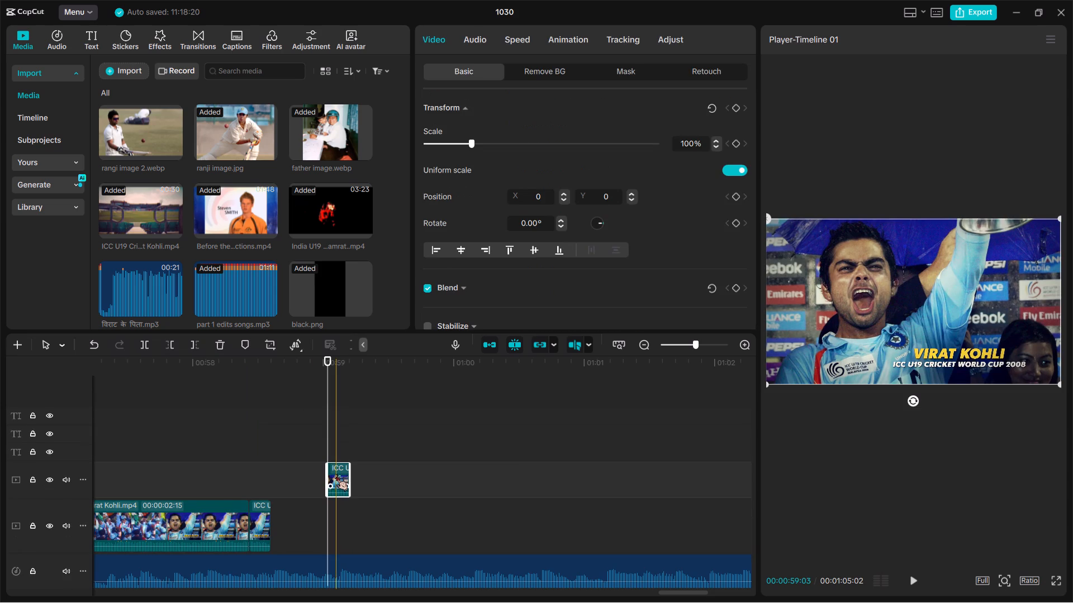
{"action": "left_click_drag", "start_coordinate": [336, 474], "coordinate": [283, 530]}
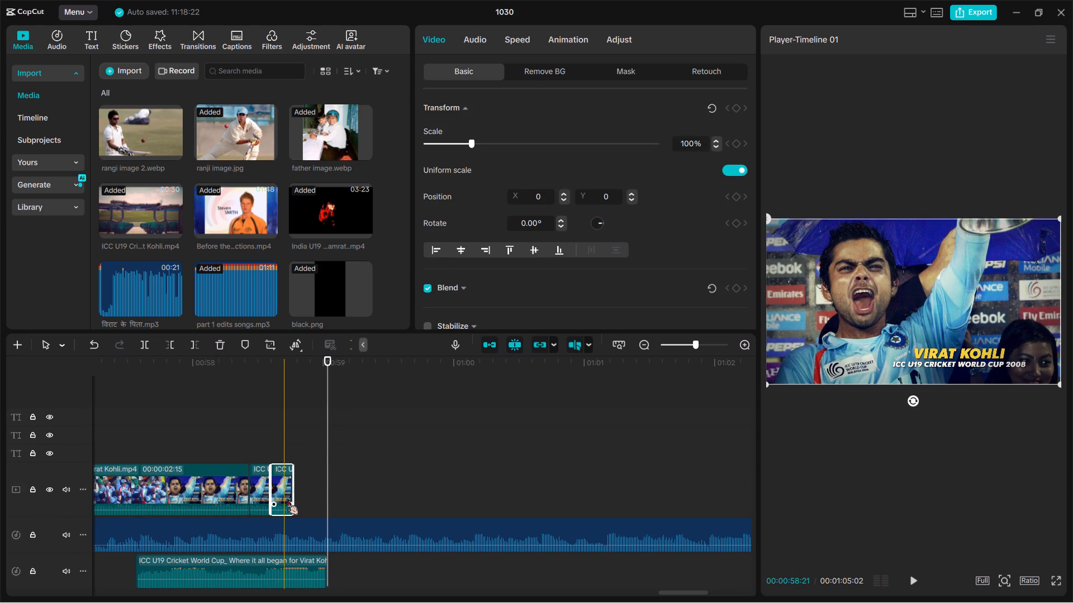
Paste three more copies of the short trophy-shot piece on overlay tracks at about 00:00:58:24.
{"action": "key", "text": "ctrl+v"}
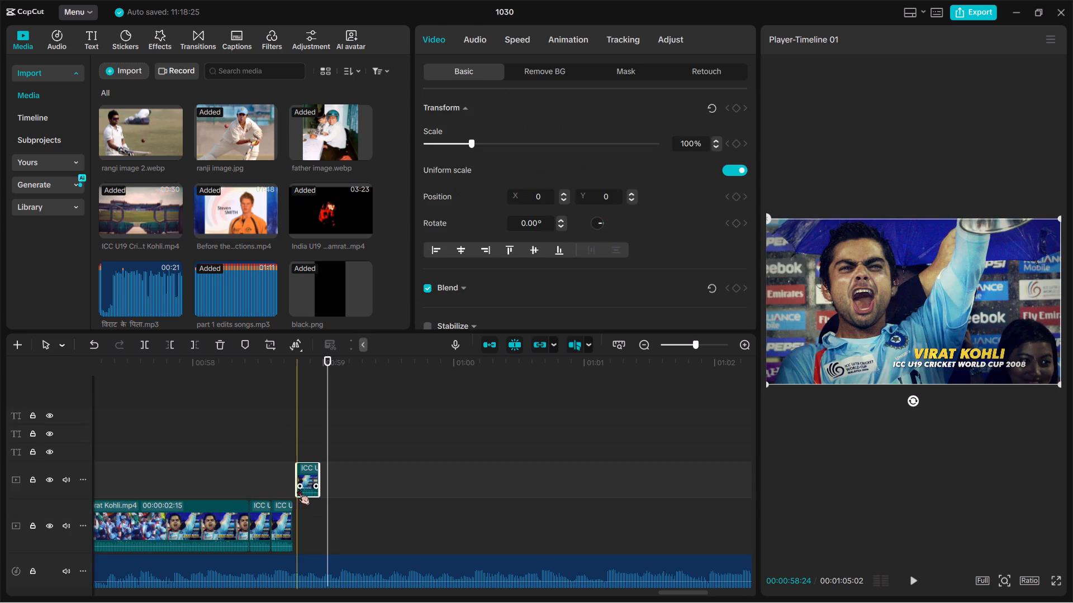
{"action": "key", "text": "ctrl+v"}
{"action": "key", "text": "ctrl+v"}
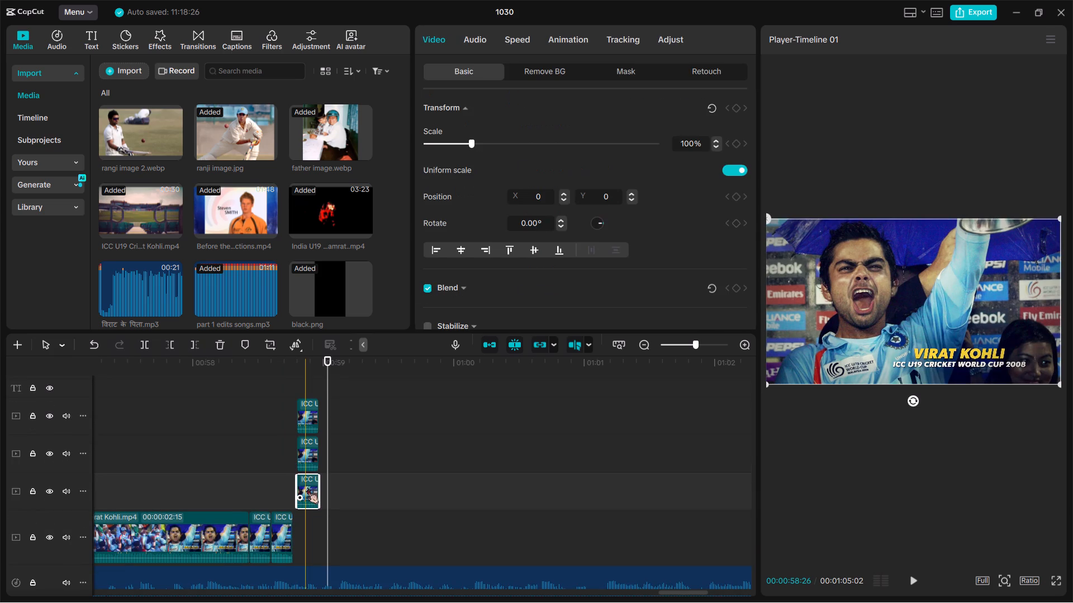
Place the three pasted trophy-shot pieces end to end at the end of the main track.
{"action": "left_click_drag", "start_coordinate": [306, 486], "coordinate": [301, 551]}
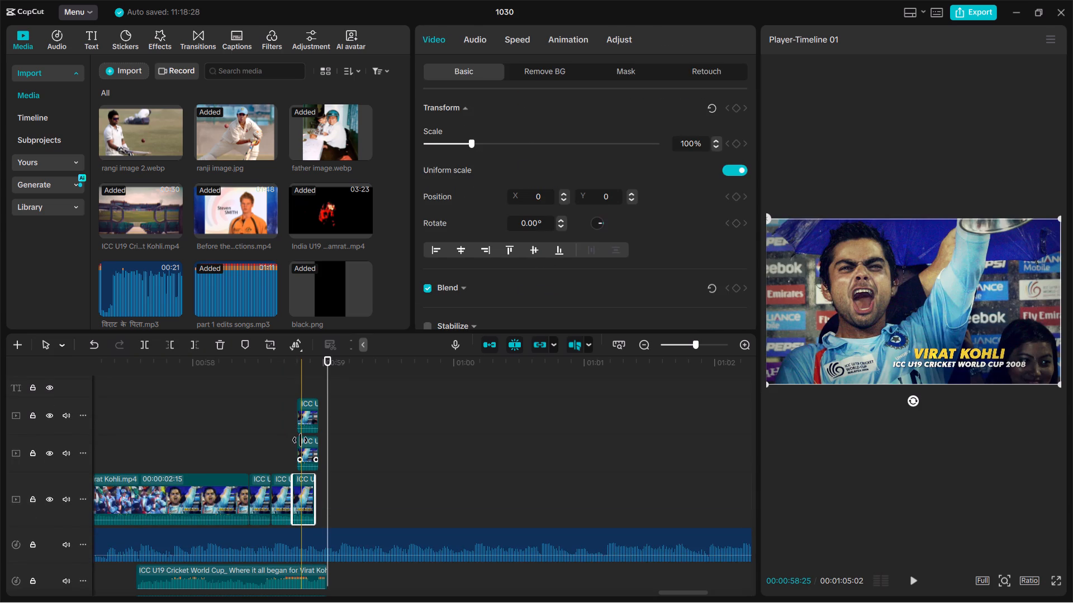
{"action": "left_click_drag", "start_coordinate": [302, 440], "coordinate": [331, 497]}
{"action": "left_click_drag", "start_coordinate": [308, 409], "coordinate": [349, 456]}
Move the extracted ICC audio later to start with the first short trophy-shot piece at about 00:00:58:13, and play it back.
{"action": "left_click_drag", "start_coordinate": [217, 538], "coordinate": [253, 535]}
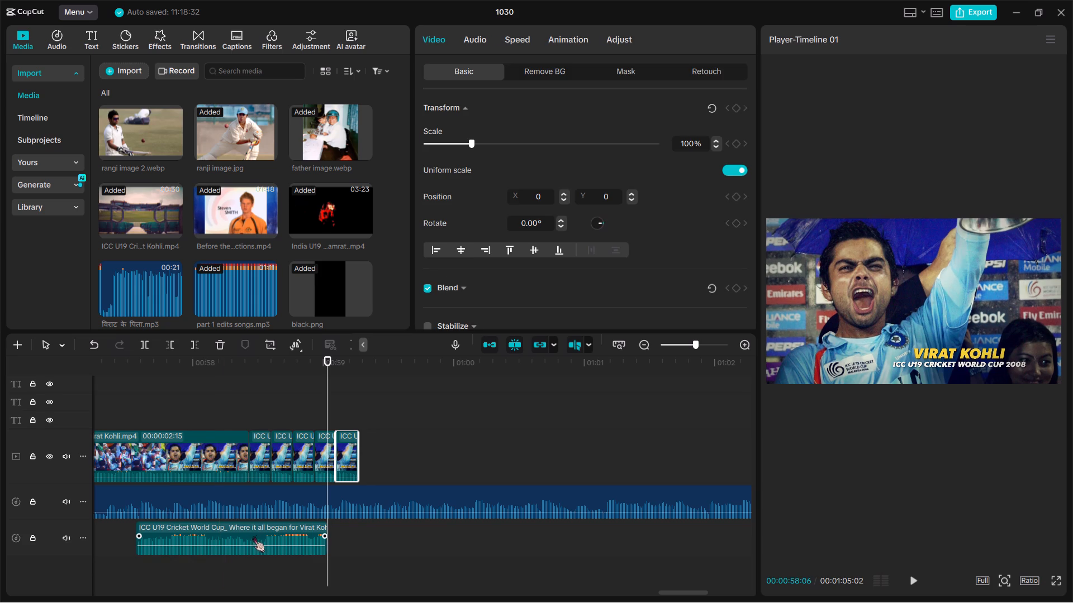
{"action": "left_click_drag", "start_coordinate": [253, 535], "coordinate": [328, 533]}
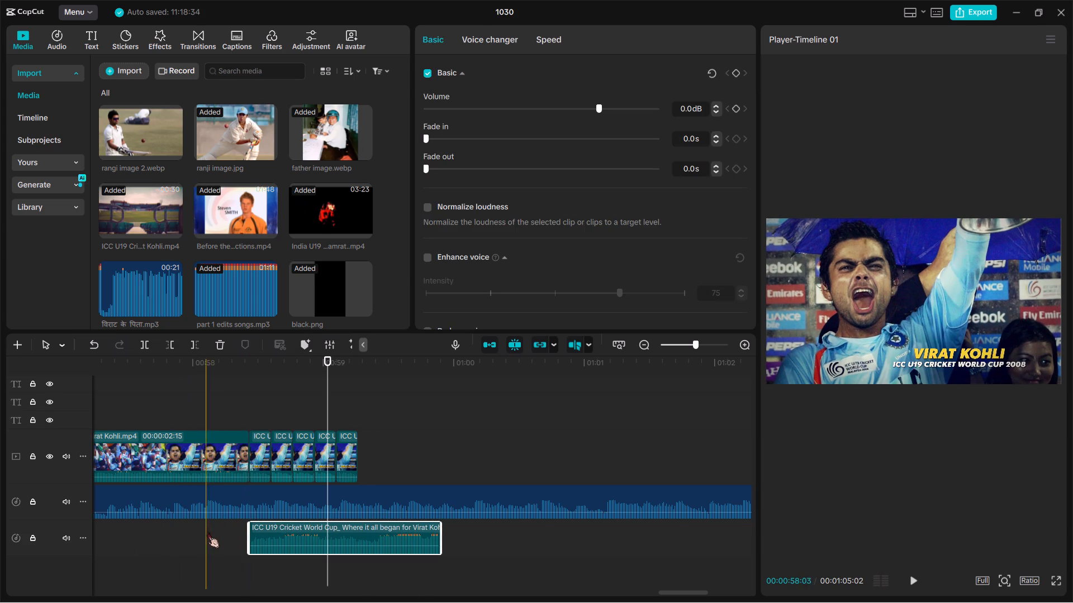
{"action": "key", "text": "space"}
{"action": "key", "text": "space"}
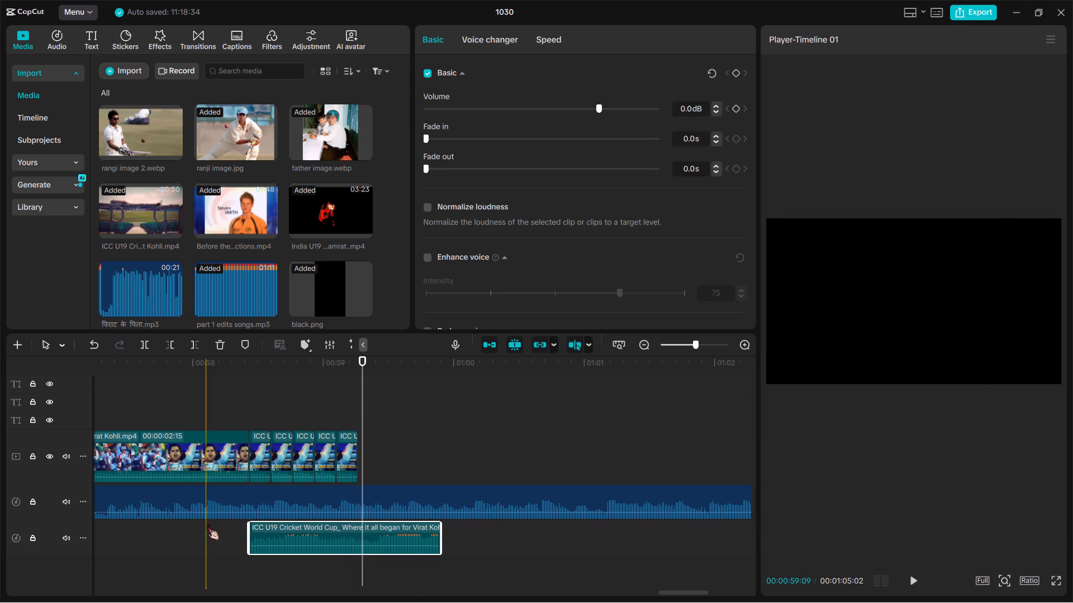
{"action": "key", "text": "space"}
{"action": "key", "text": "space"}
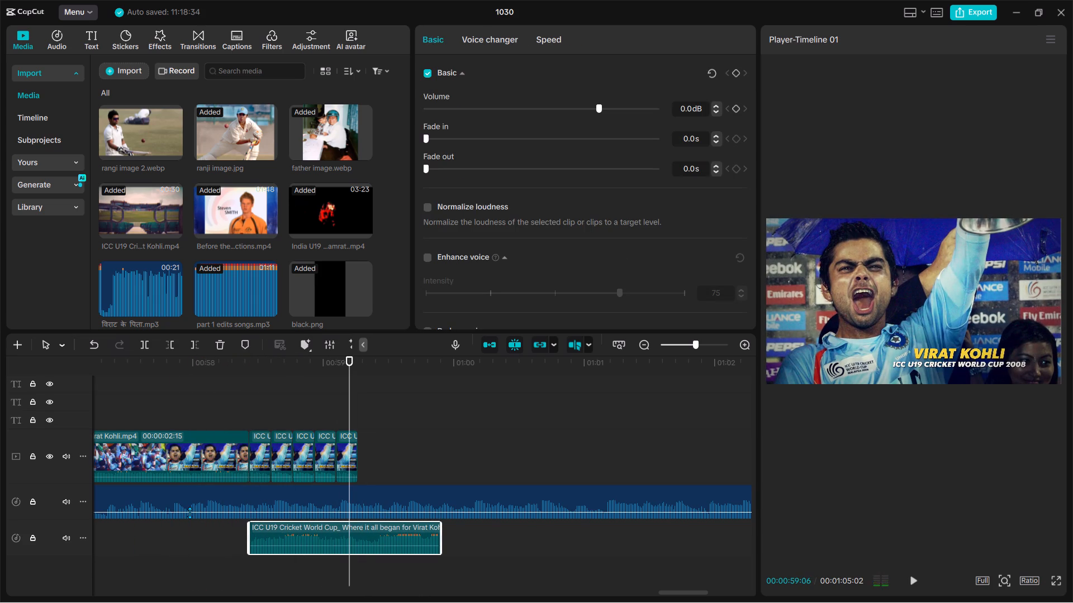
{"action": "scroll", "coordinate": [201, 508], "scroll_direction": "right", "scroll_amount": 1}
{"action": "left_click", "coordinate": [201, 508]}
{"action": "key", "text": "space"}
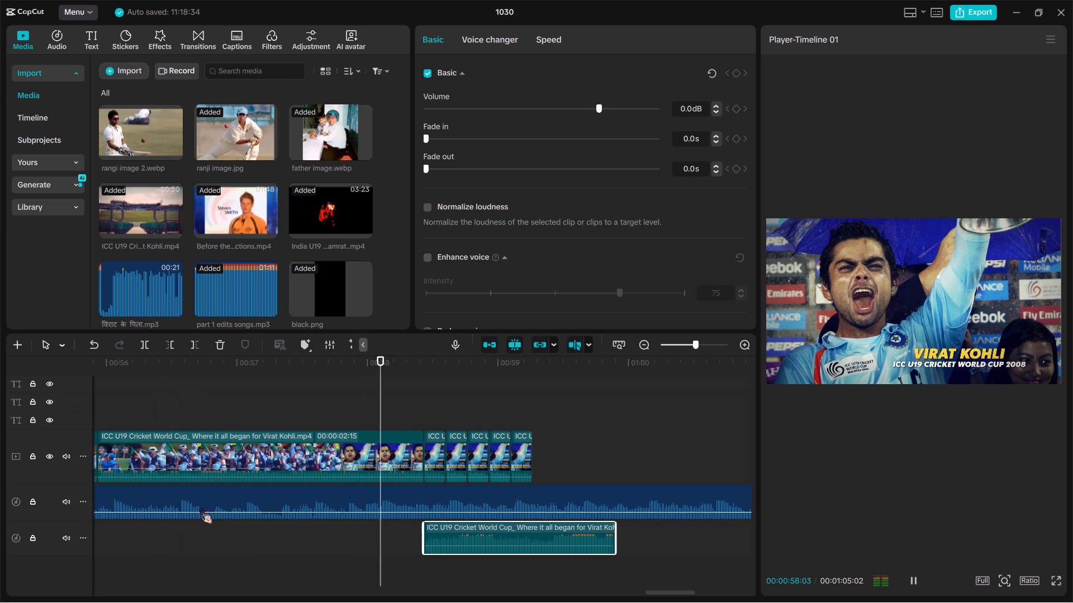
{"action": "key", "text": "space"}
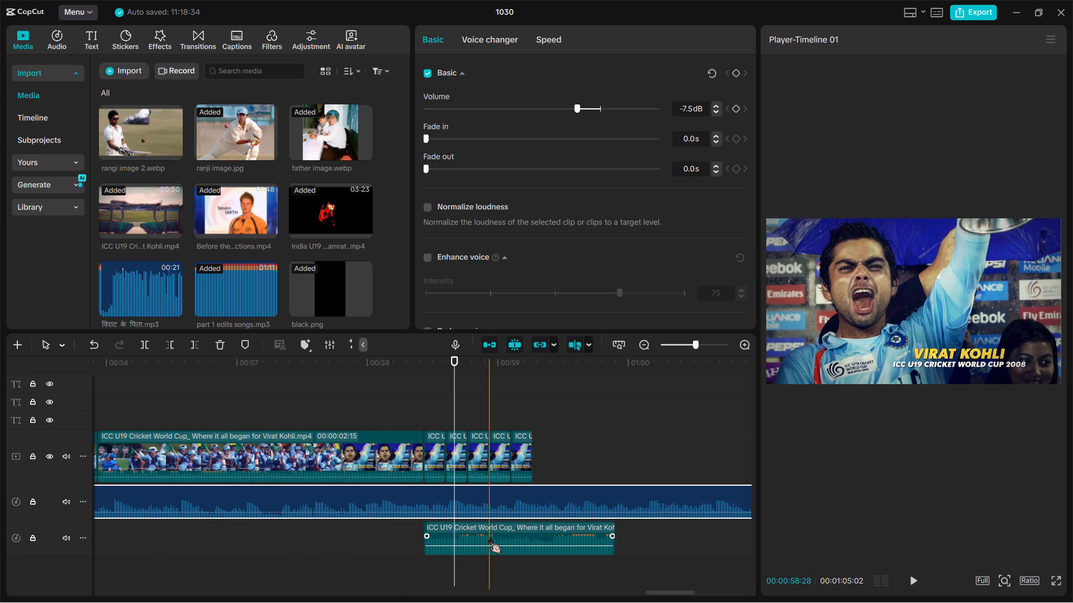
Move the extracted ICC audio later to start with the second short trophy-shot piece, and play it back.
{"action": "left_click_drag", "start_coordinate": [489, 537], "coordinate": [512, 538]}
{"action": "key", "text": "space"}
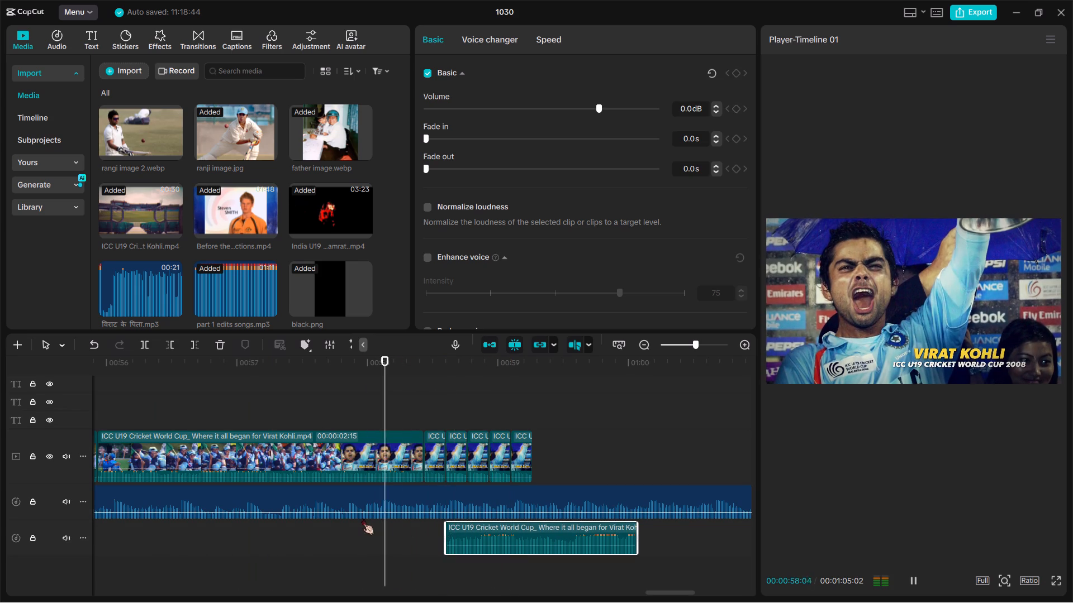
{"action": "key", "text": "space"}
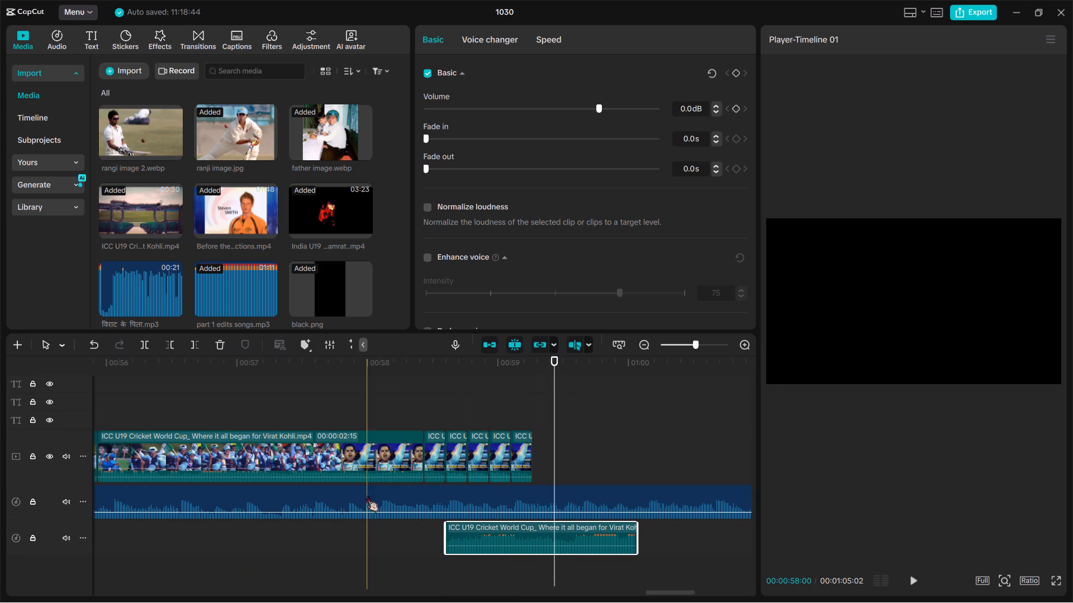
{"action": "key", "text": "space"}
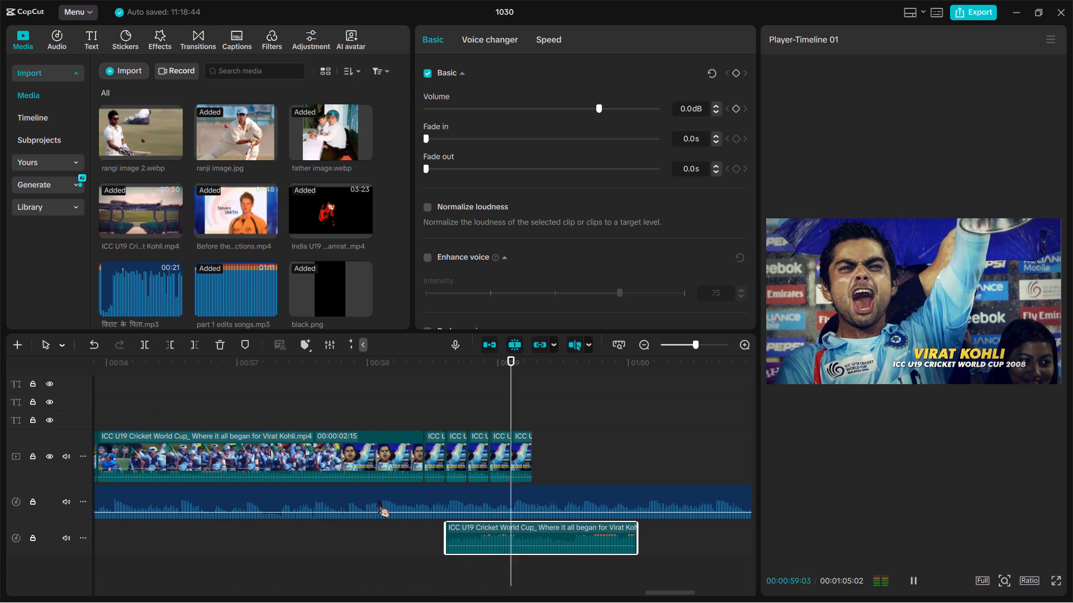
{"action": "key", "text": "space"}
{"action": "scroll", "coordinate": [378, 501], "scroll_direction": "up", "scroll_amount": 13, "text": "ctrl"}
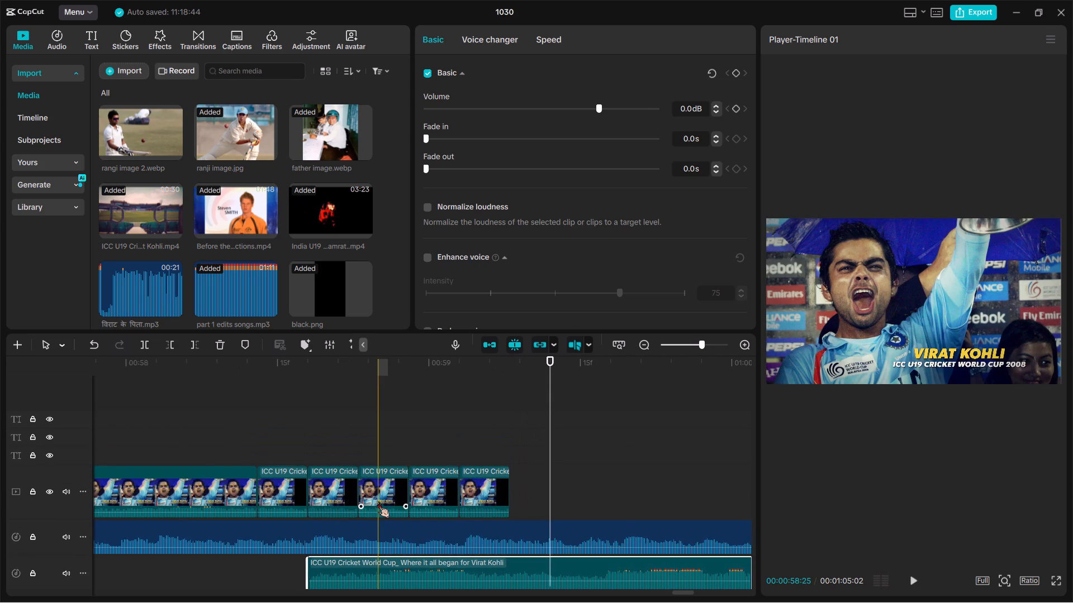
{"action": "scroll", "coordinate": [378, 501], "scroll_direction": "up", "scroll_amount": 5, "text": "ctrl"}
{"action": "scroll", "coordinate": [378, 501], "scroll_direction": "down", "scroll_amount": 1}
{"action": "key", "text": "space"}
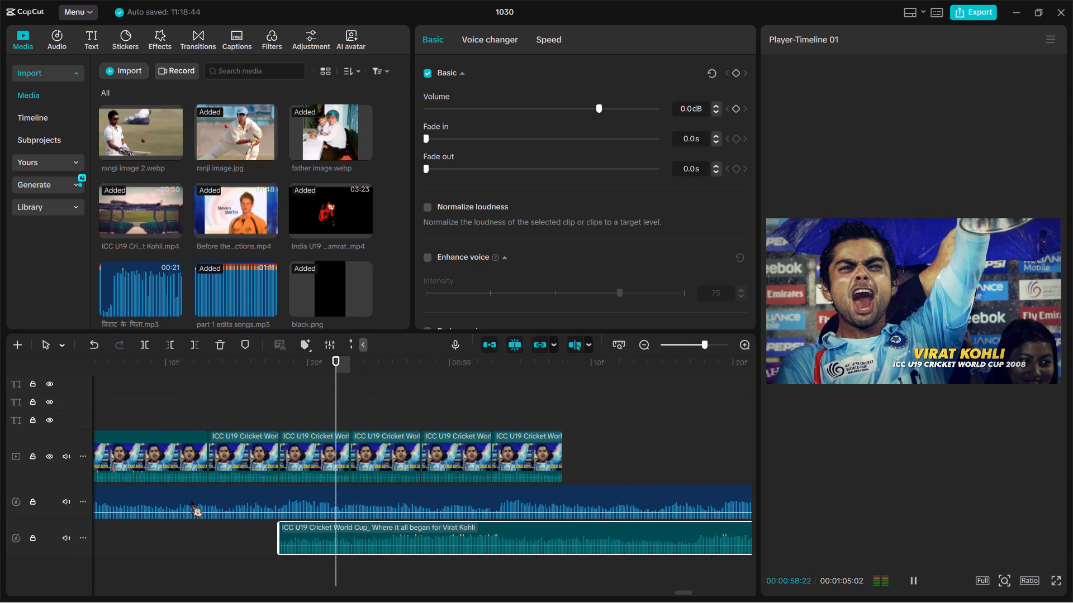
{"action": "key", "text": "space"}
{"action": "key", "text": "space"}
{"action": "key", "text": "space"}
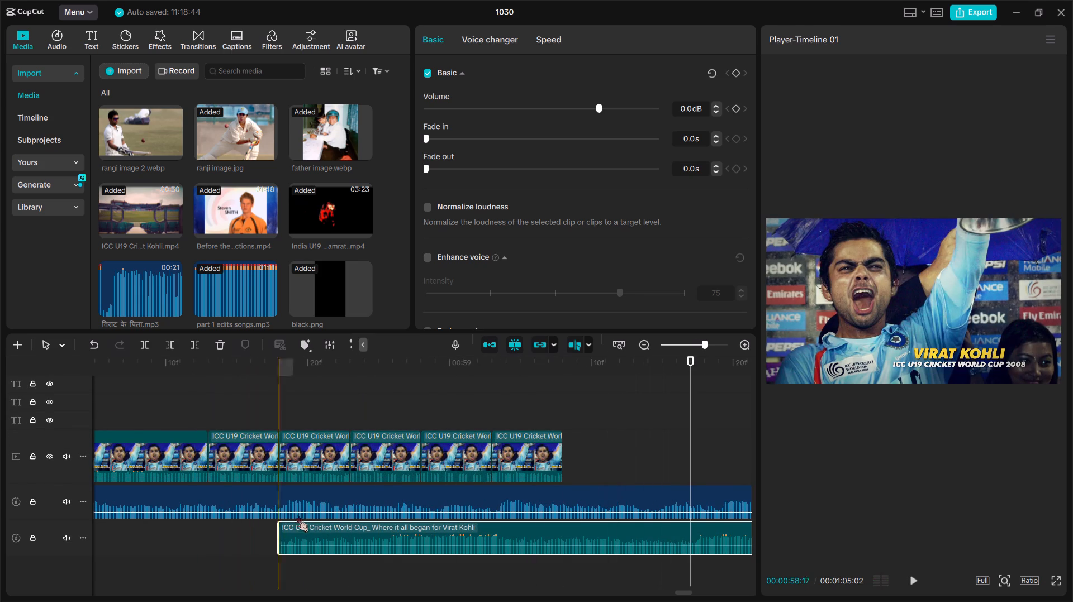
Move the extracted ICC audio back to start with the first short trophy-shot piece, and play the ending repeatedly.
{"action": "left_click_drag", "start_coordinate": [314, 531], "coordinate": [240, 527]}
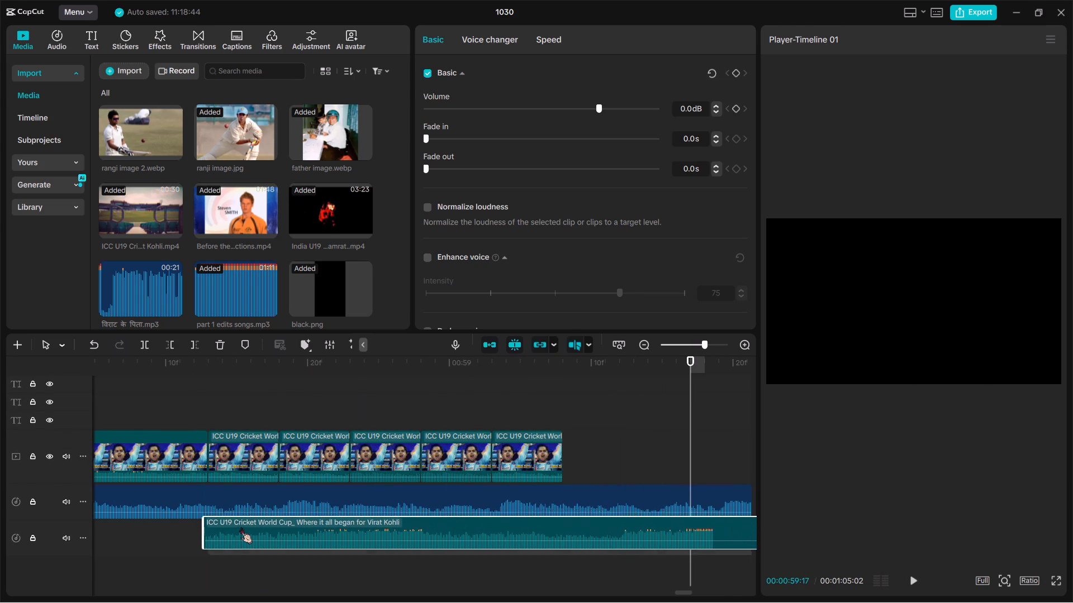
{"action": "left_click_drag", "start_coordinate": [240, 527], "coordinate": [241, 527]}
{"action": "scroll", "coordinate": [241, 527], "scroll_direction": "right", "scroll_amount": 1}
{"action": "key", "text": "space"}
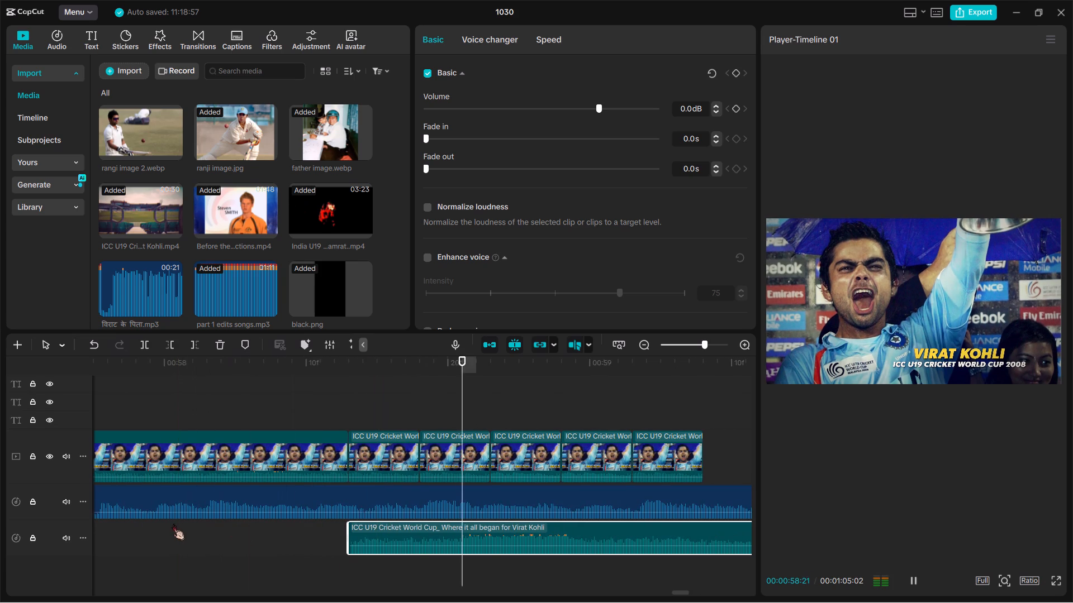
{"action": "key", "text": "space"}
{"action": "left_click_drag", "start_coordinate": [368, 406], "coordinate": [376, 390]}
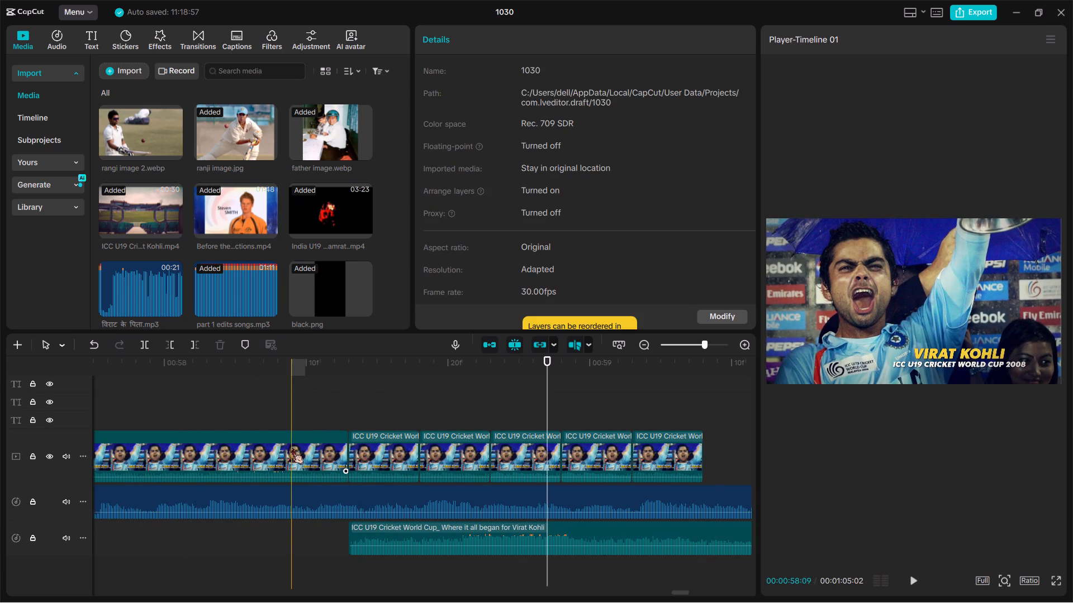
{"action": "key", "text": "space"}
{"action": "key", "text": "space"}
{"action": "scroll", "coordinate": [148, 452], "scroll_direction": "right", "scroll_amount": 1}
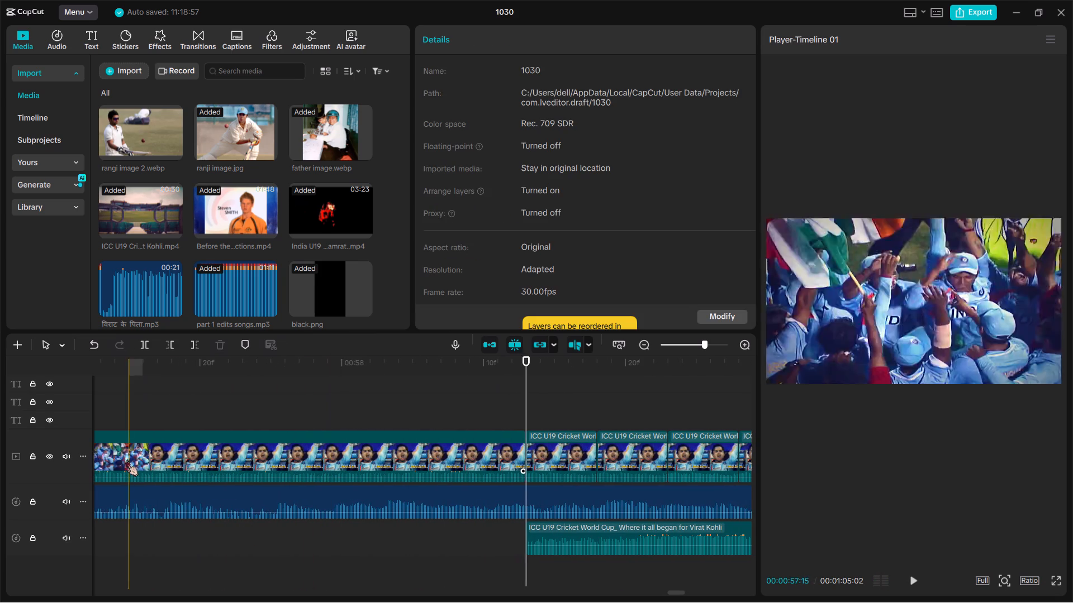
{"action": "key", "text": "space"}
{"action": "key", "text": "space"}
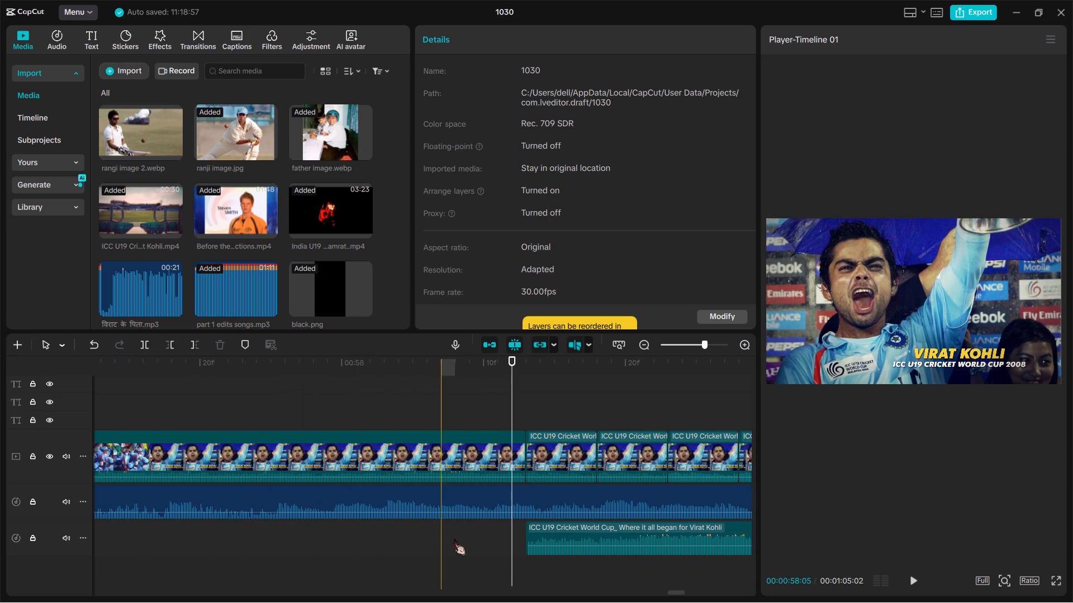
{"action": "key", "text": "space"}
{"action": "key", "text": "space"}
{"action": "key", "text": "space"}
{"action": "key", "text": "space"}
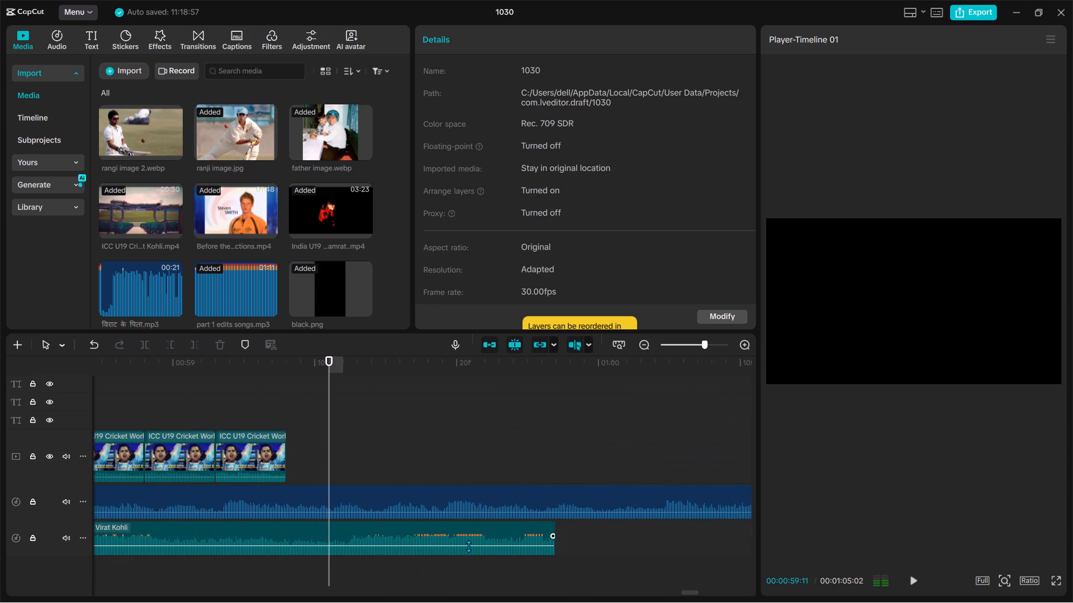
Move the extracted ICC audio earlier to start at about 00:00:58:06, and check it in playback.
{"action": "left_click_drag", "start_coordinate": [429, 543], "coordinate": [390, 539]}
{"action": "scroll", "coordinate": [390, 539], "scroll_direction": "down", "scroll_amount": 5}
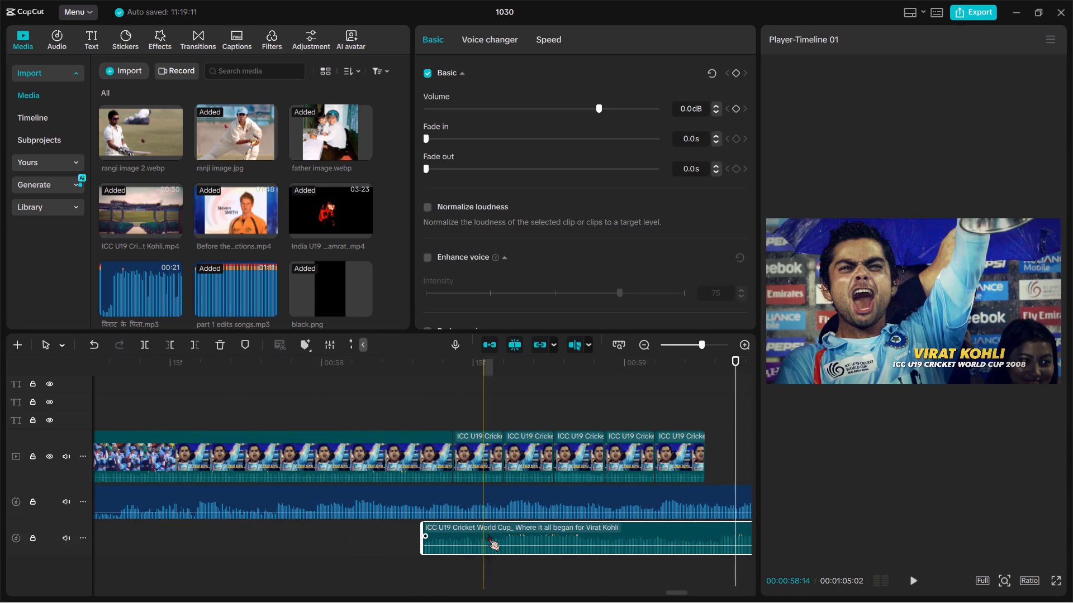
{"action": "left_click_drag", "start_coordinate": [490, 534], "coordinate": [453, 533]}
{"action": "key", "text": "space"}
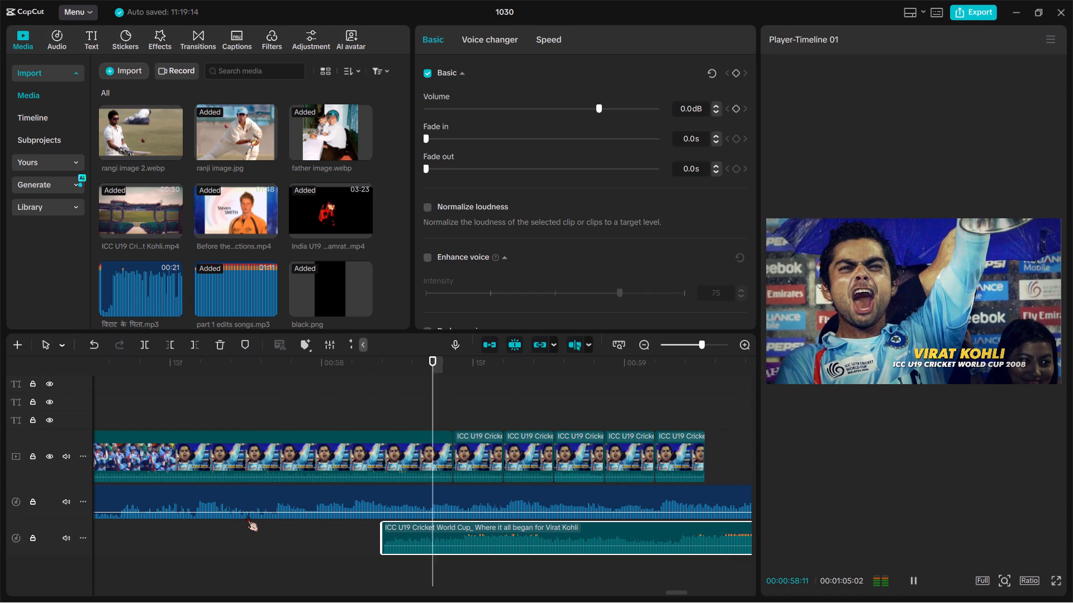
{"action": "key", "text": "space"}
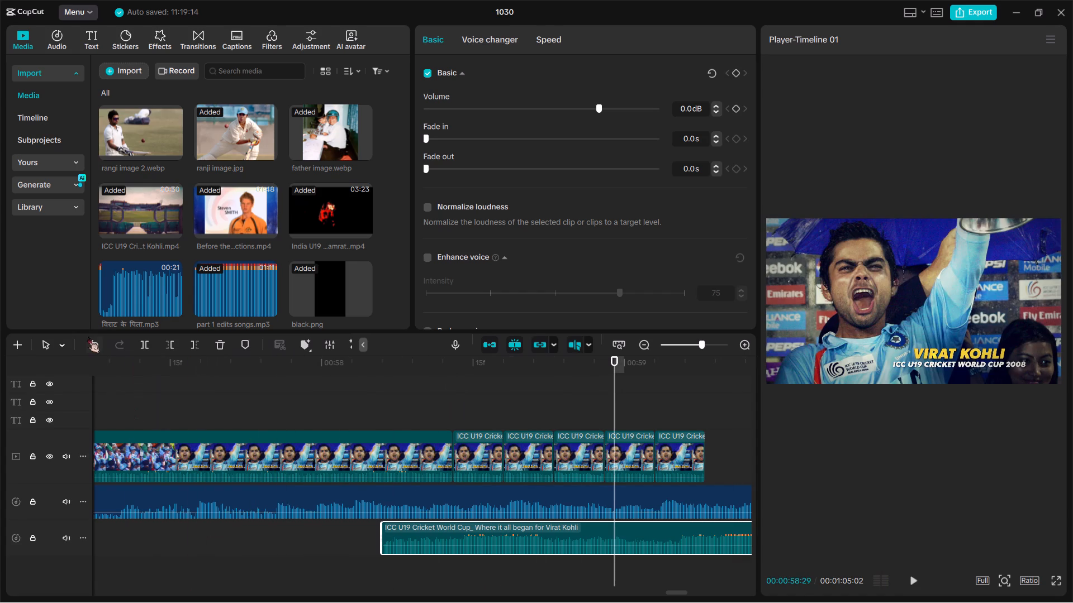
Undo the audio moves, the trophy-shot duplicates and split, and the deletion of the ICC clip's video part.
{"action": "left_click", "coordinate": [96, 344]}
{"action": "left_click", "coordinate": [96, 344]}
{"action": "triple_click", "coordinate": [96, 344]}
{"action": "left_click", "coordinate": [96, 344]}
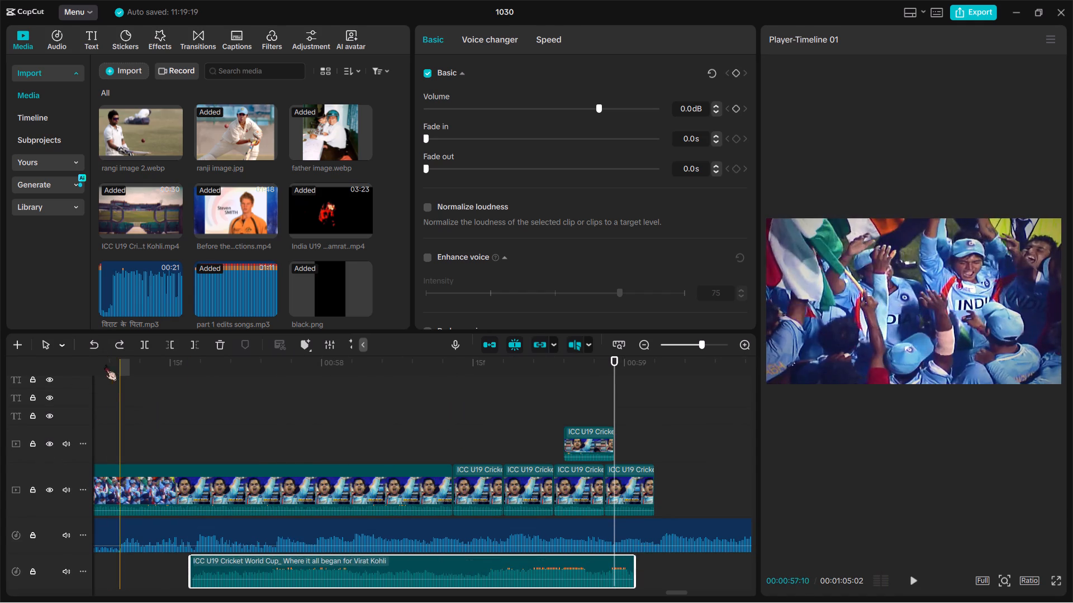
{"action": "left_click", "coordinate": [88, 339]}
{"action": "triple_click", "coordinate": [88, 339]}
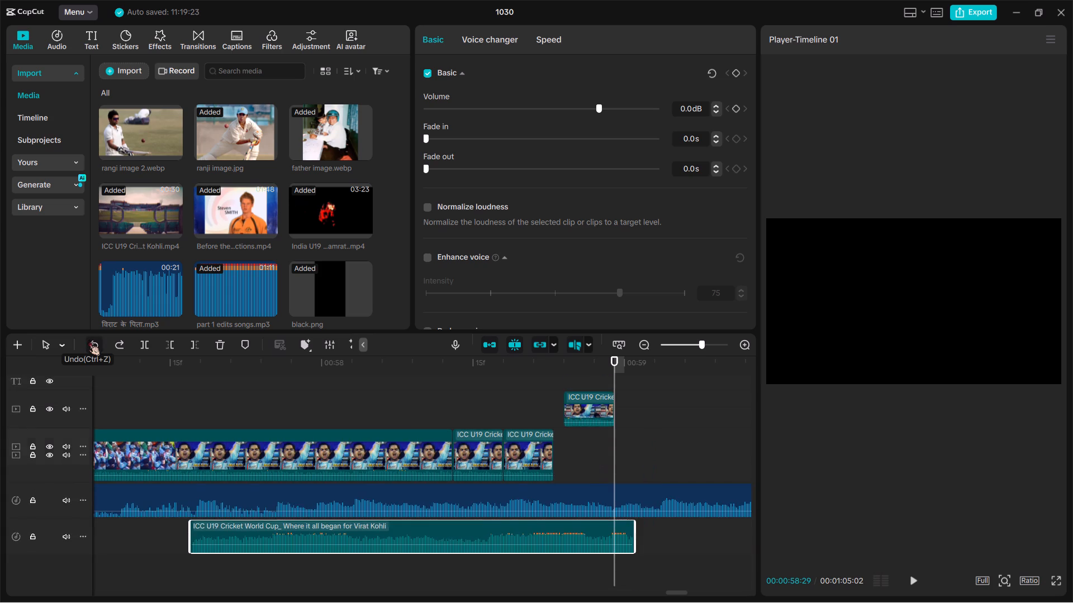
{"action": "triple_click", "coordinate": [88, 339]}
{"action": "left_click", "coordinate": [88, 339]}
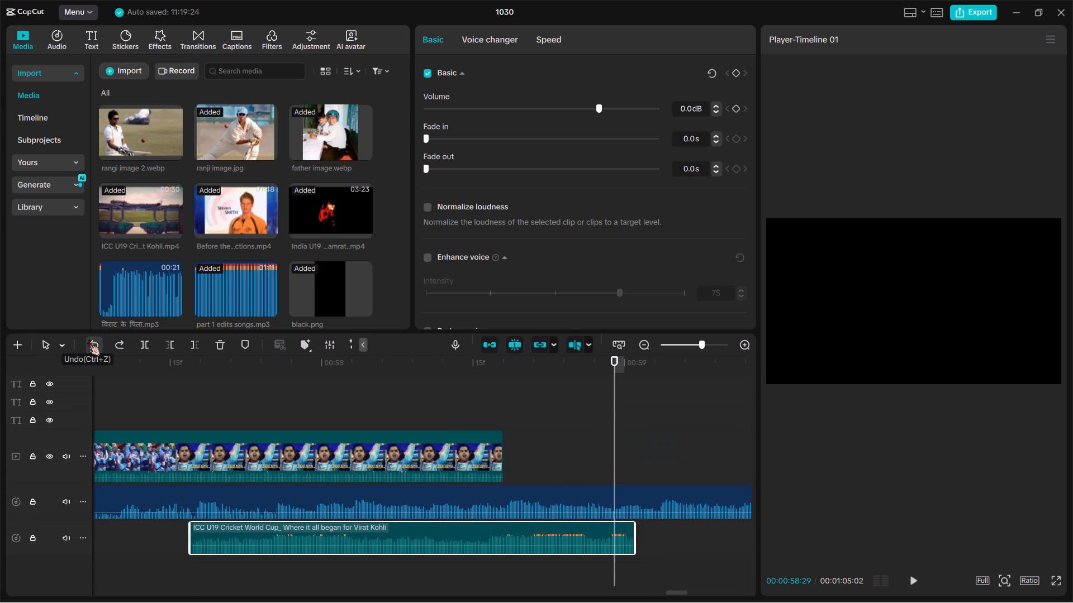
{"action": "left_click", "coordinate": [88, 339]}
Move the extracted ICC audio directly under the restored ICC clip at about 00:00:58:18, and play it back.
{"action": "scroll", "coordinate": [455, 559], "scroll_direction": "down", "scroll_amount": 5, "text": "ctrl"}
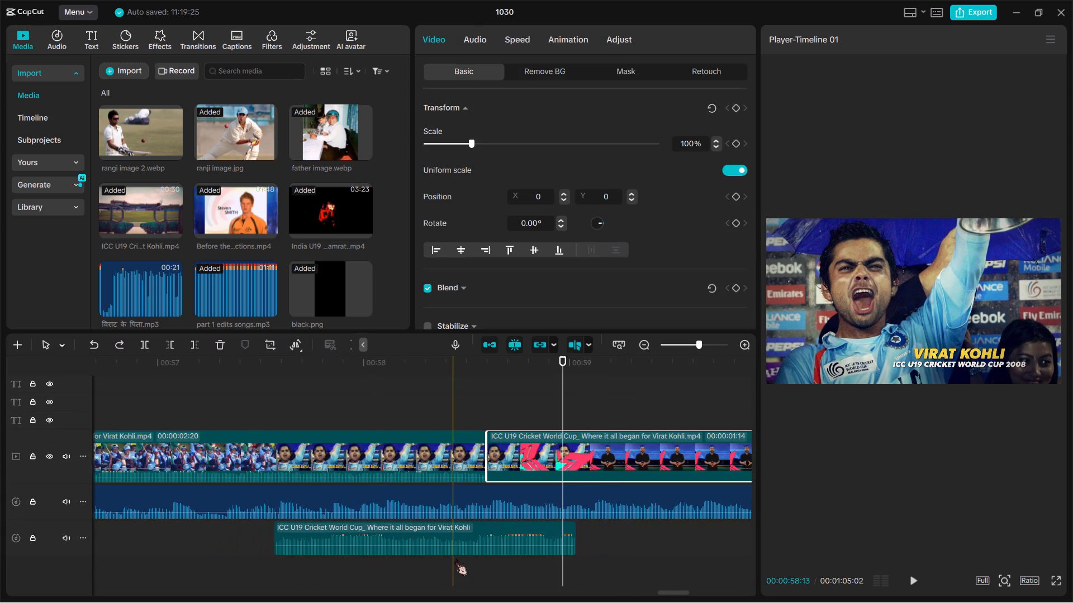
{"action": "scroll", "coordinate": [455, 559], "scroll_direction": "down", "scroll_amount": 7, "text": "ctrl"}
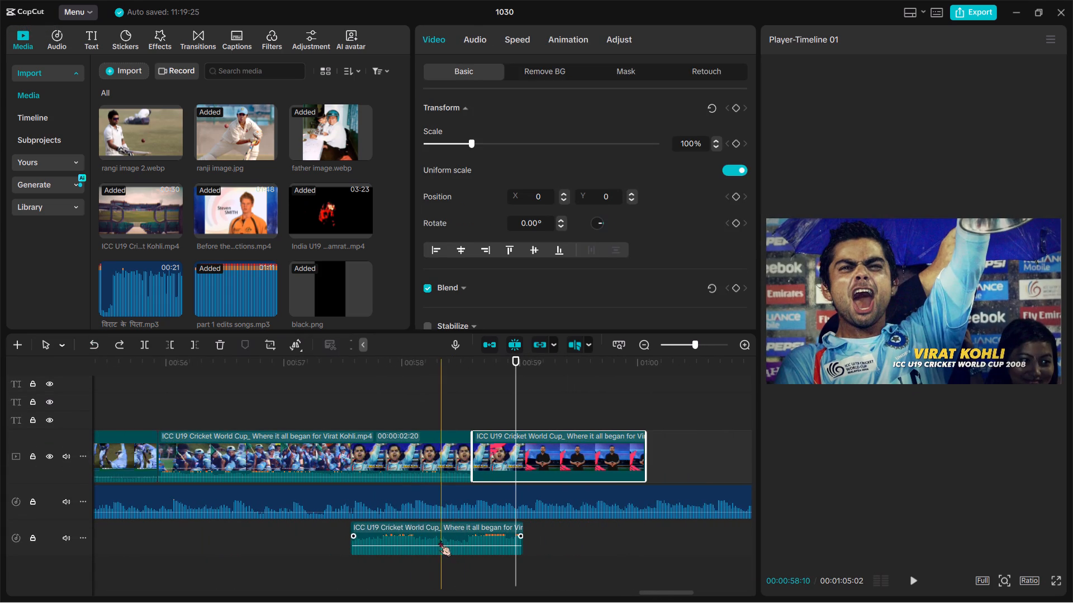
{"action": "left_click_drag", "start_coordinate": [440, 540], "coordinate": [564, 542]}
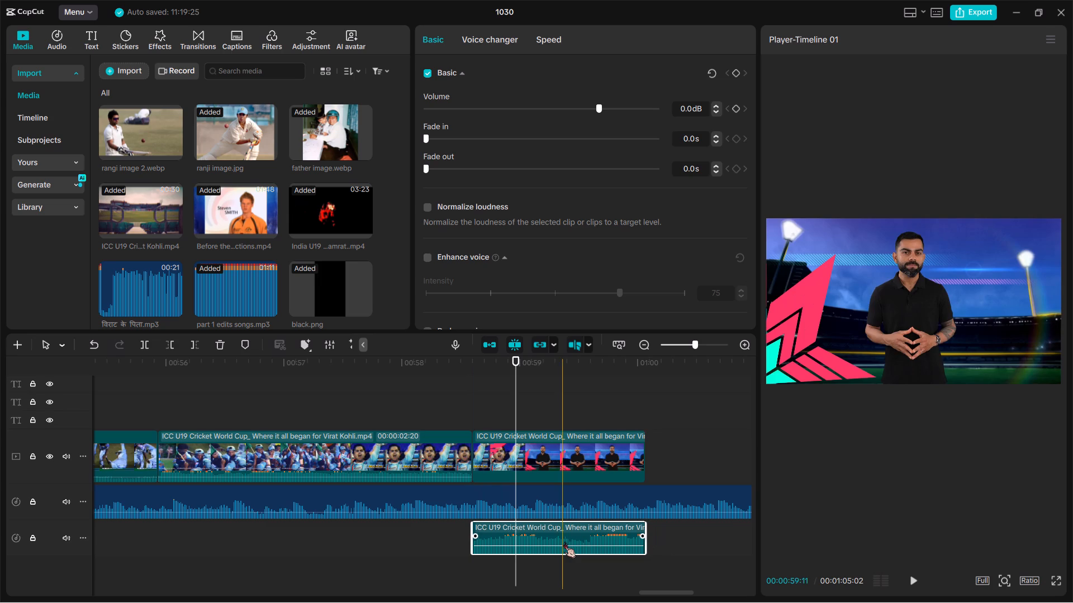
{"action": "key", "text": "space"}
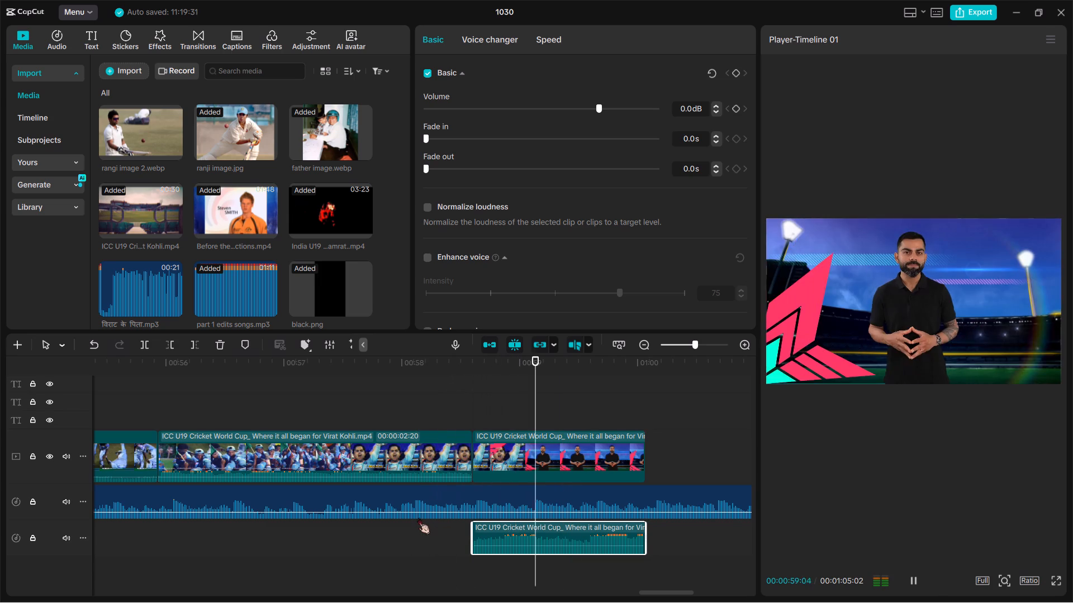
{"action": "key", "text": "space"}
Split the trophy shot at 00:00:58:15, just before the restored ICC clip on the main track.
{"action": "scroll", "coordinate": [418, 518], "scroll_direction": "up", "scroll_amount": 12, "text": "ctrl"}
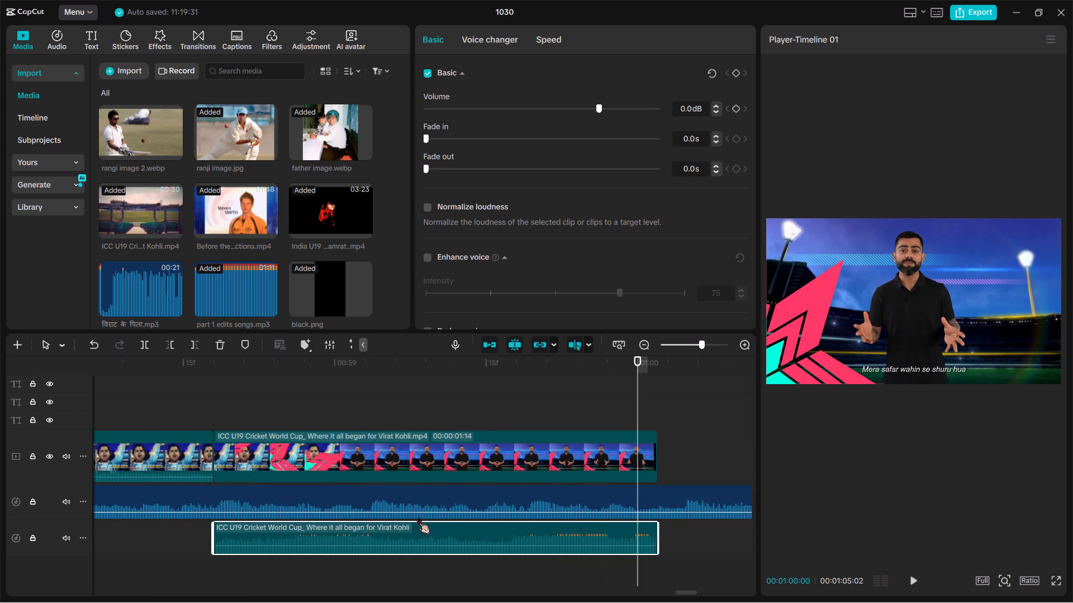
{"action": "scroll", "coordinate": [418, 518], "scroll_direction": "up", "scroll_amount": 5, "text": "ctrl"}
{"action": "scroll", "coordinate": [418, 518], "scroll_direction": "up", "scroll_amount": 5}
{"action": "scroll", "coordinate": [418, 518], "scroll_direction": "right", "scroll_amount": 2}
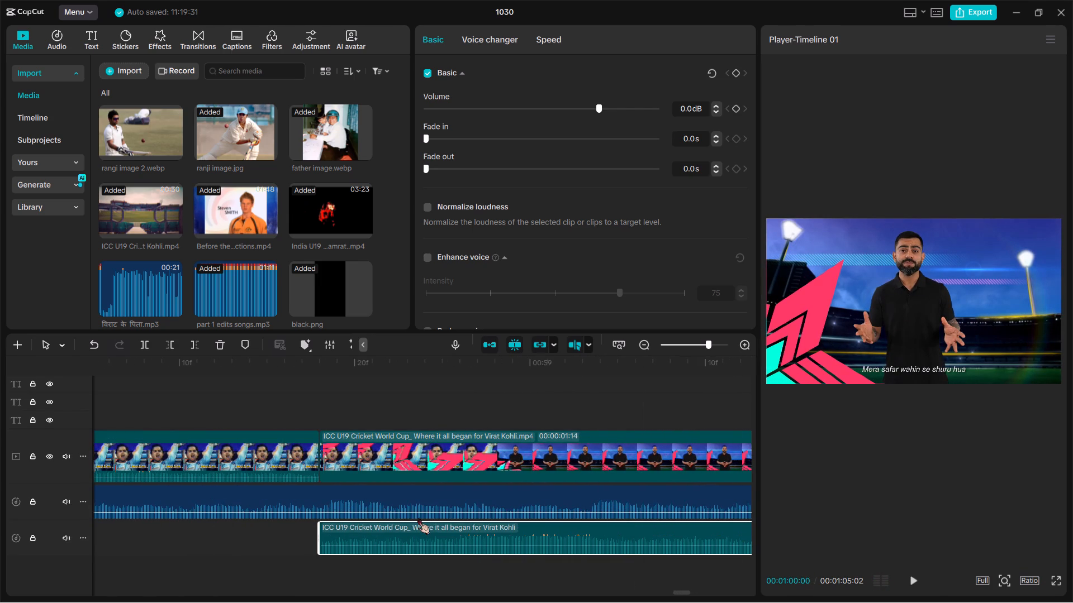
{"action": "left_click", "coordinate": [365, 456]}
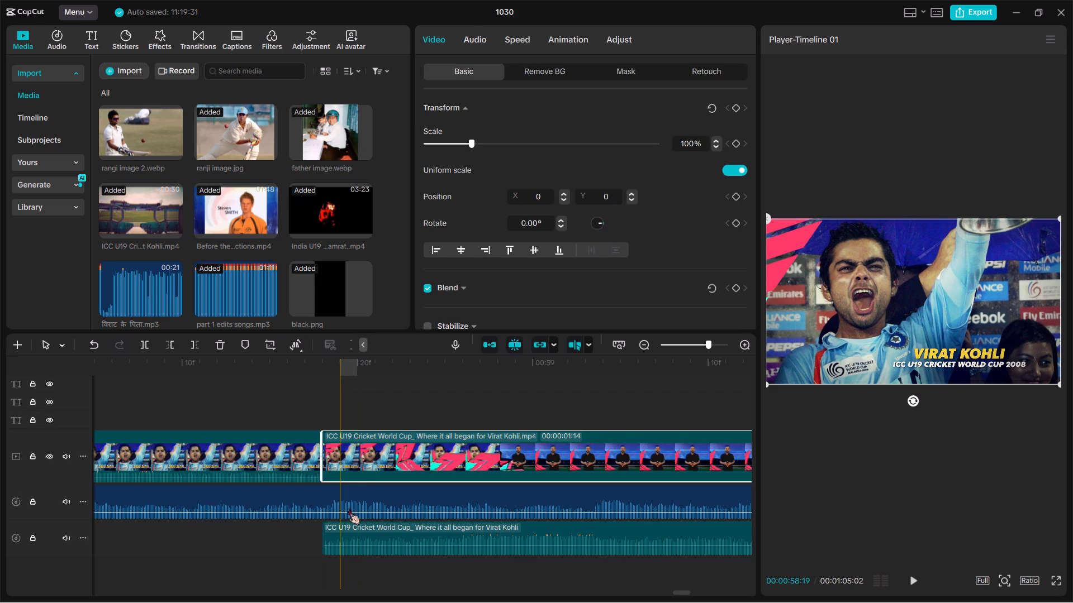
{"action": "left_click", "coordinate": [265, 472]}
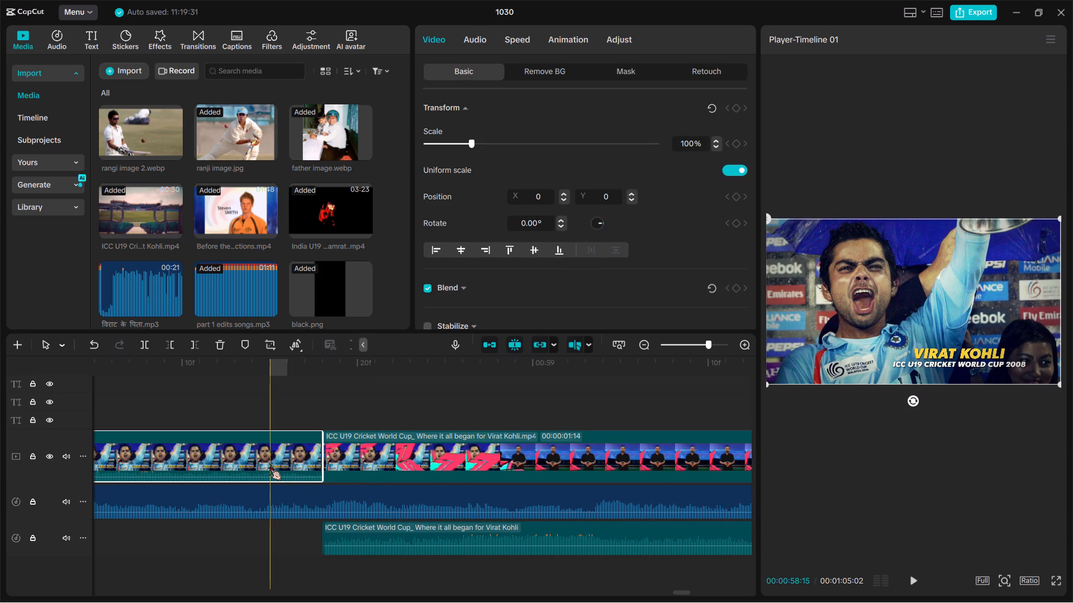
{"action": "key", "text": "ctrl+b"}
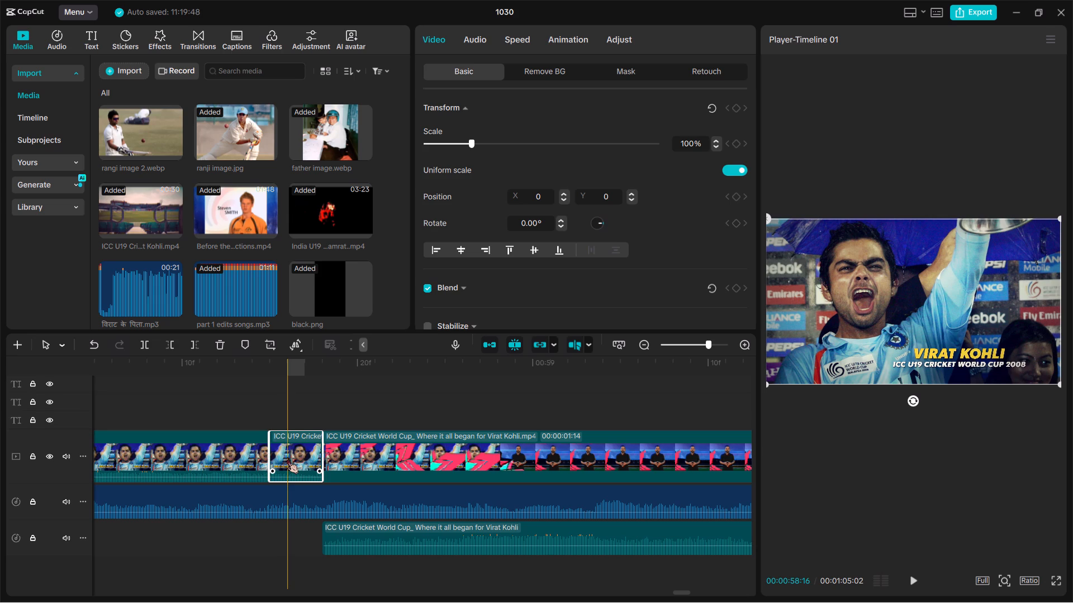
Copy the short end piece of the trophy shot and paste four duplicates at about 00:00:58:19.
{"action": "key", "text": "ctrl+c"}
{"action": "scroll", "coordinate": [287, 457], "scroll_direction": "left", "scroll_amount": 1}
{"action": "scroll", "coordinate": [288, 451], "scroll_direction": "right", "scroll_amount": 1}
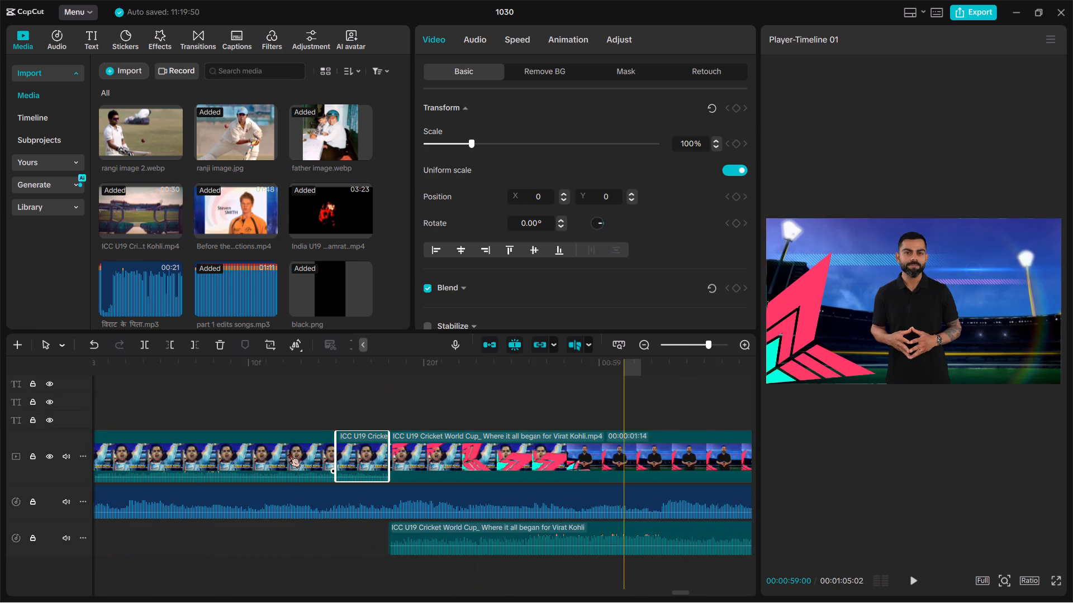
{"action": "scroll", "coordinate": [288, 451], "scroll_direction": "right", "scroll_amount": 1}
{"action": "left_click", "coordinate": [436, 419]}
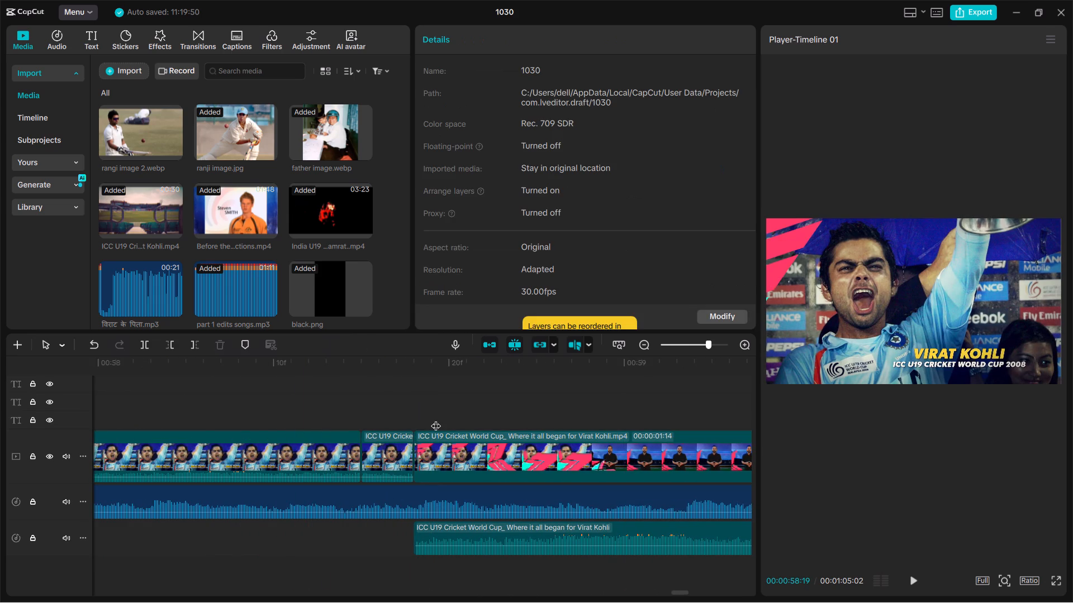
{"action": "key", "text": "ctrl+v"}
{"action": "key", "text": "ctrl+v"}
{"action": "key", "text": "ctrl+v"}
{"action": "key", "text": "ctrl+v"}
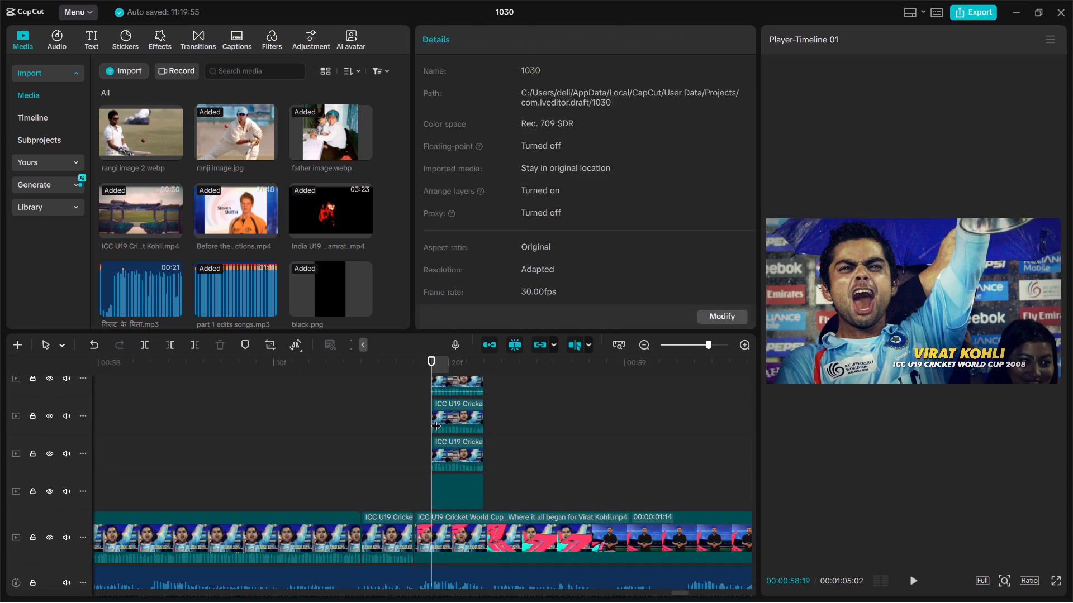
Insert three of the trophy-shot duplicates into the main track, one after another, before the restored ICC clip.
{"action": "left_click_drag", "start_coordinate": [449, 497], "coordinate": [443, 538]}
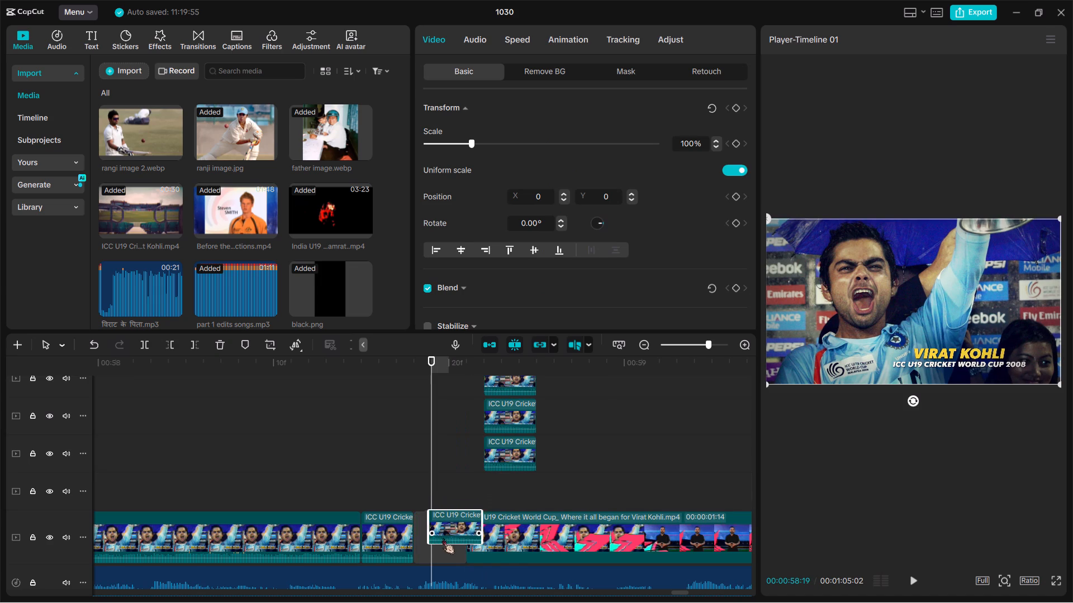
{"action": "left_click_drag", "start_coordinate": [443, 538], "coordinate": [435, 547]}
{"action": "left_click_drag", "start_coordinate": [504, 447], "coordinate": [482, 490]}
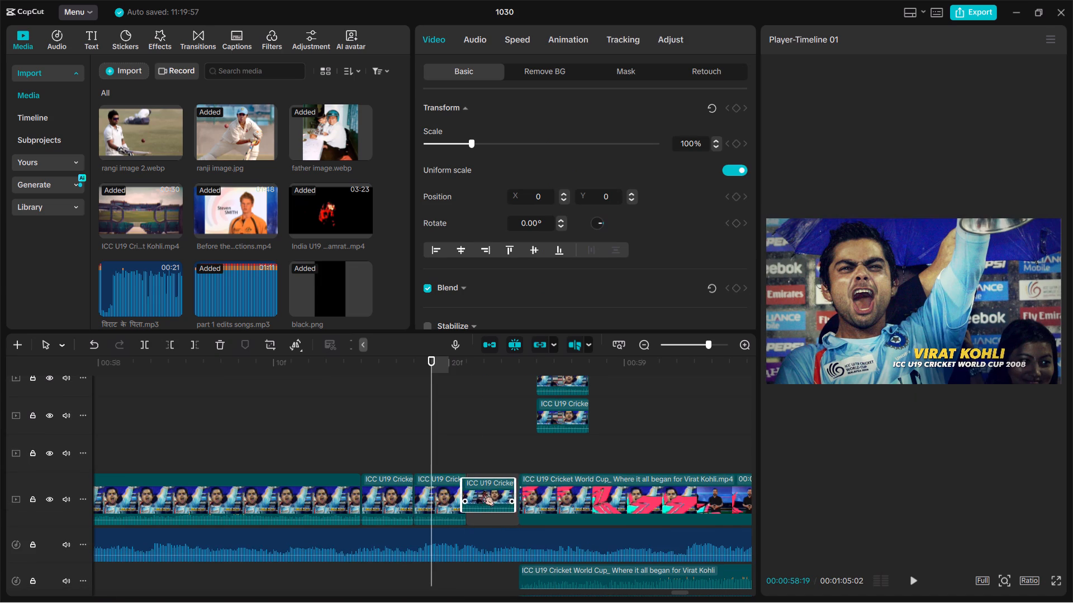
{"action": "left_click_drag", "start_coordinate": [482, 490], "coordinate": [482, 495]}
{"action": "left_click_drag", "start_coordinate": [552, 407], "coordinate": [536, 461]}
Move the extracted ICC audio earlier so it starts with the first inserted duplicate at about 00:00:58:18.
{"action": "left_click_drag", "start_coordinate": [634, 529], "coordinate": [597, 534]}
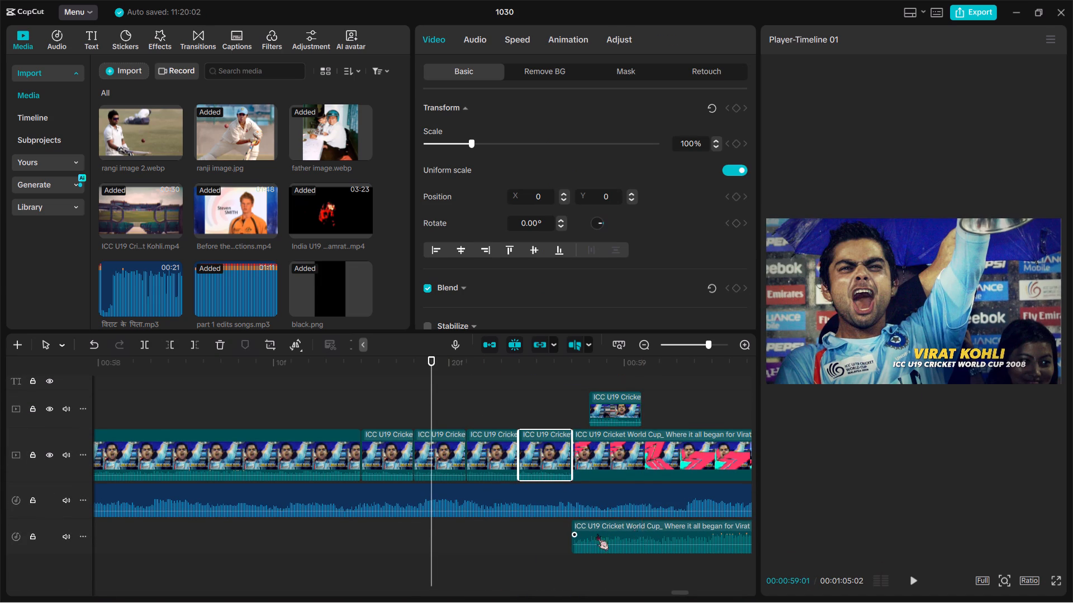
{"action": "left_click_drag", "start_coordinate": [597, 534], "coordinate": [476, 528]}
Insert the fourth trophy-shot duplicate into the main track directly before the restored ICC clip.
{"action": "scroll", "coordinate": [515, 451], "scroll_direction": "left", "scroll_amount": 1}
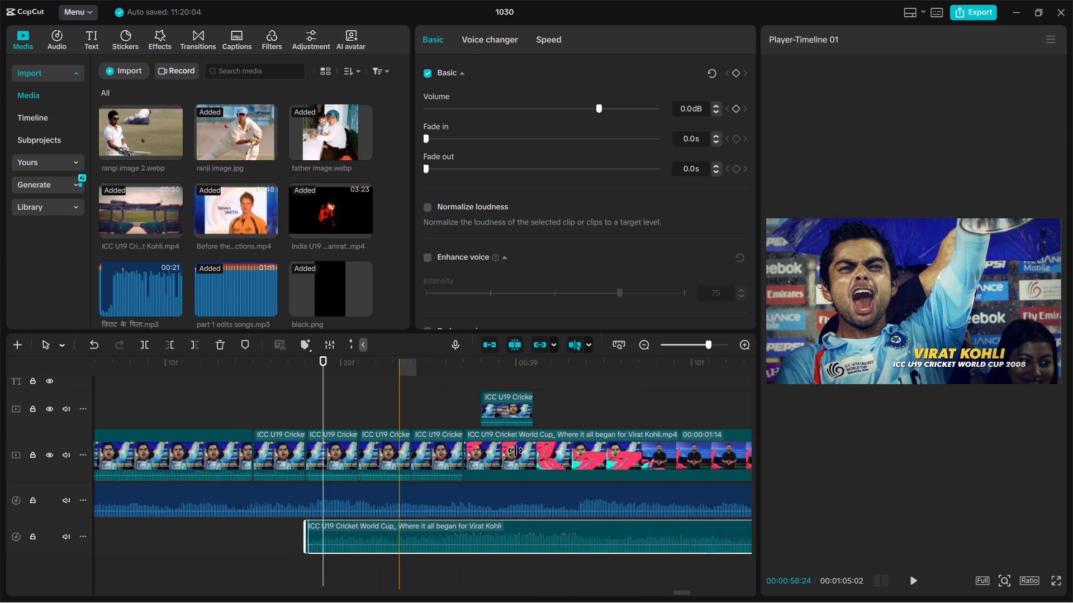
{"action": "scroll", "coordinate": [515, 451], "scroll_direction": "left", "scroll_amount": 1}
{"action": "left_click_drag", "start_coordinate": [480, 411], "coordinate": [476, 461]}
{"action": "left_click", "coordinate": [543, 458]}
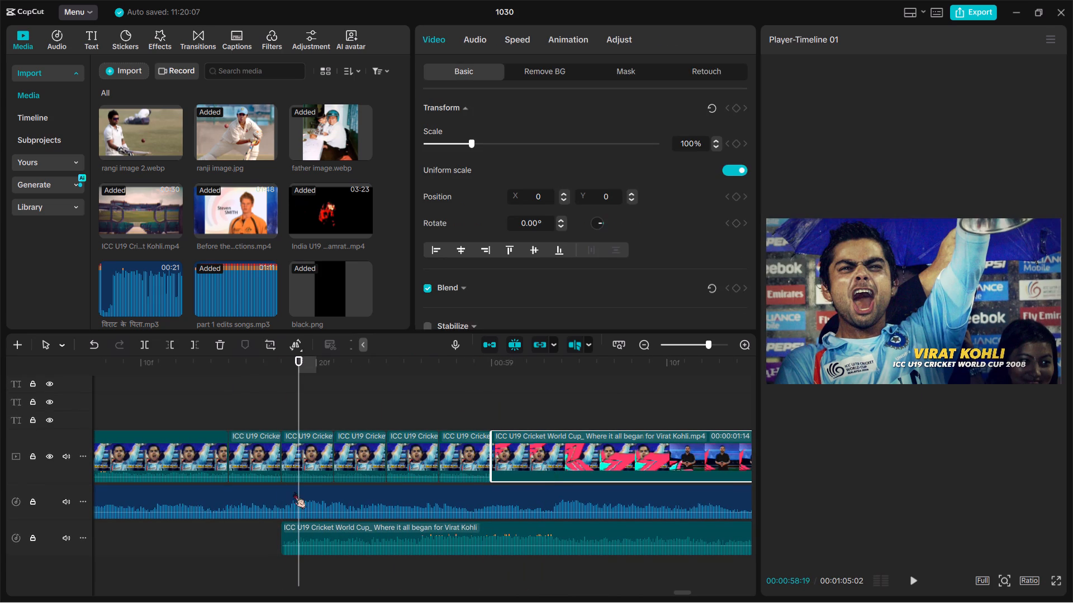
Mute the four inserted trophy-shot duplicates by setting their volume to -∞ dB.
{"action": "left_click_drag", "start_coordinate": [306, 404], "coordinate": [462, 461]}
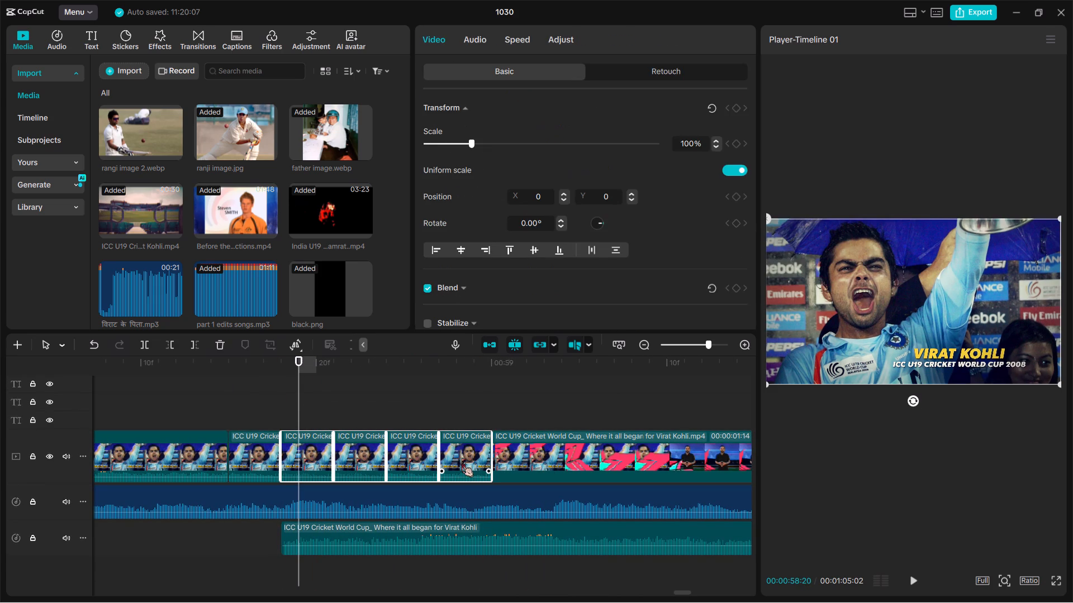
{"action": "left_click", "coordinate": [478, 45]}
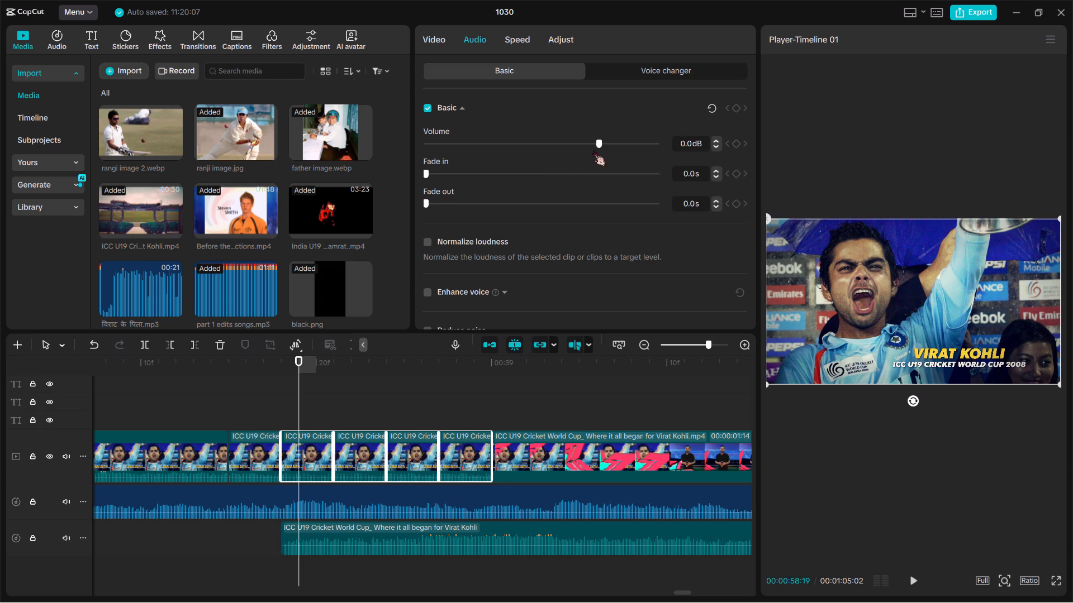
{"action": "left_click_drag", "start_coordinate": [594, 144], "coordinate": [272, 175]}
Play from 00:00:58:19 through the inserted duplicates into the ICC clip and inspect the cut between them.
{"action": "key", "text": "space"}
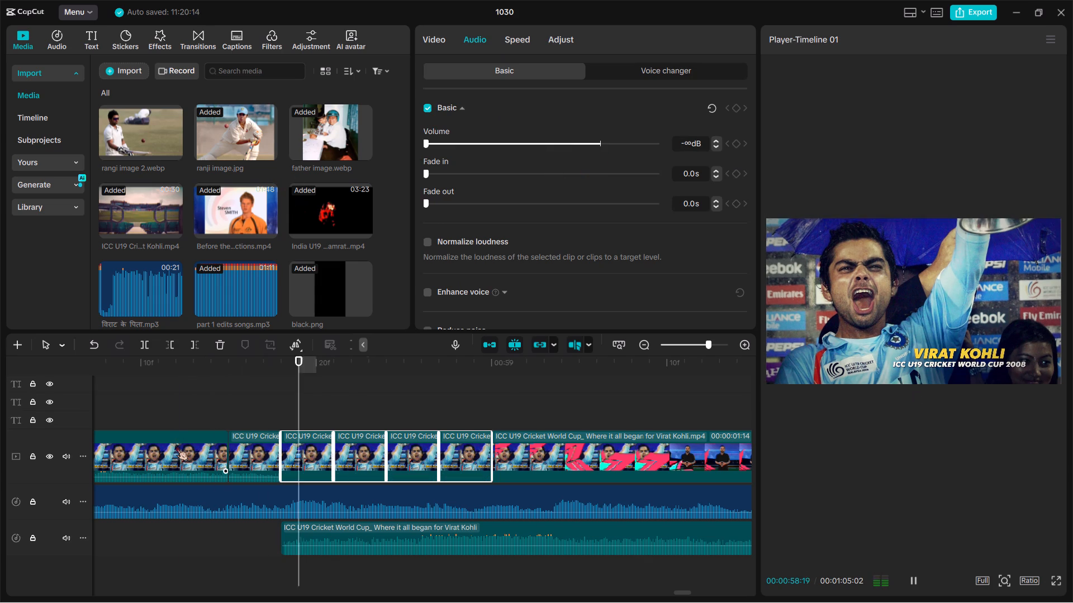
{"action": "key", "text": "space"}
{"action": "scroll", "coordinate": [176, 444], "scroll_direction": "right", "scroll_amount": 1}
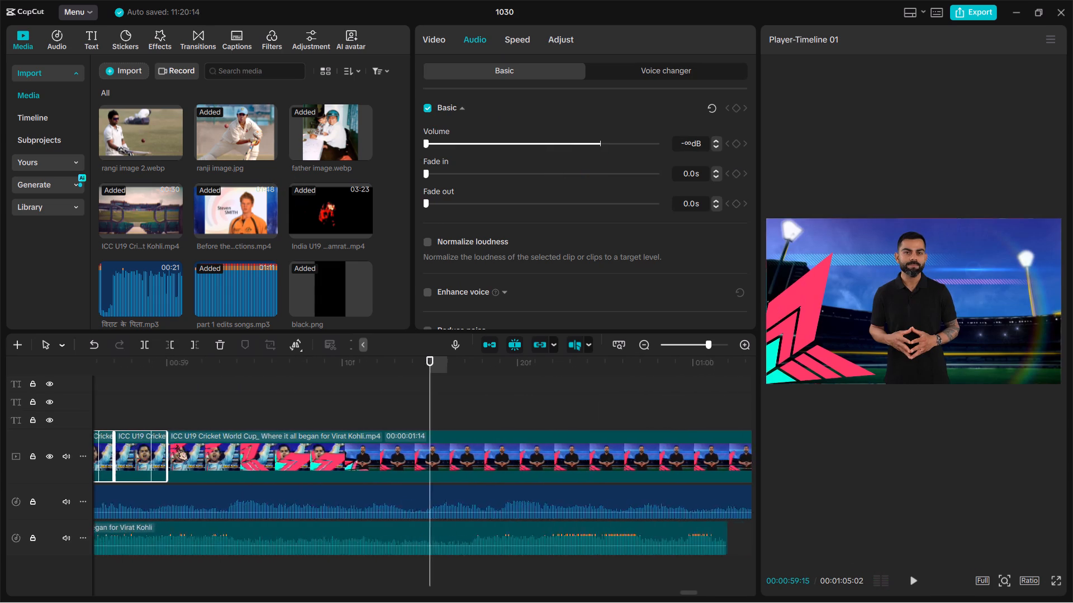
{"action": "scroll", "coordinate": [176, 444], "scroll_direction": "right", "scroll_amount": 2}
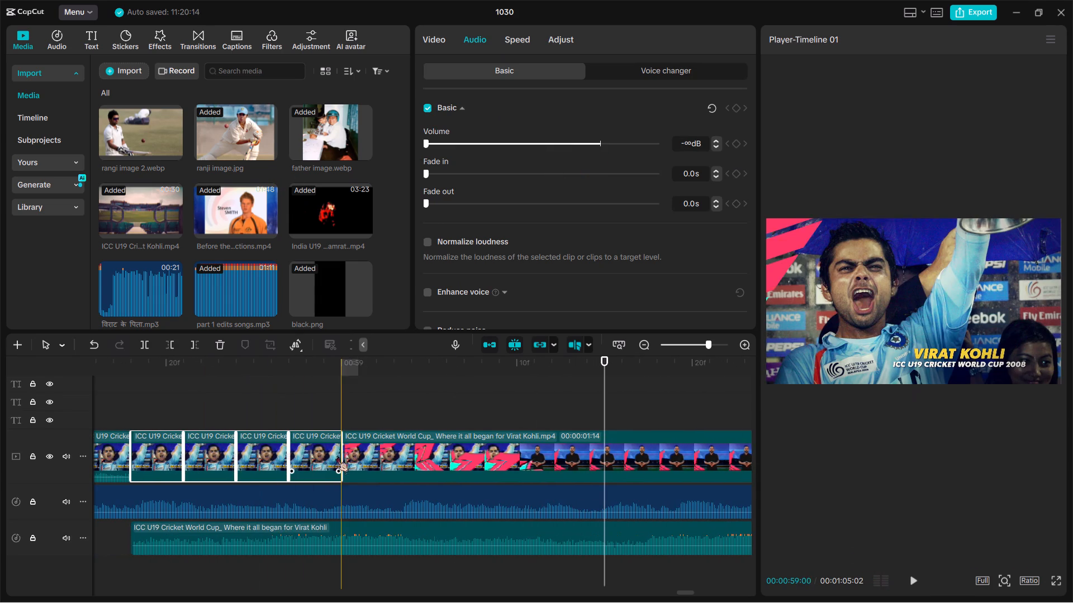
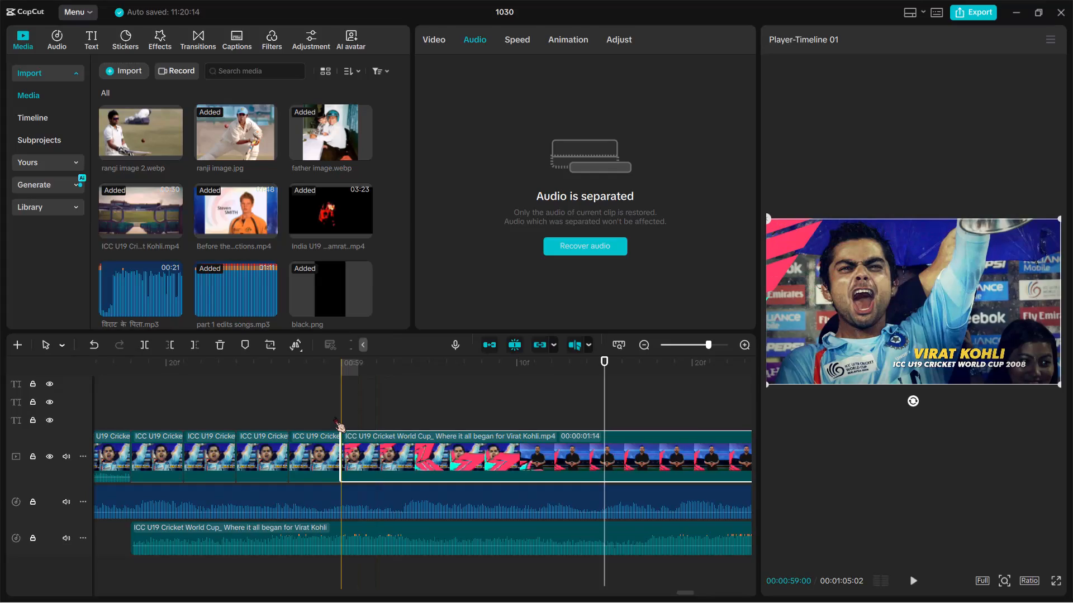
Paste four more copies of the trophy shot at 00:00:59:00, where the ICC clip begins.
{"action": "scroll", "coordinate": [335, 416], "scroll_direction": "up", "scroll_amount": 1}
{"action": "left_click", "coordinate": [348, 428]}
{"action": "key", "text": "ctrl+v"}
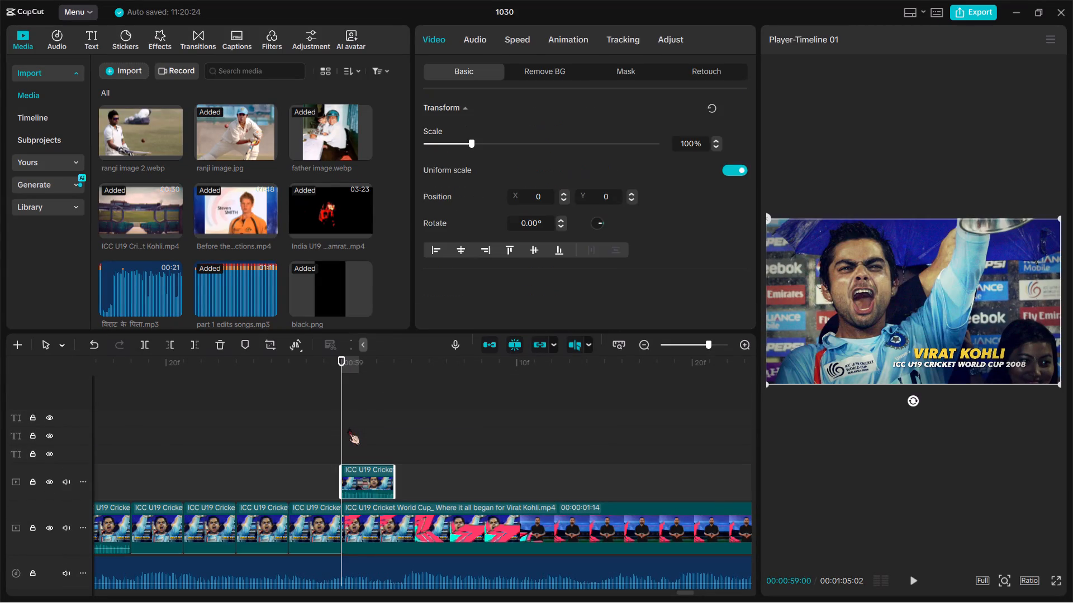
{"action": "key", "text": "ctrl+v"}
{"action": "key", "text": "ctrl+v"}
{"action": "key", "text": "ctrl+v"}
Insert the four pasted trophy-shot copies one after another into the main track directly before the ICC clip.
{"action": "scroll", "coordinate": [348, 428], "scroll_direction": "up", "scroll_amount": 1}
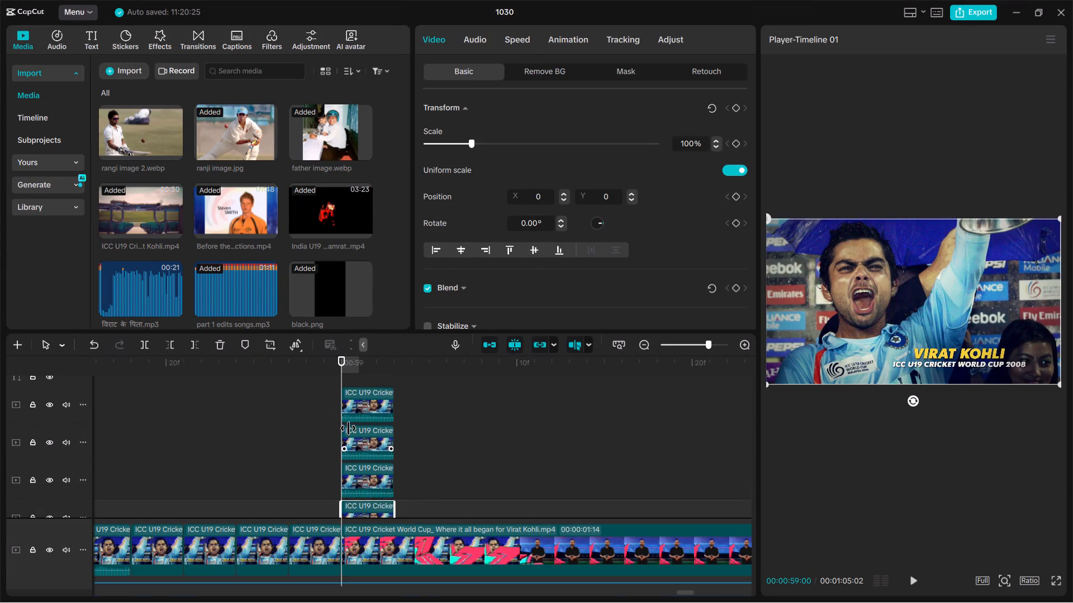
{"action": "scroll", "coordinate": [359, 423], "scroll_direction": "down", "scroll_amount": 1}
{"action": "left_click_drag", "start_coordinate": [369, 441], "coordinate": [359, 480]}
{"action": "left_click_drag", "start_coordinate": [420, 413], "coordinate": [414, 444]}
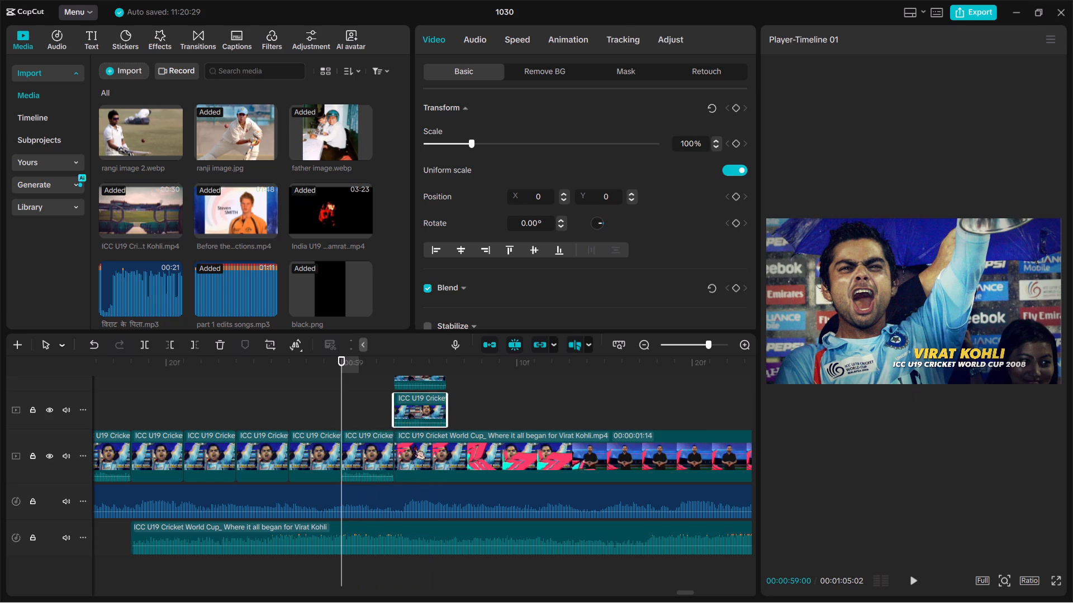
{"action": "left_click_drag", "start_coordinate": [414, 444], "coordinate": [412, 457]}
{"action": "left_click_drag", "start_coordinate": [474, 403], "coordinate": [459, 447]}
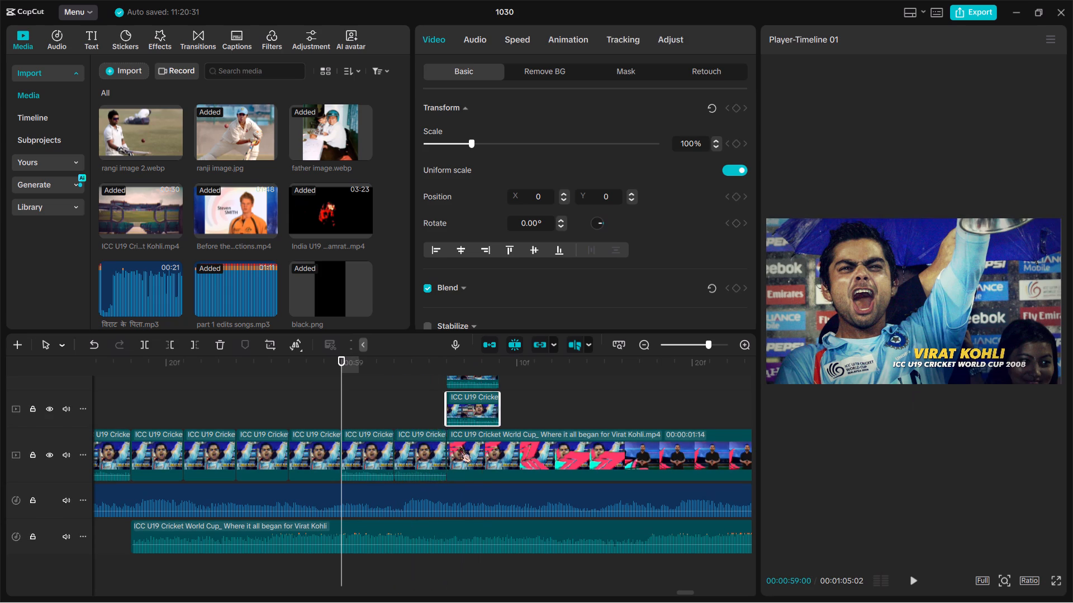
{"action": "left_click_drag", "start_coordinate": [459, 447], "coordinate": [458, 452]}
{"action": "left_click_drag", "start_coordinate": [517, 408], "coordinate": [522, 444]}
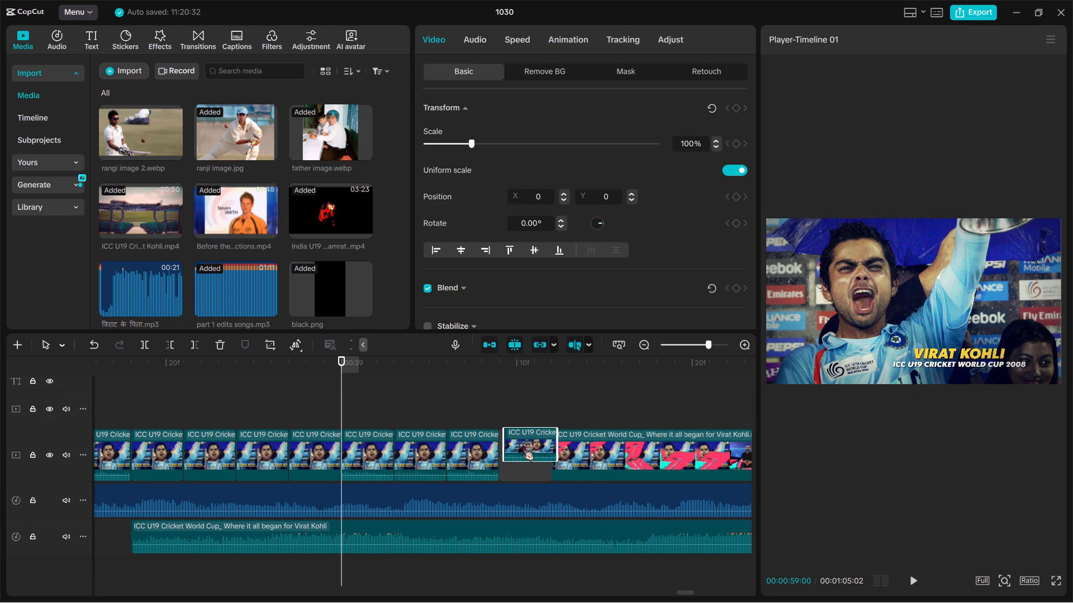
{"action": "left_click_drag", "start_coordinate": [522, 444], "coordinate": [523, 446]}
Mute the four newly inserted trophy-shot duplicates by setting their volume to -∞ dB.
{"action": "scroll", "coordinate": [503, 454], "scroll_direction": "left", "scroll_amount": 1}
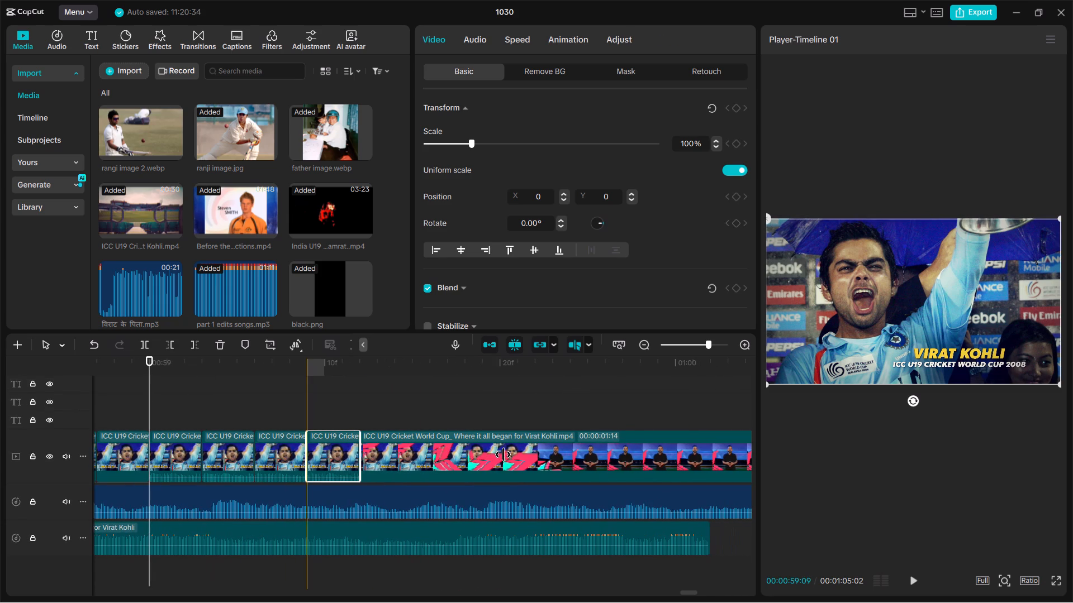
{"action": "left_click", "coordinate": [481, 460]}
{"action": "scroll", "coordinate": [312, 432], "scroll_direction": "right", "scroll_amount": 1}
{"action": "left_click_drag", "start_coordinate": [292, 403], "coordinate": [443, 453]}
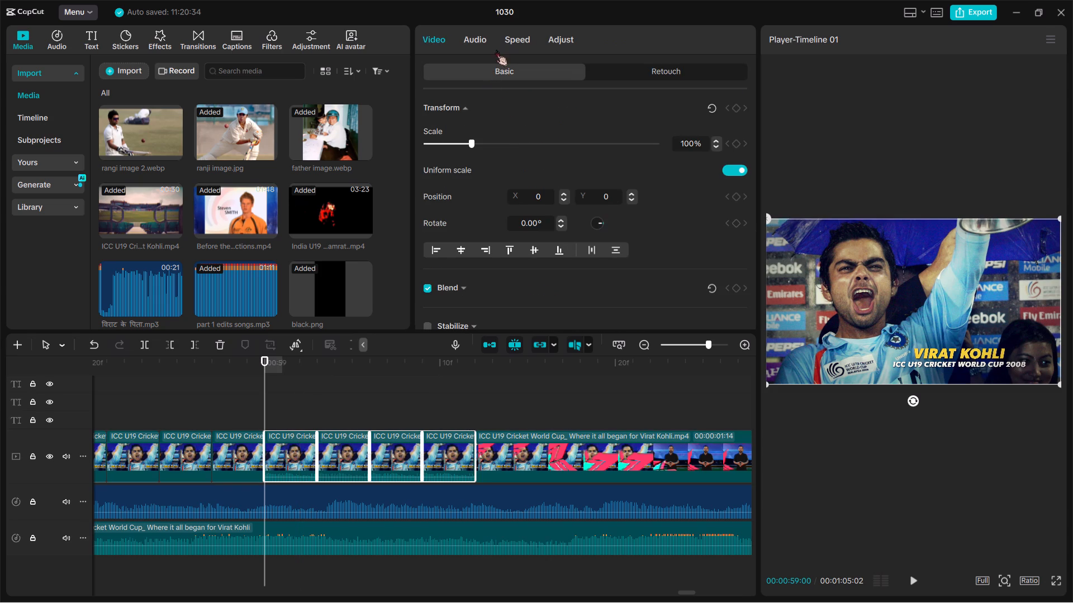
{"action": "double_click", "coordinate": [485, 43]}
{"action": "left_click_drag", "start_coordinate": [595, 144], "coordinate": [419, 184]}
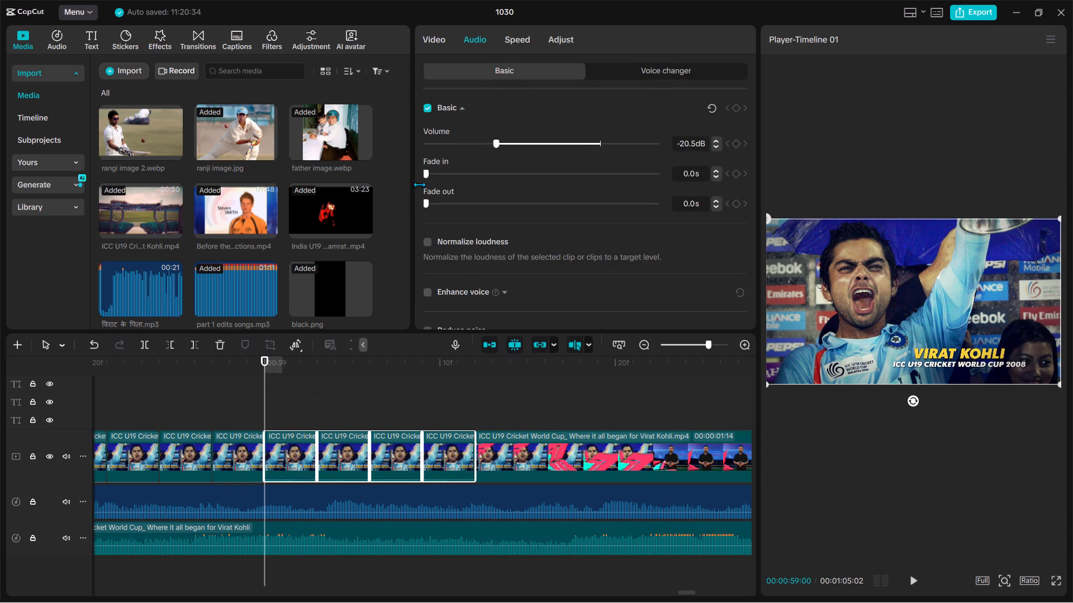
{"action": "left_click_drag", "start_coordinate": [419, 184], "coordinate": [360, 173]}
Play through the extended trophy shot into the ICC clip and check the voice against the cut.
{"action": "key", "text": "space"}
{"action": "key", "text": "space"}
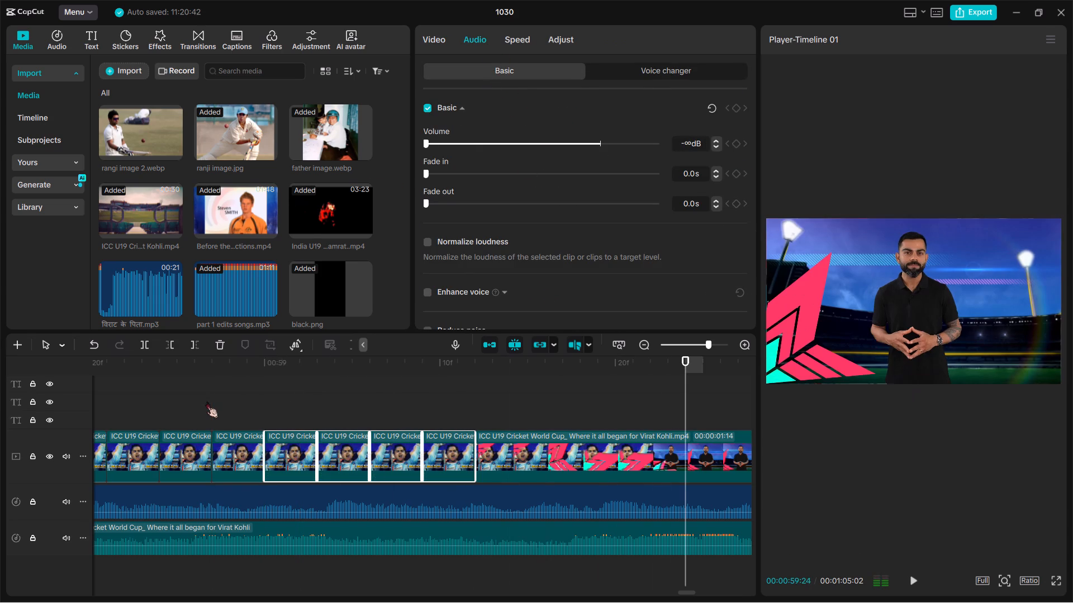
{"action": "key", "text": "space"}
{"action": "key", "text": "space"}
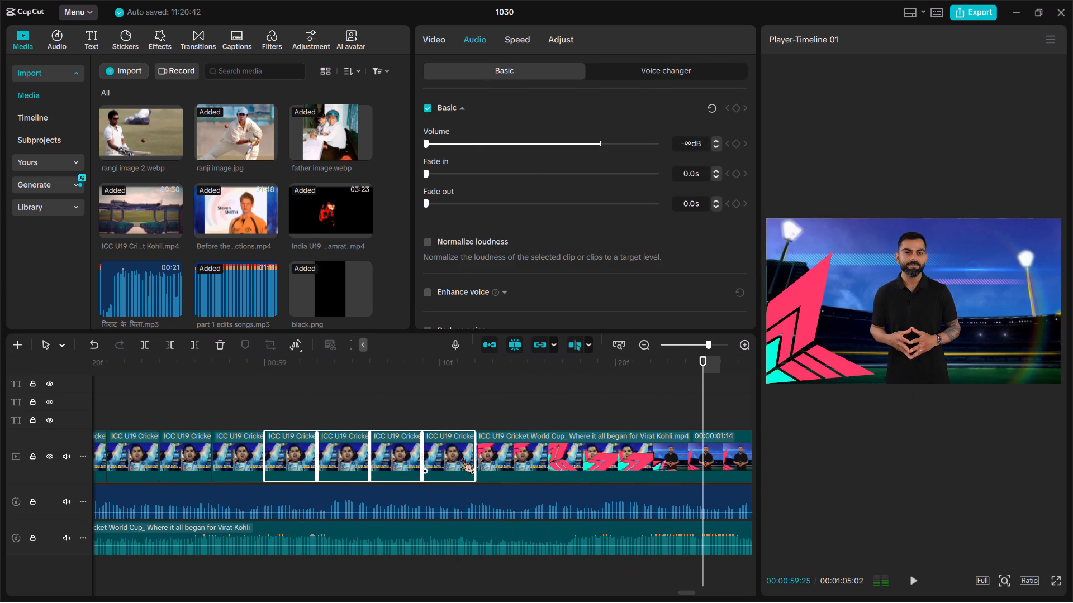
{"action": "key", "text": "space"}
{"action": "key", "text": "space"}
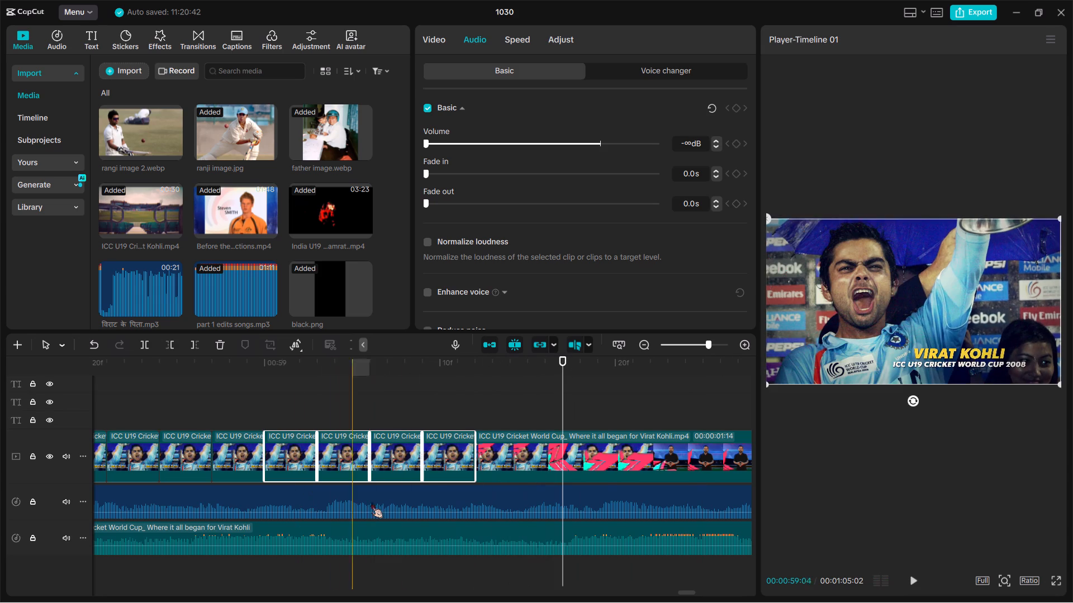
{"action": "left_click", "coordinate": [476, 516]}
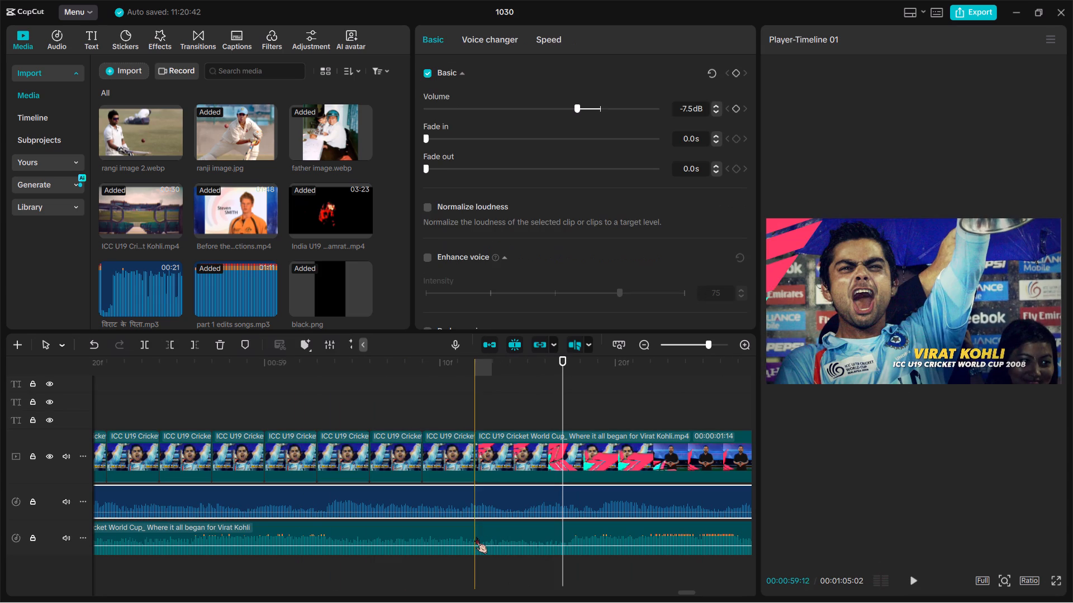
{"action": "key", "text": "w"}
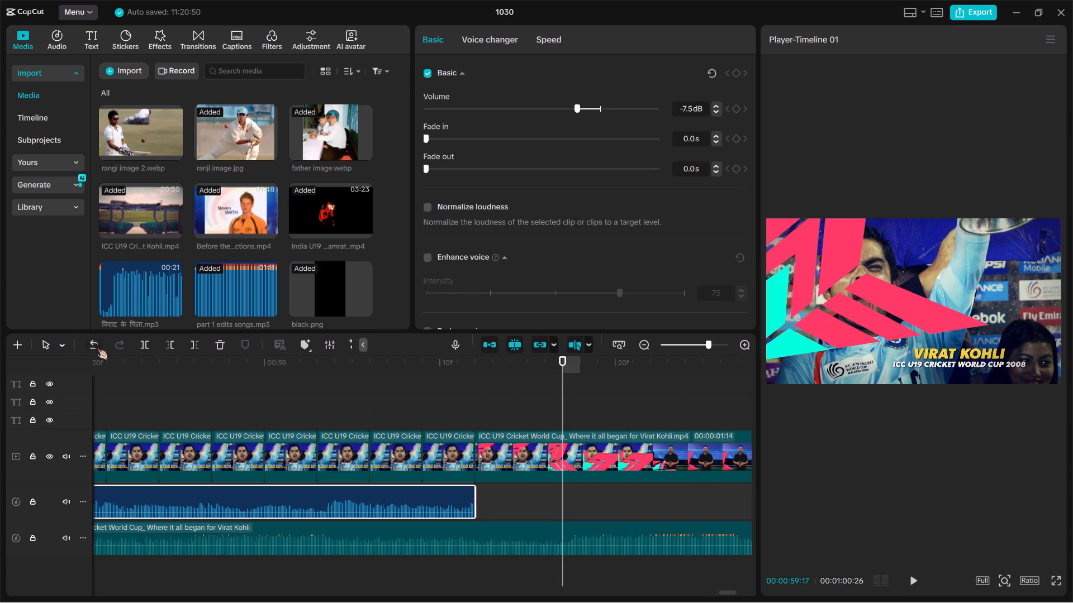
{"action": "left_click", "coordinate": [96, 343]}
Trim the extracted ICC audio's end to the end of the last trophy-shot duplicate.
{"action": "left_click", "coordinate": [468, 545]}
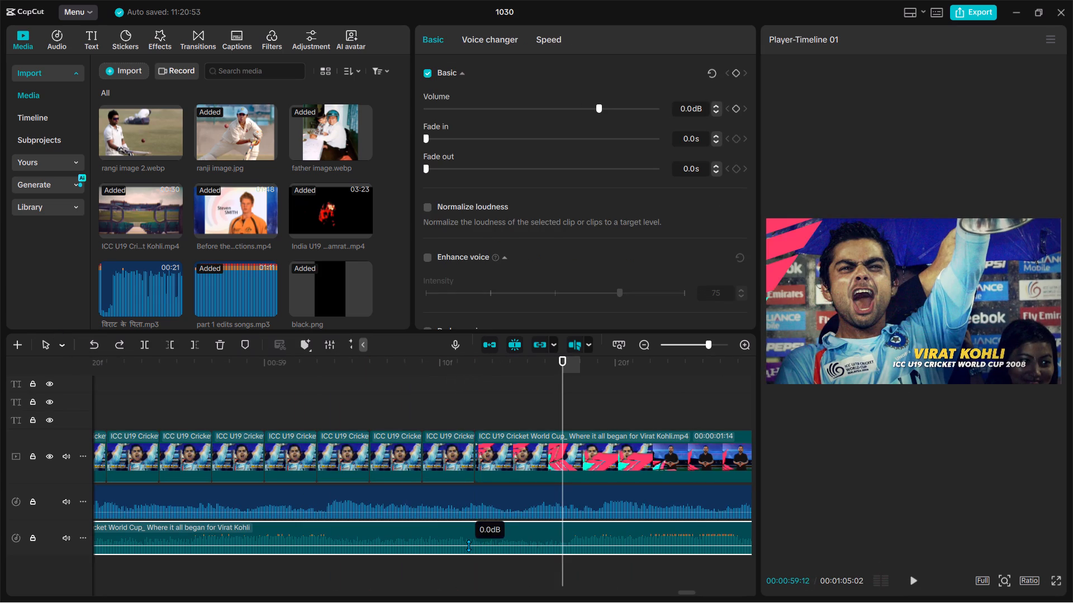
{"action": "key", "text": "w"}
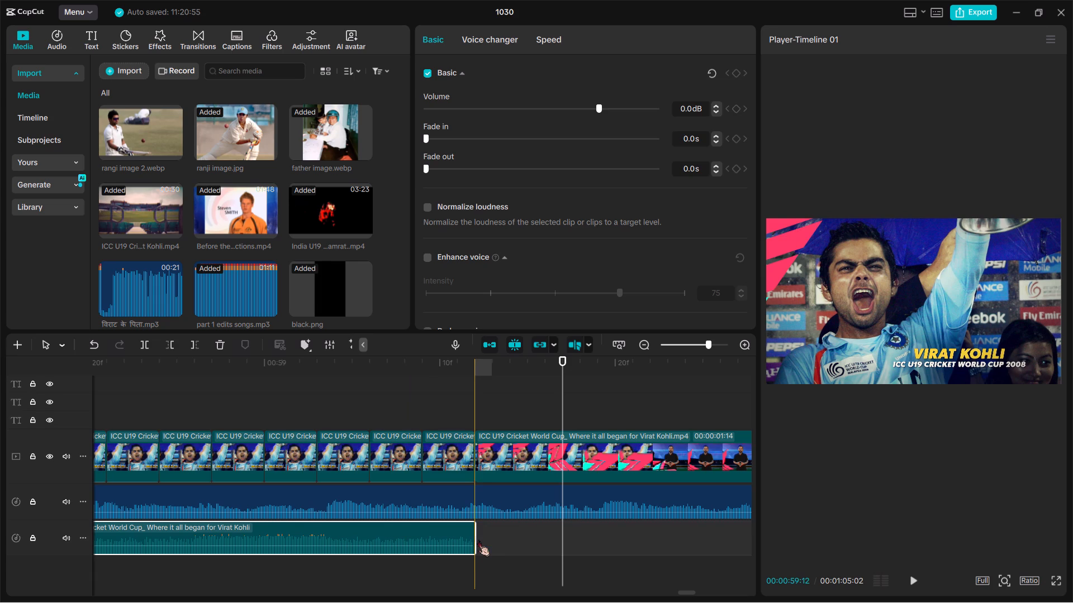
Delete the ICC clip that follows the last trophy-shot duplicate on the main track.
{"action": "left_click", "coordinate": [494, 453]}
{"action": "left_click_drag", "start_coordinate": [493, 409], "coordinate": [508, 448]}
{"action": "left_click", "coordinate": [508, 448]}
{"action": "key", "text": "BackSpace"}
Play the ending through the celebration clip and trophy-shot duplicates and check how the voice runs across them.
{"action": "scroll", "coordinate": [508, 448], "scroll_direction": "down", "scroll_amount": 9, "text": "ctrl"}
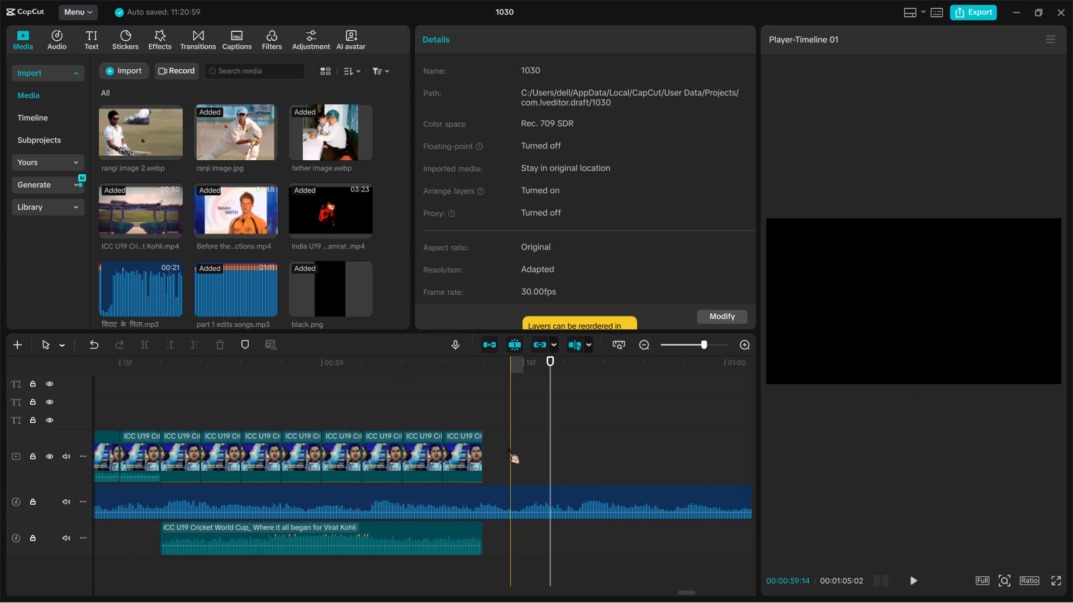
{"action": "scroll", "coordinate": [508, 448], "scroll_direction": "down", "scroll_amount": 7, "text": "ctrl"}
{"action": "scroll", "coordinate": [508, 448], "scroll_direction": "down", "scroll_amount": 7}
{"action": "scroll", "coordinate": [508, 448], "scroll_direction": "down", "scroll_amount": 5, "text": "ctrl"}
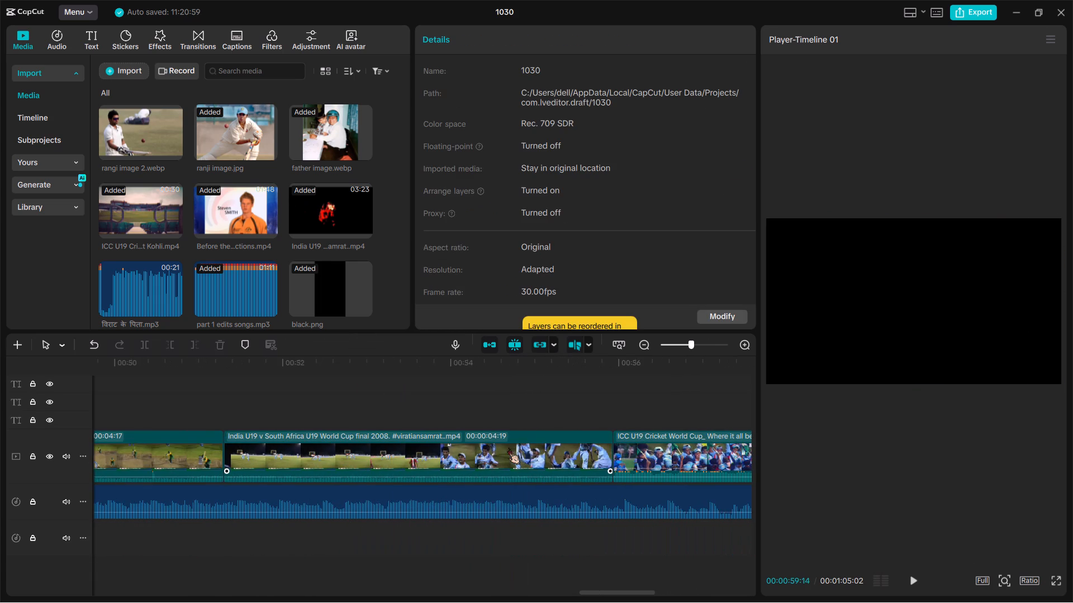
{"action": "key", "text": "space"}
{"action": "scroll", "coordinate": [382, 416], "scroll_direction": "left", "scroll_amount": 1}
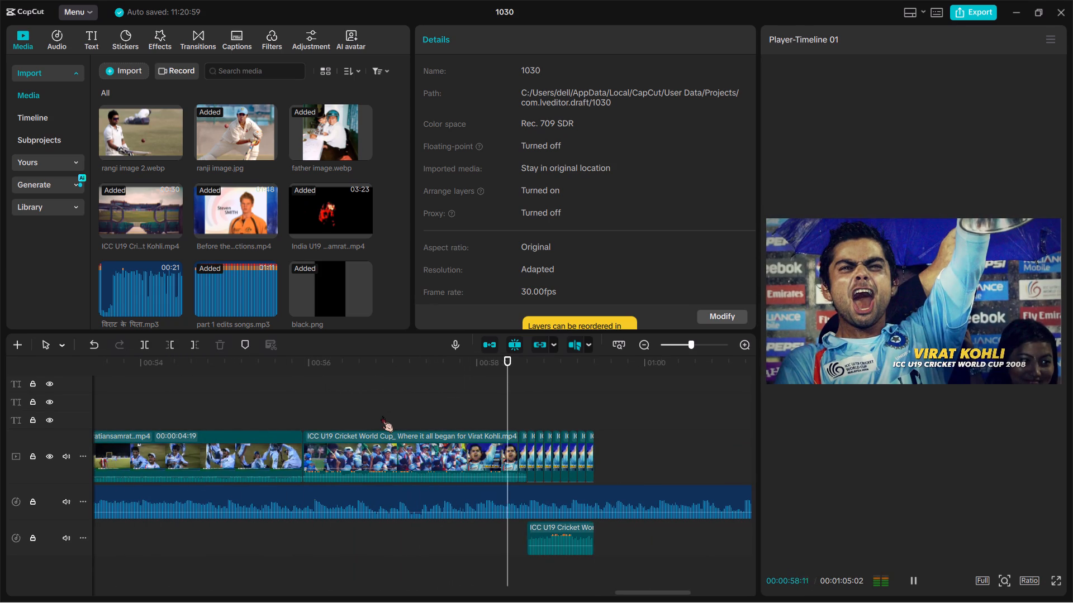
{"action": "key", "text": "space"}
{"action": "scroll", "coordinate": [382, 416], "scroll_direction": "up", "scroll_amount": 6, "text": "ctrl"}
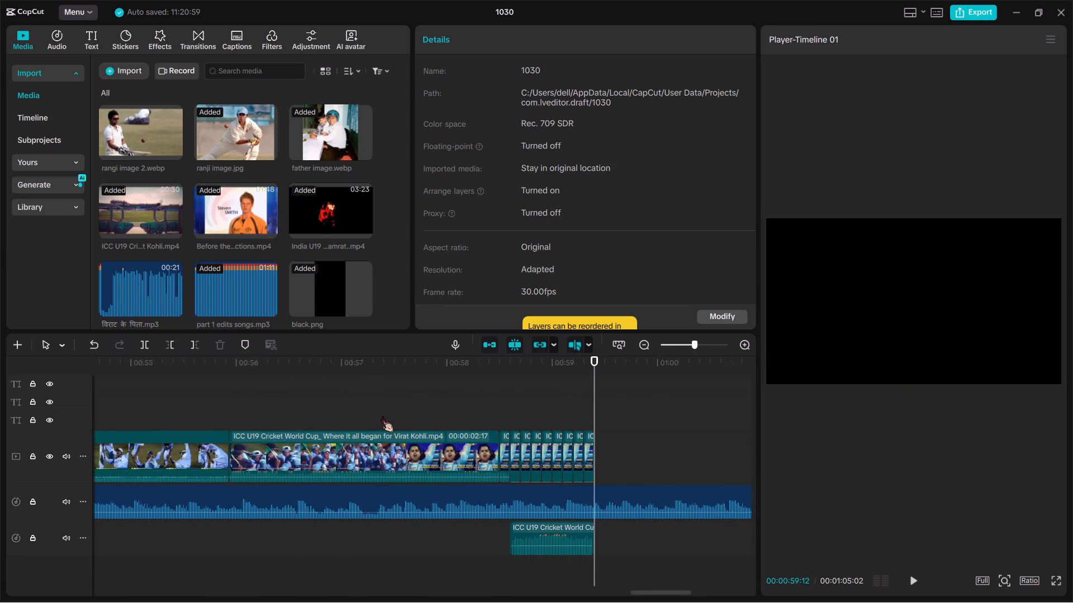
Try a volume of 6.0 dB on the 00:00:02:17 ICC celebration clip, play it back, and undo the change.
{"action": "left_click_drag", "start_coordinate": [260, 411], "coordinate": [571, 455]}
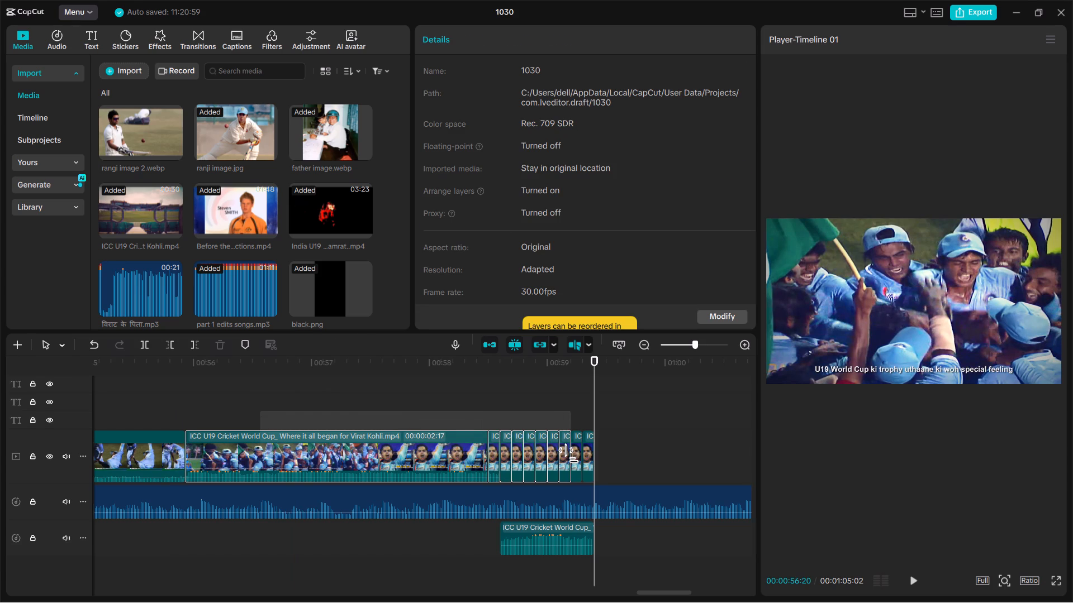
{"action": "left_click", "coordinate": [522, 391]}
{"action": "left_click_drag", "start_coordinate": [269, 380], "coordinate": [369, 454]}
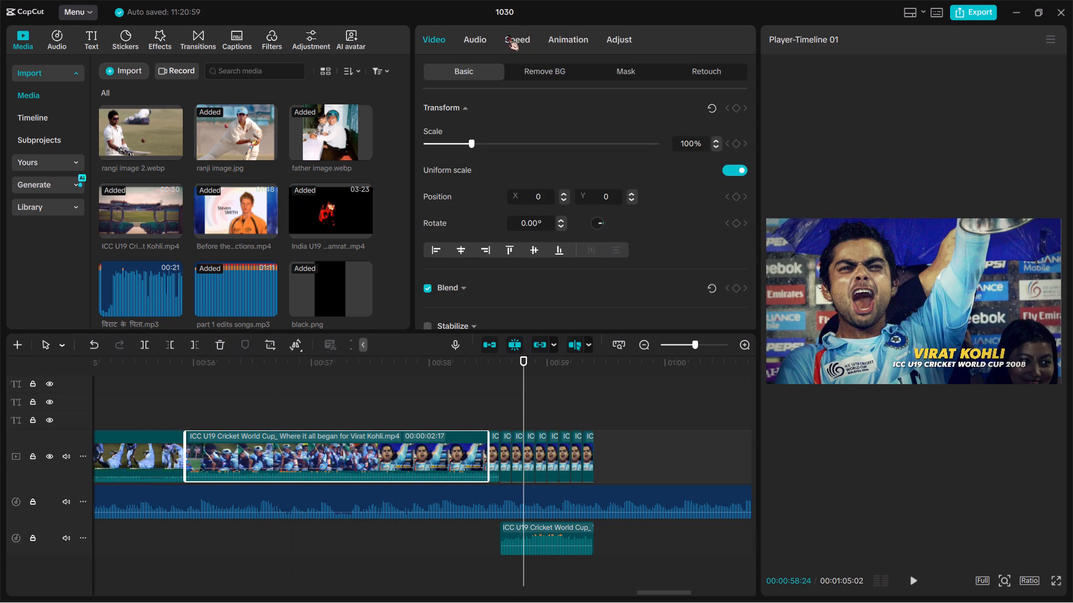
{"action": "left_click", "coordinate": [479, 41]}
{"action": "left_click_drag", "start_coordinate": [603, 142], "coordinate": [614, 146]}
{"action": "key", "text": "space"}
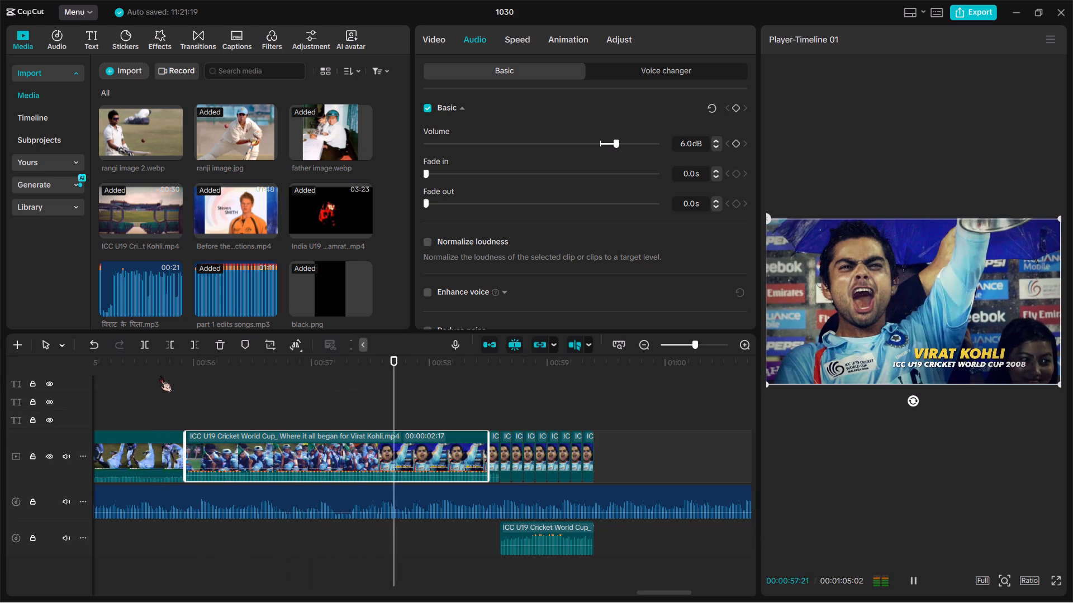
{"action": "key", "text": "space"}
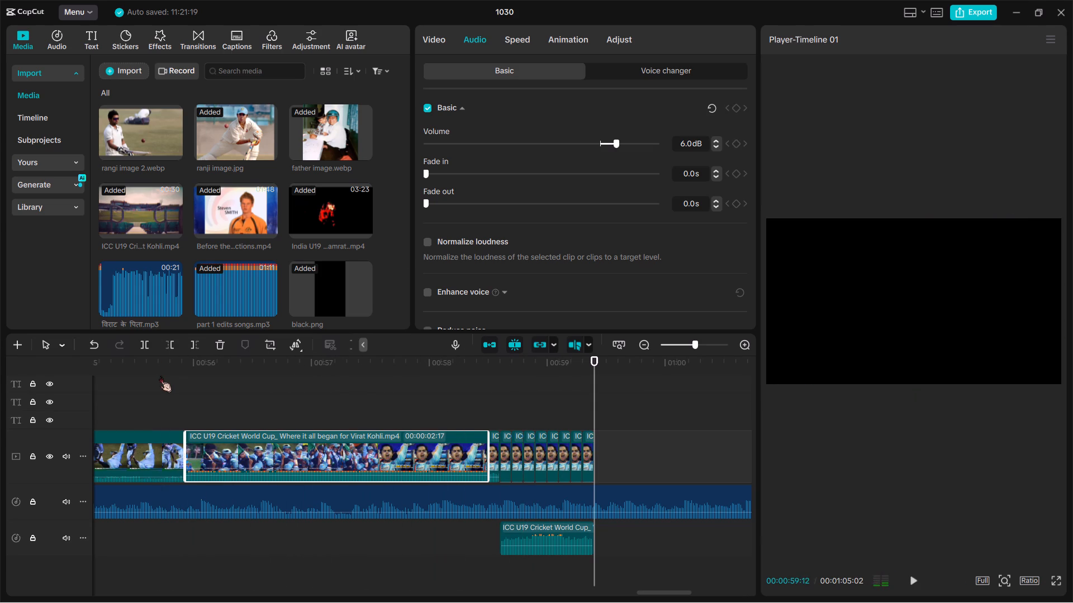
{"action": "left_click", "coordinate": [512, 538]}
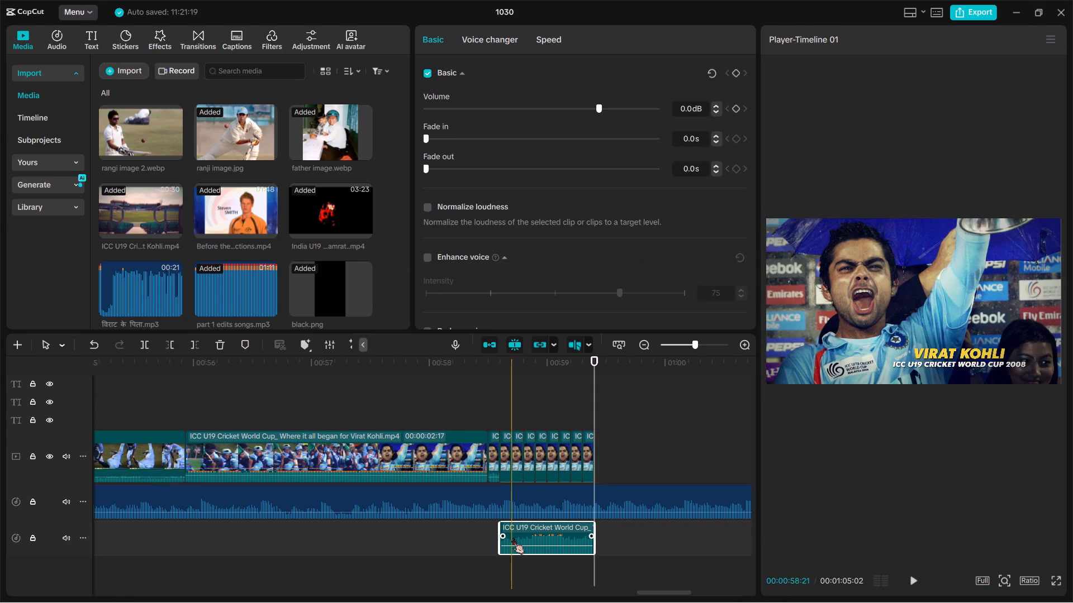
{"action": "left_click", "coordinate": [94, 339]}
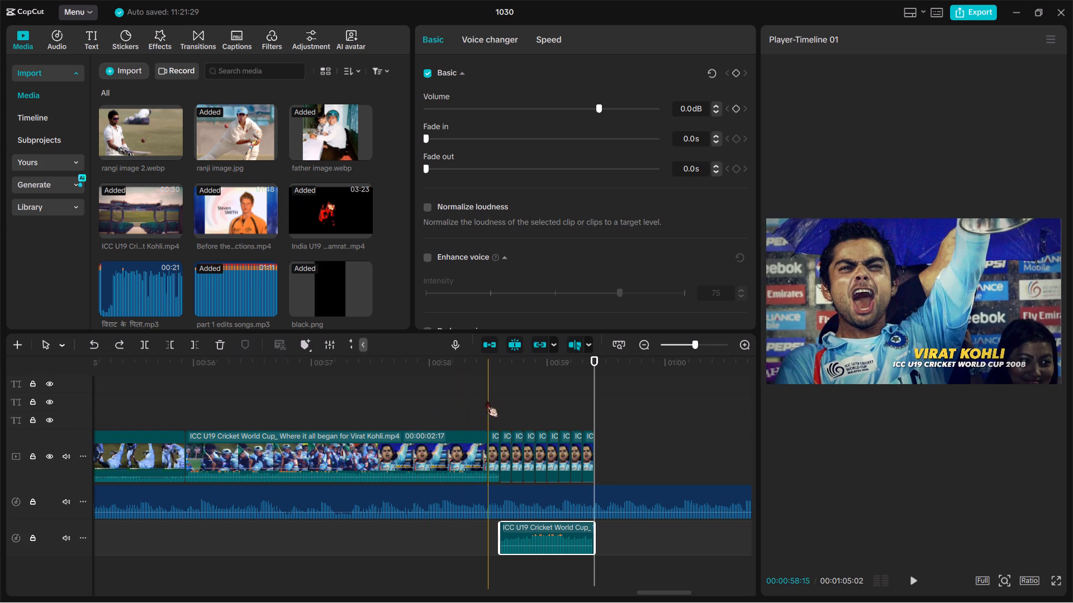
Set the volume of the 00:00:02:17 ICC celebration clip and the short trophy shot right after it to 4.1 dB, and preview them.
{"action": "left_click_drag", "start_coordinate": [486, 394], "coordinate": [460, 466]}
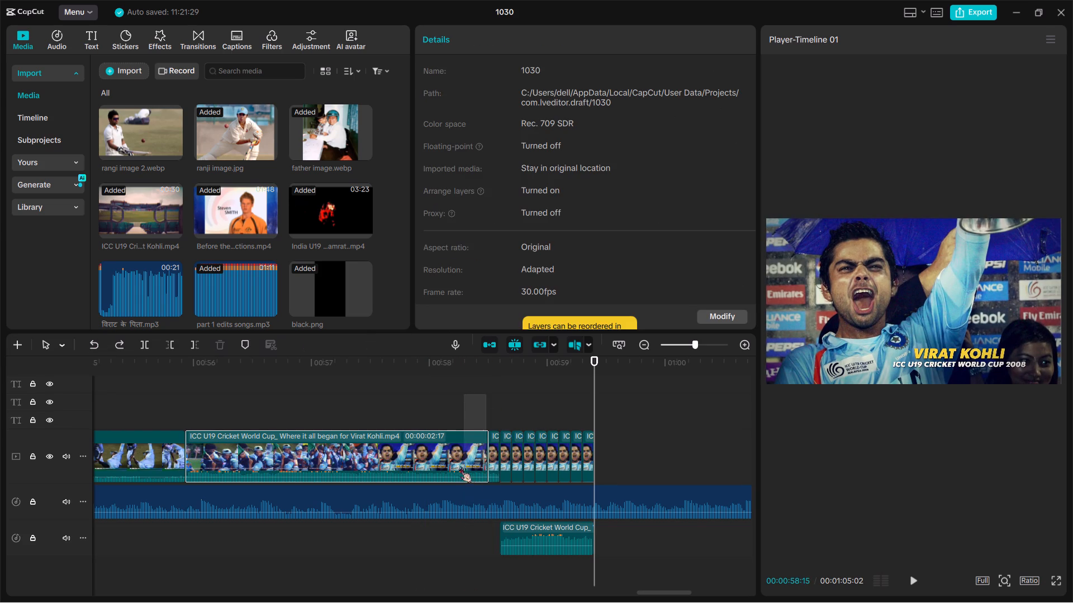
{"action": "left_click_drag", "start_coordinate": [460, 466], "coordinate": [453, 463]}
{"action": "left_click_drag", "start_coordinate": [420, 371], "coordinate": [459, 429]}
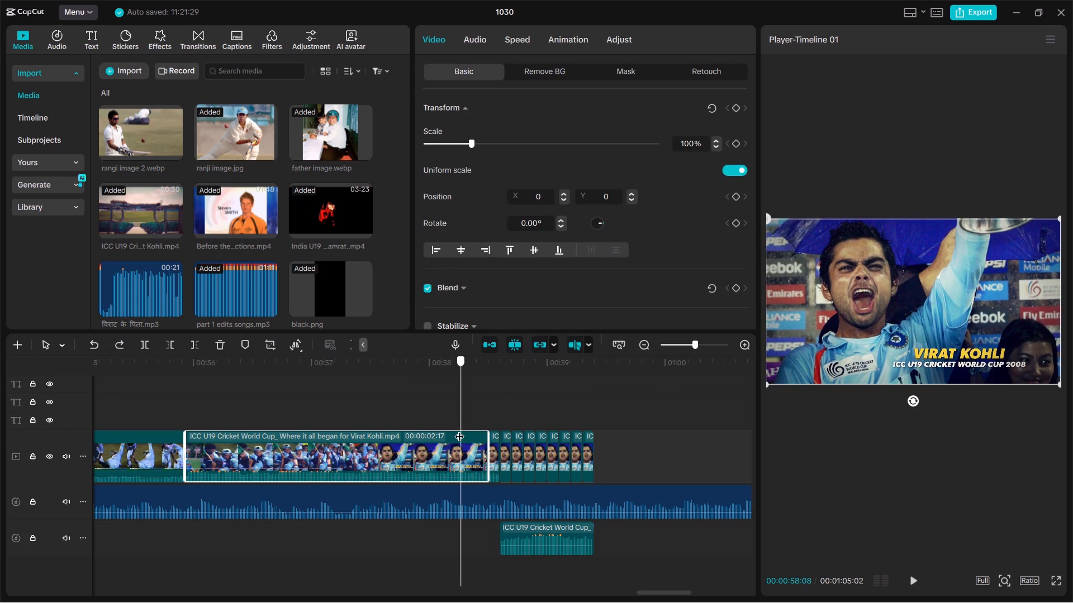
{"action": "left_click", "coordinate": [512, 395]}
{"action": "left_click_drag", "start_coordinate": [495, 395], "coordinate": [456, 462]}
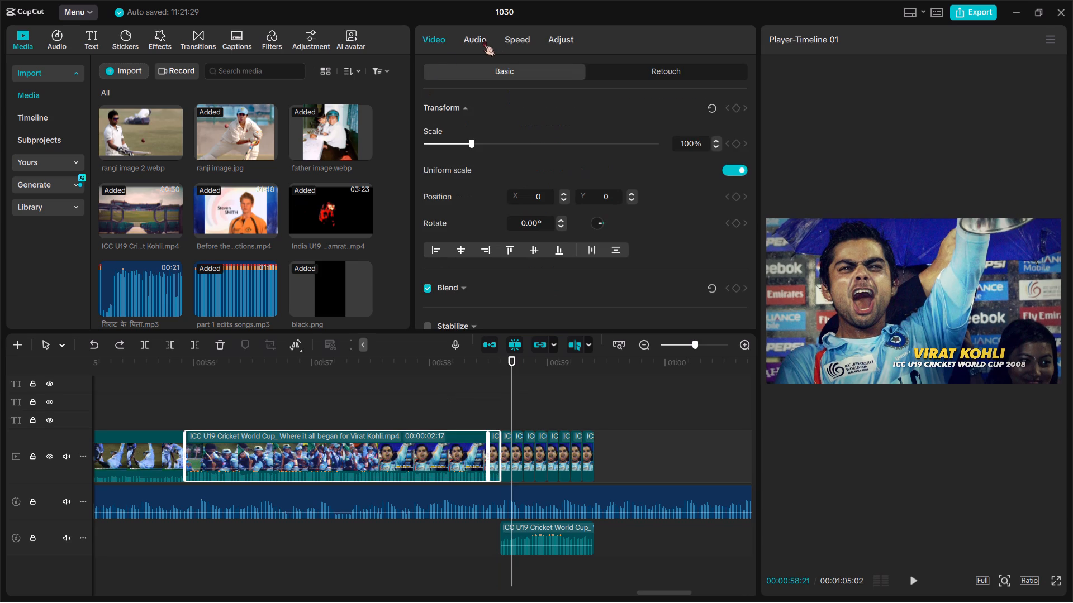
{"action": "left_click", "coordinate": [482, 40]}
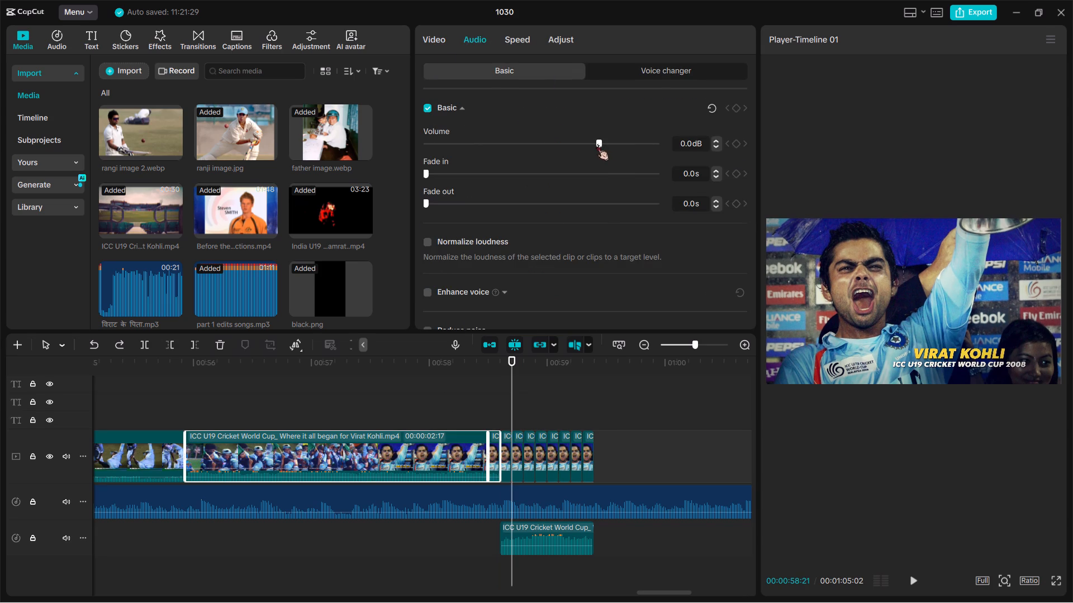
{"action": "left_click_drag", "start_coordinate": [597, 144], "coordinate": [608, 147]}
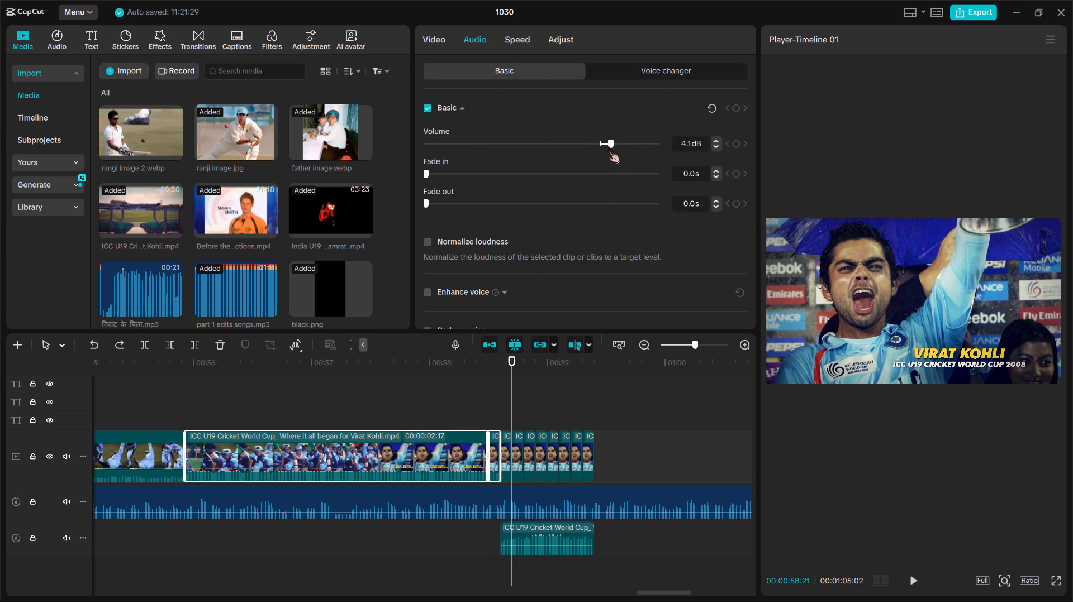
{"action": "key", "text": "space"}
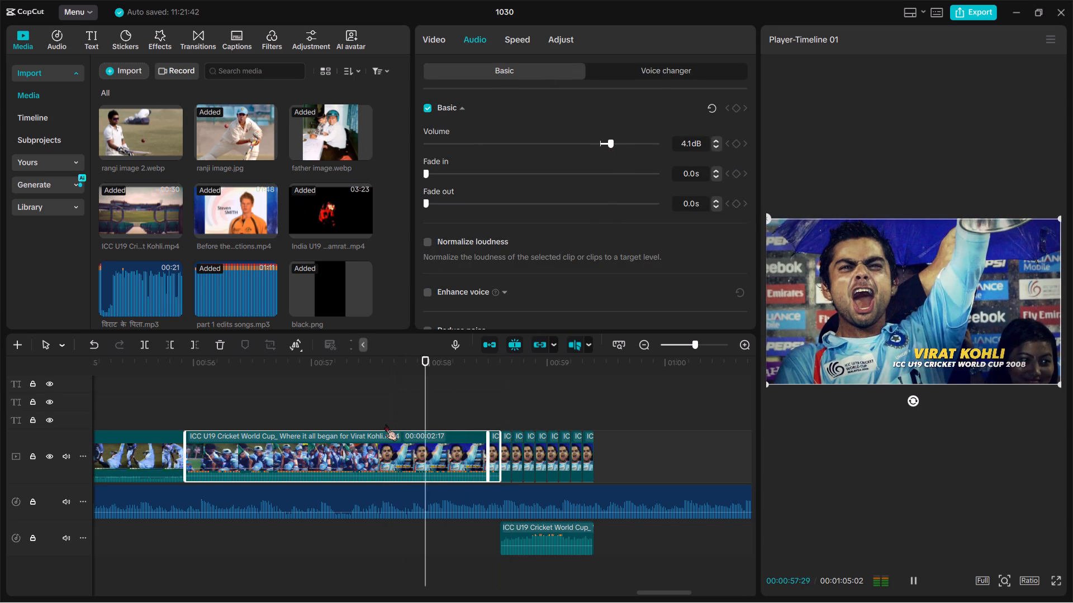
{"action": "key", "text": "space"}
Set the extracted ICC audio's volume to 4.1 dB to match the preceding clips.
{"action": "left_click", "coordinate": [535, 530]}
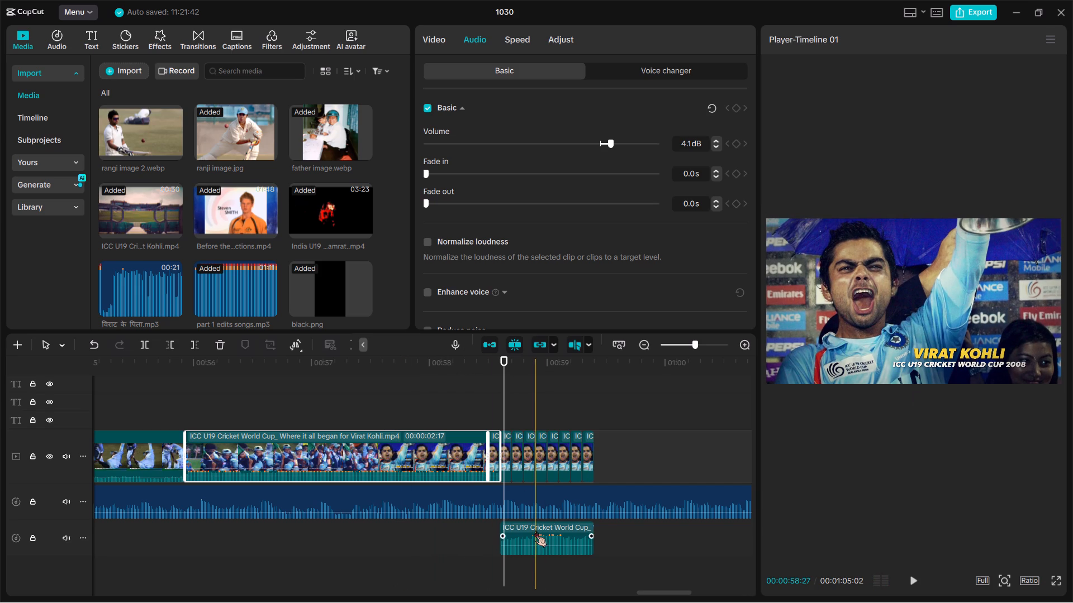
{"action": "left_click_drag", "start_coordinate": [600, 111], "coordinate": [607, 109]}
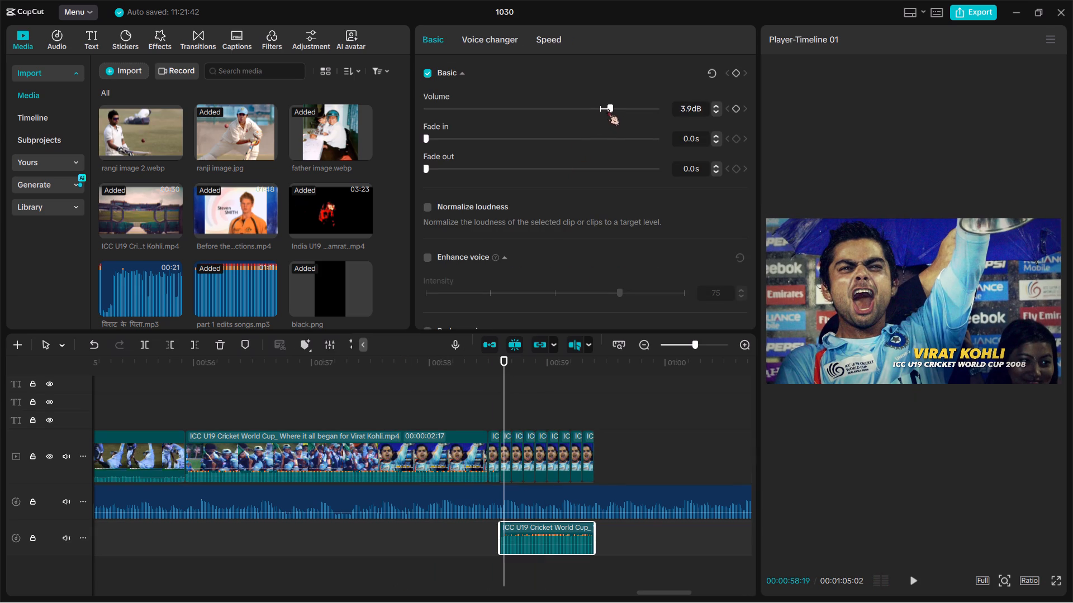
{"action": "left_click_drag", "start_coordinate": [607, 109], "coordinate": [608, 108]}
{"action": "left_click_drag", "start_coordinate": [608, 108], "coordinate": [608, 108]}
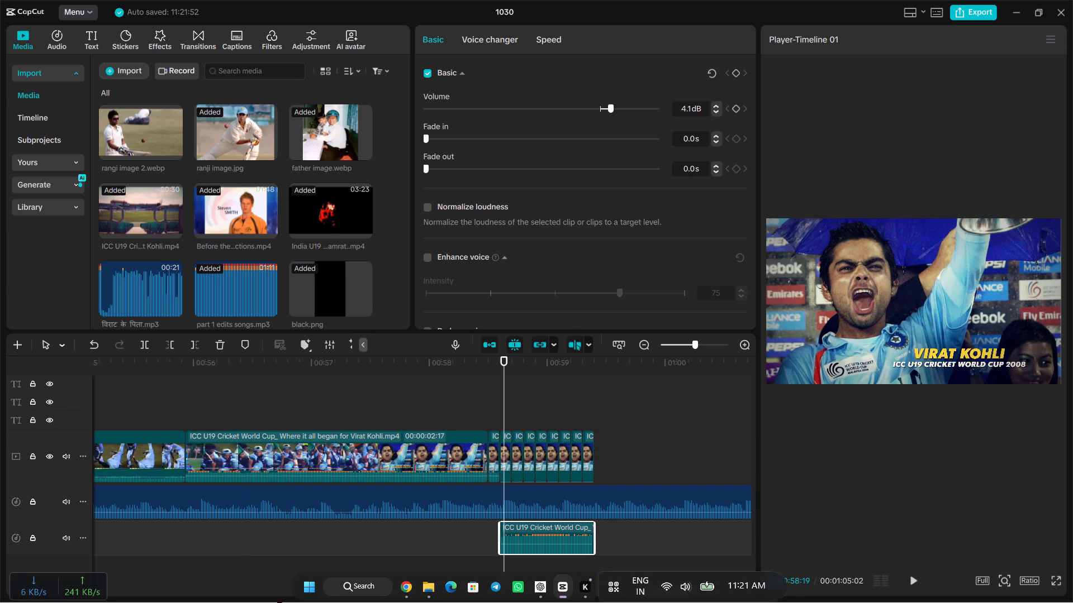
Play the ICC ending from the 00:00:02:17 celebration clip and the cut into it to check the matched voice levels.
{"action": "left_click", "coordinate": [265, 547]}
{"action": "key", "text": "space"}
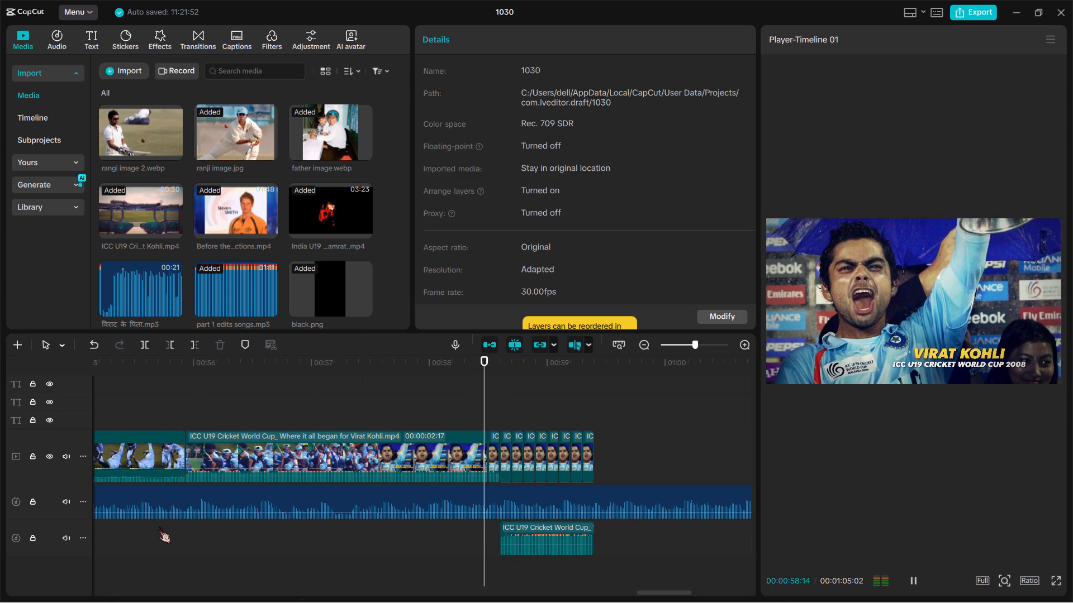
{"action": "key", "text": "space"}
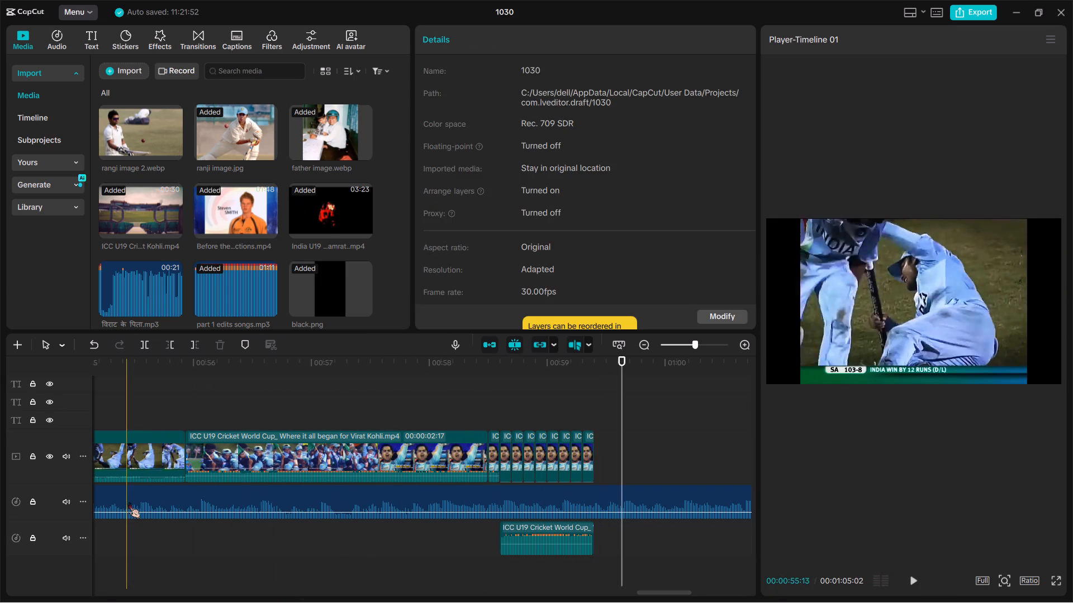
{"action": "key", "text": "space"}
{"action": "key", "text": "space"}
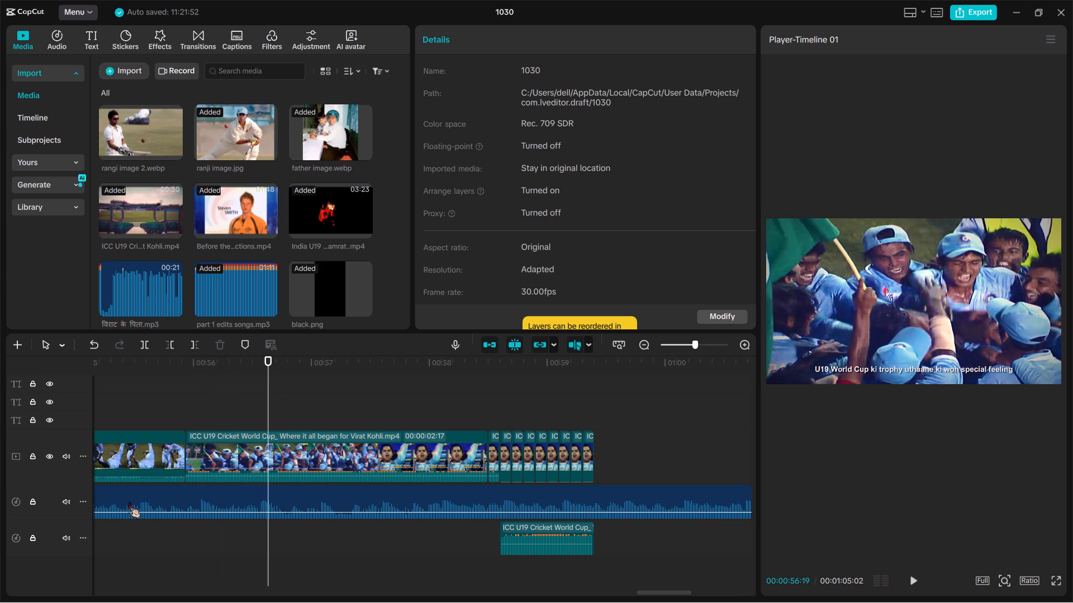
{"action": "key", "text": "space"}
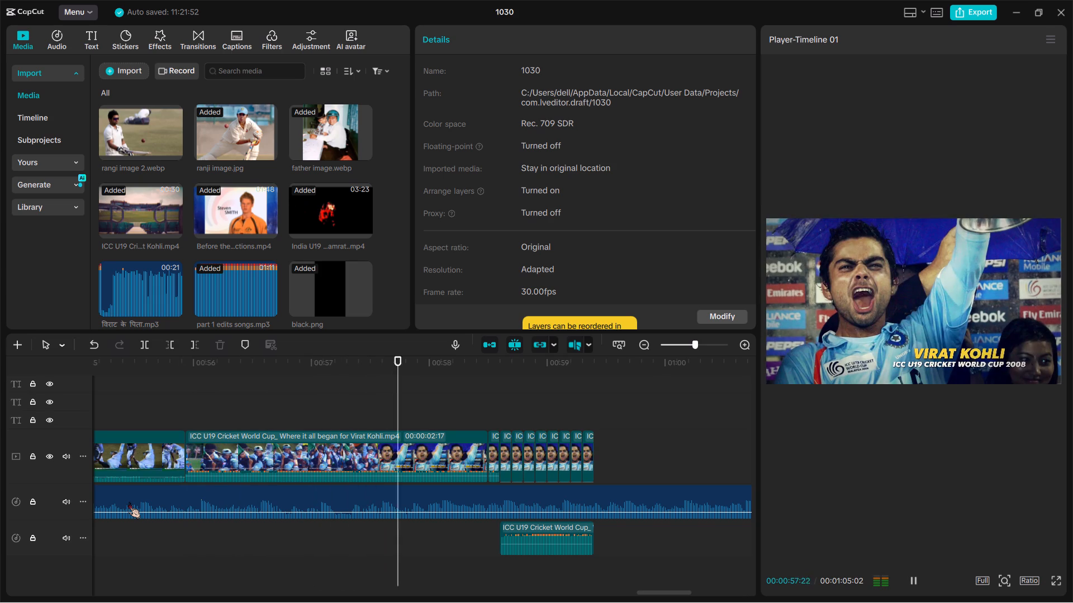
{"action": "key", "text": "space"}
{"action": "key", "text": "space"}
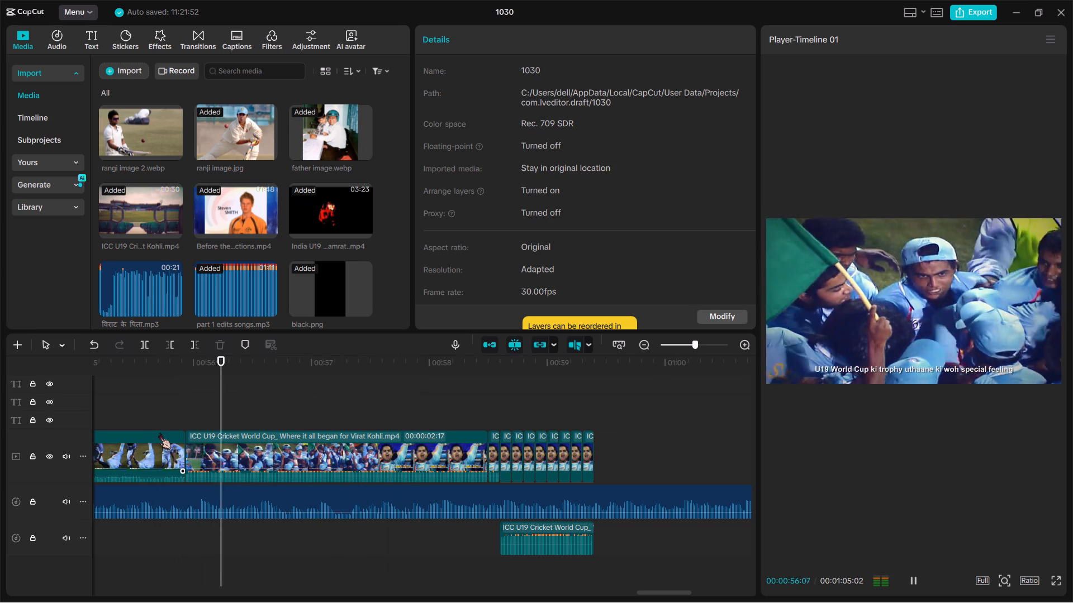
{"action": "key", "text": "space"}
Replay the opening second of the 00:00:02:17 ICC celebration clip to find where its sound needs a cut.
{"action": "scroll", "coordinate": [159, 433], "scroll_direction": "up", "scroll_amount": 6, "text": "ctrl"}
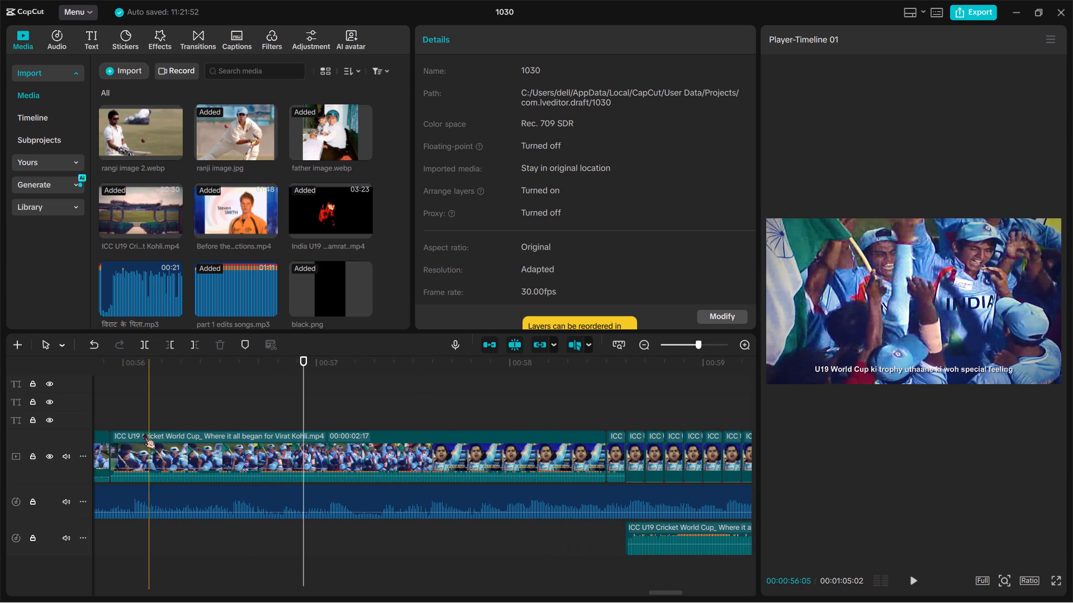
{"action": "key", "text": "space"}
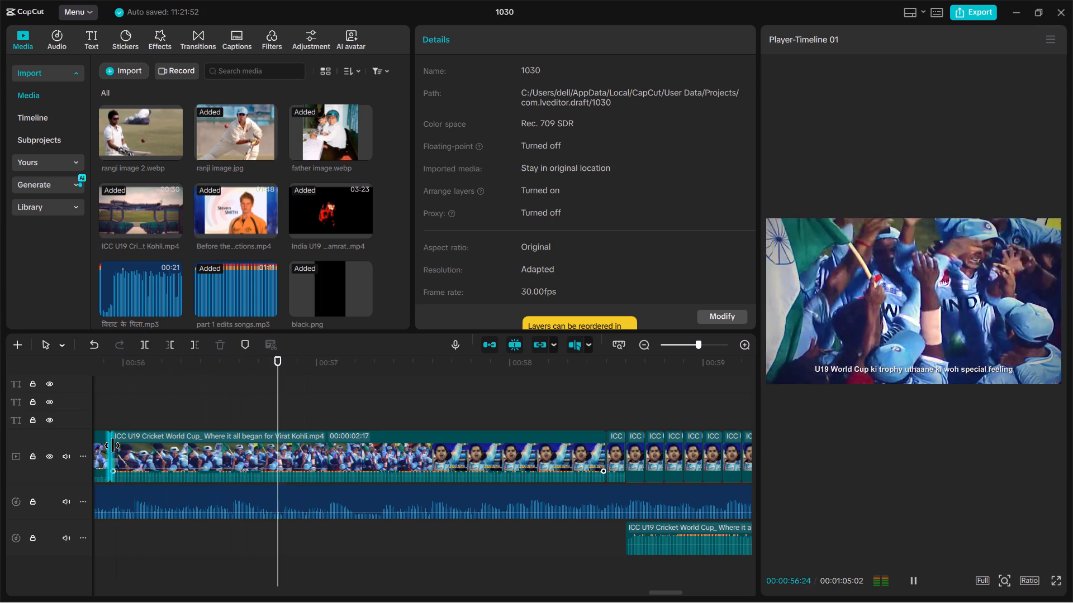
{"action": "key", "text": "space"}
{"action": "key", "text": "space"}
{"action": "key", "text": "space"}
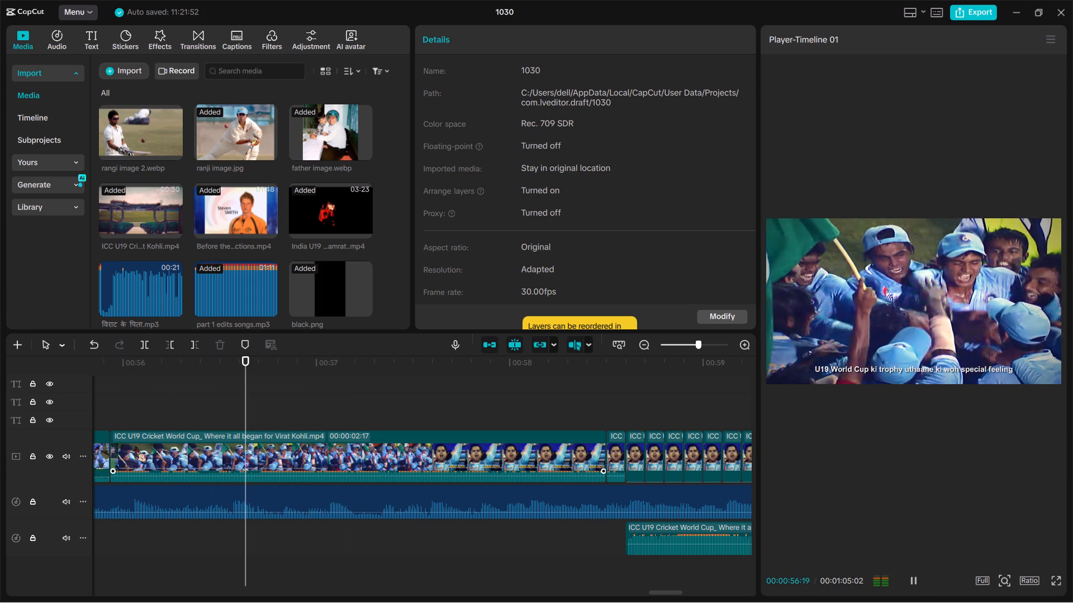
{"action": "key", "text": "space"}
{"action": "key", "text": "space"}
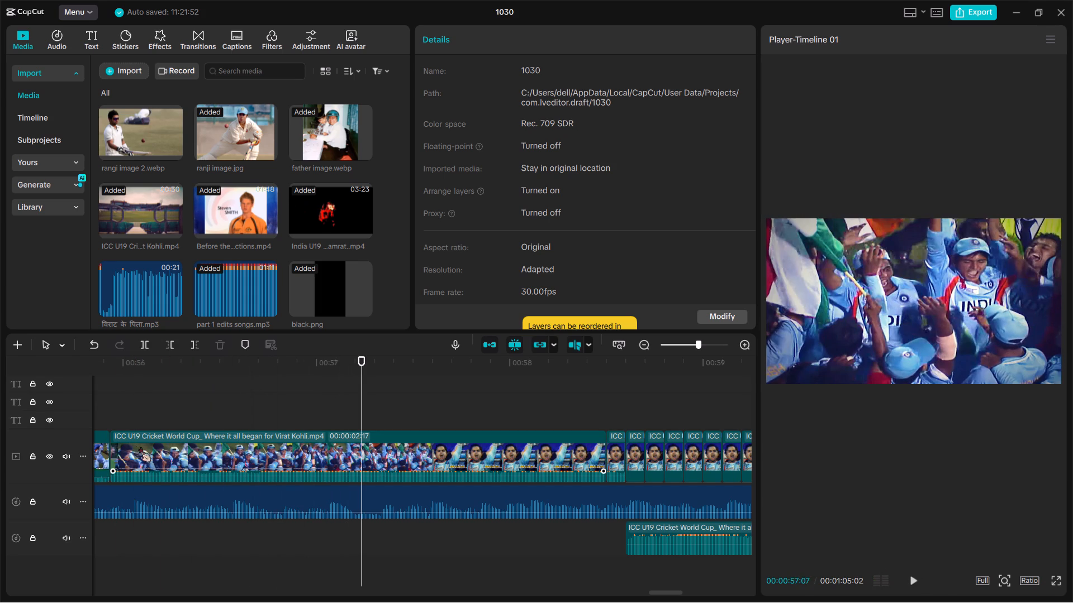
{"action": "key", "text": "space"}
{"action": "key", "text": "space"}
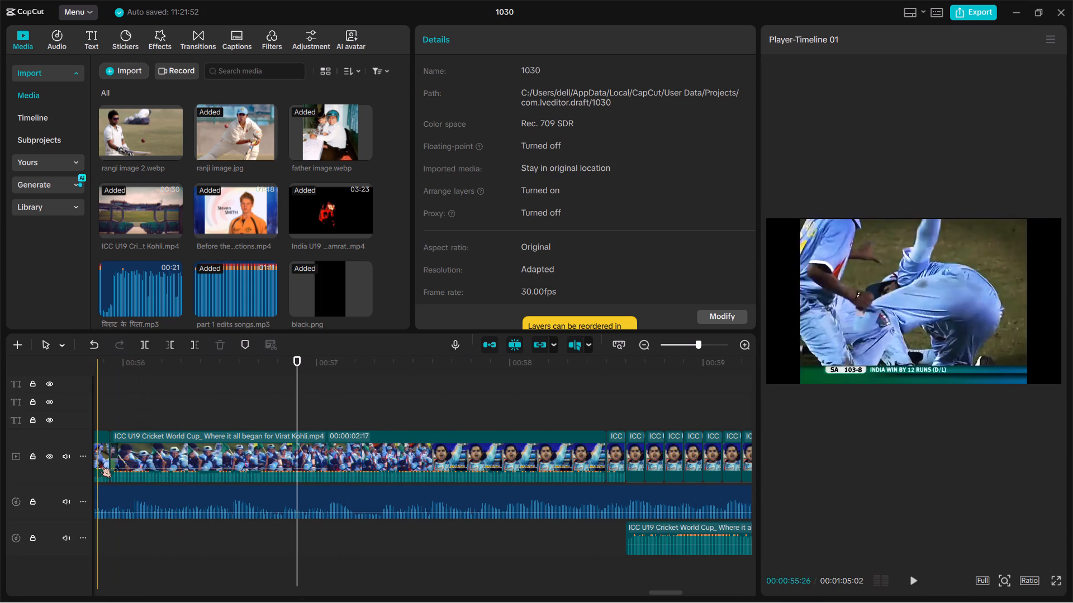
{"action": "key", "text": "space"}
{"action": "key", "text": "space"}
{"action": "key", "text": "space"}
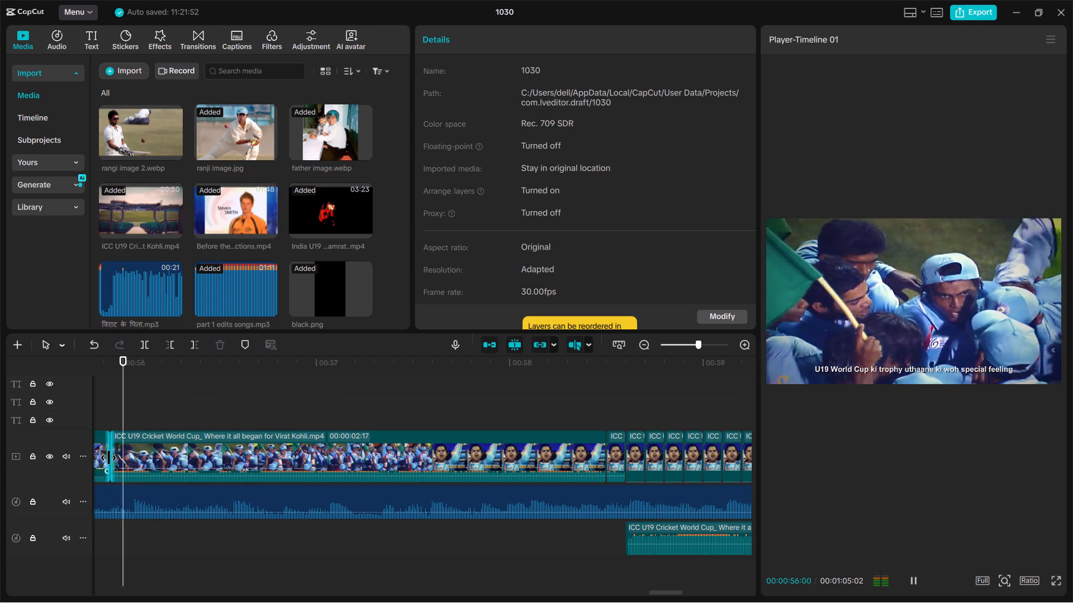
{"action": "key", "text": "space"}
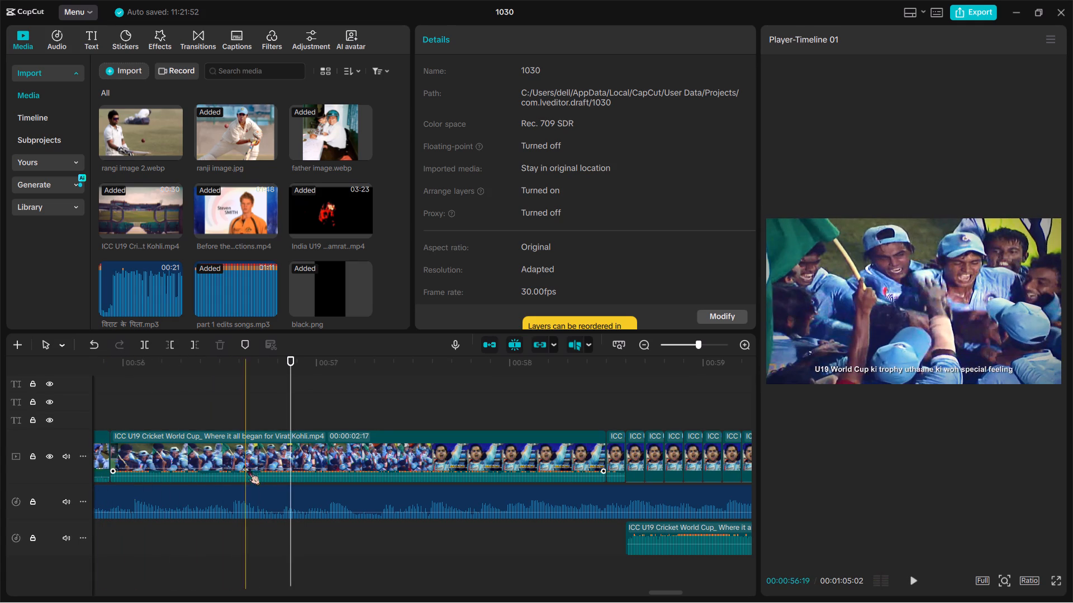
Split the 00:00:02:17 ICC celebration clip at about 00:00:56:21.
{"action": "left_click", "coordinate": [258, 471]}
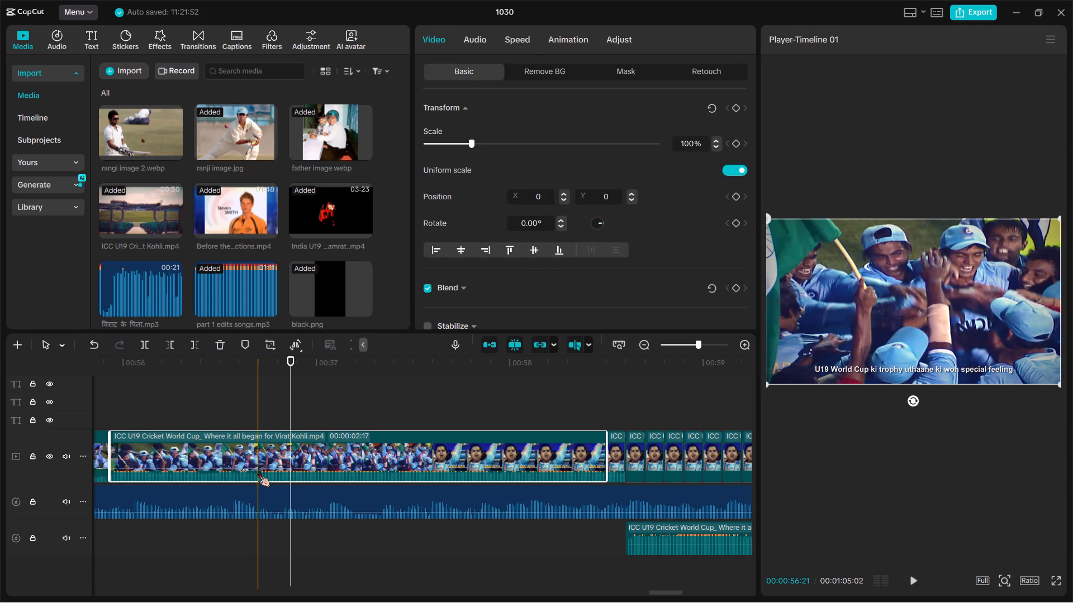
{"action": "key", "text": "ctrl+b"}
Lower the volume of the first part of the split ICC celebration clip.
{"action": "left_click", "coordinate": [203, 447]}
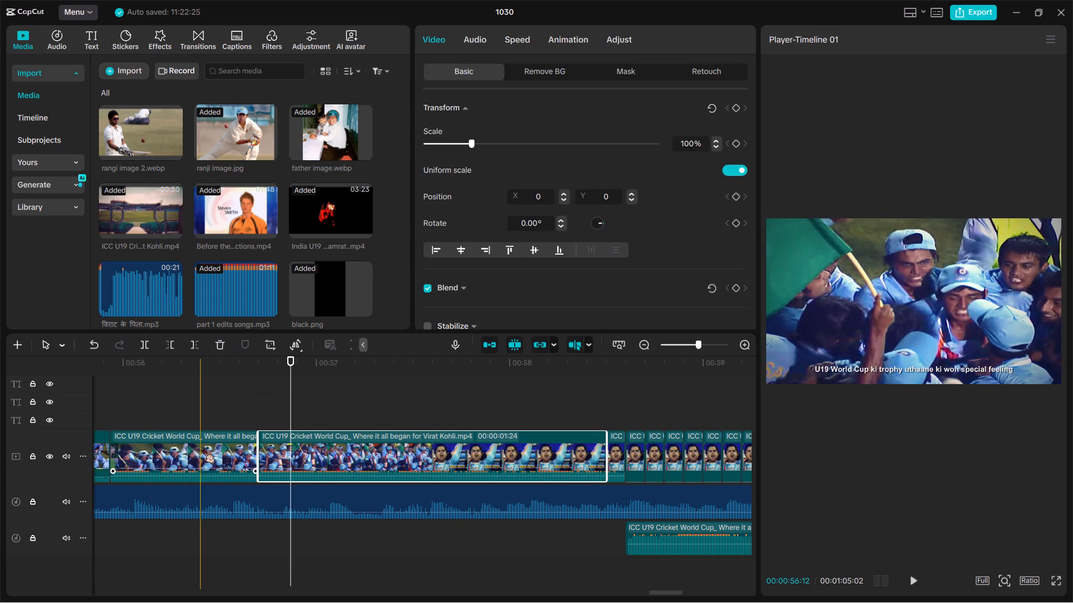
{"action": "left_click", "coordinate": [472, 33]}
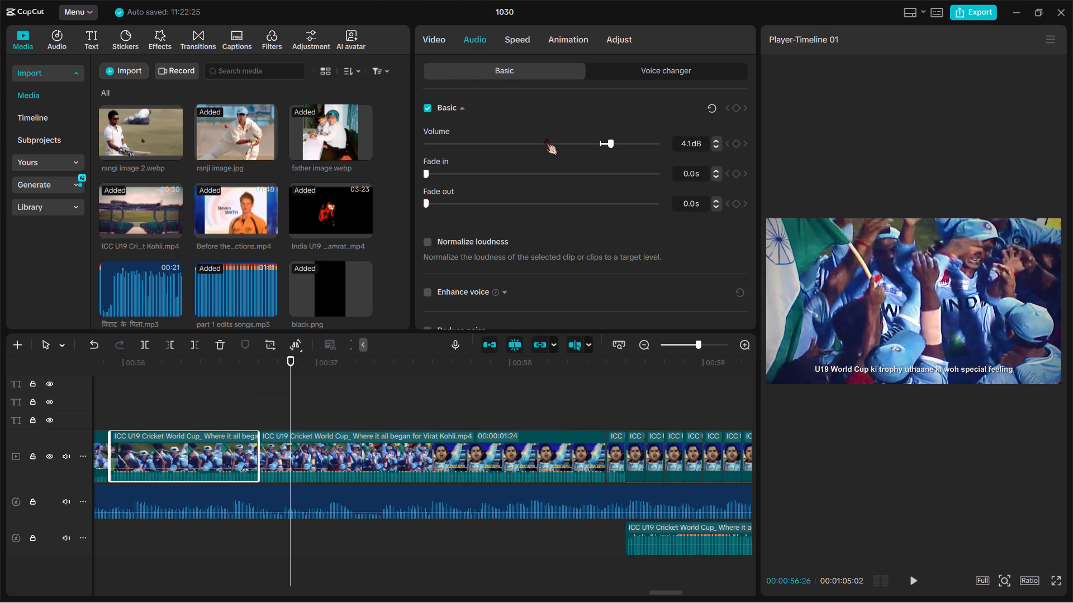
{"action": "left_click_drag", "start_coordinate": [545, 138], "coordinate": [491, 136]}
Play from the start of the quieted celebration part, and from the preceding South Africa final clips, to check the sound into the trophy shots.
{"action": "left_click", "coordinate": [116, 404]}
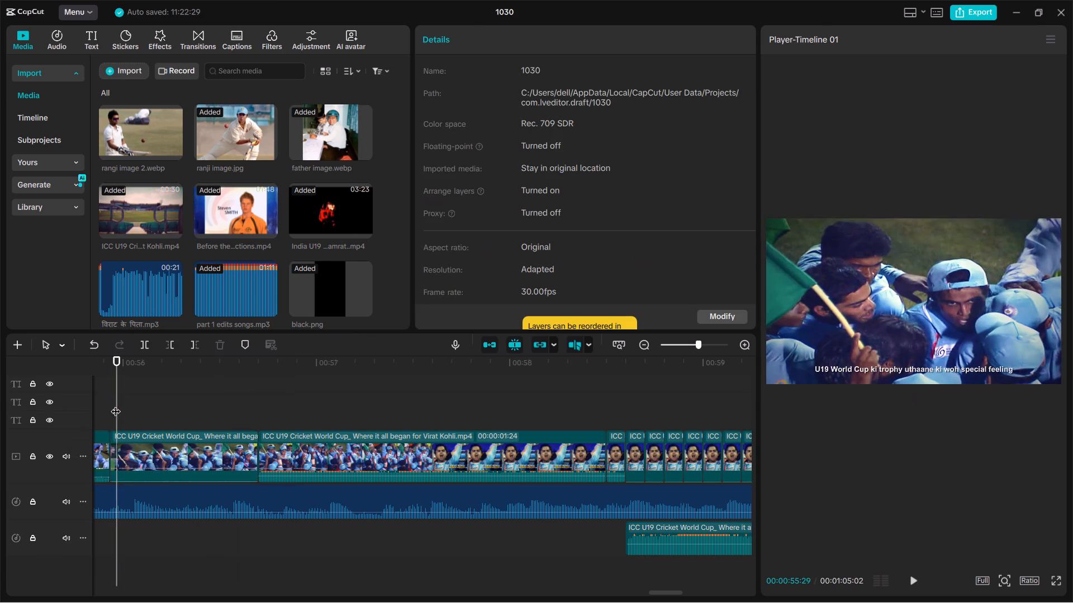
{"action": "key", "text": "space"}
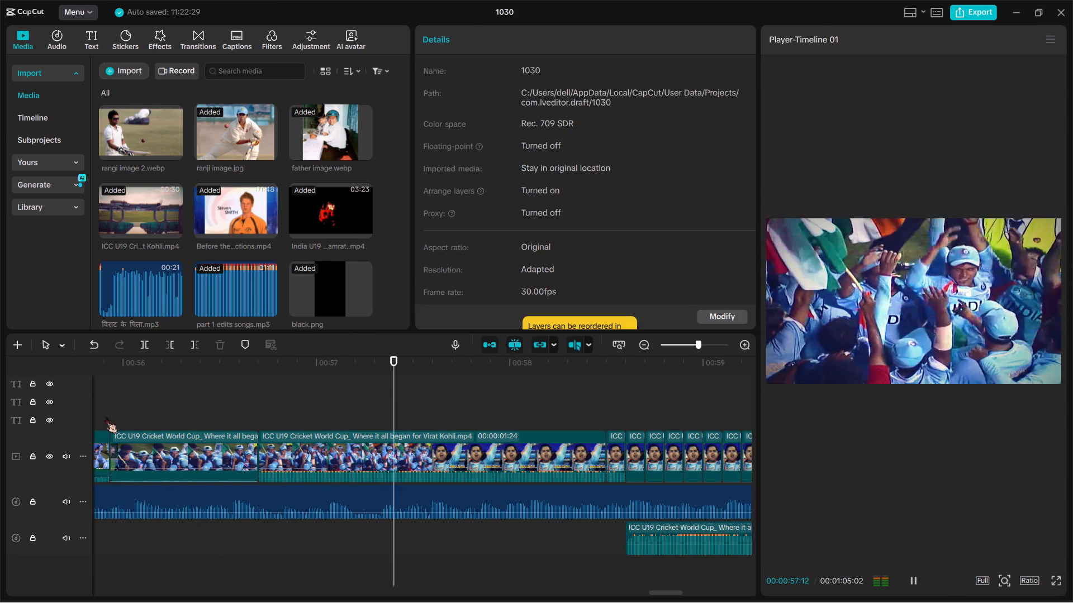
{"action": "key", "text": "space"}
{"action": "key", "text": "space"}
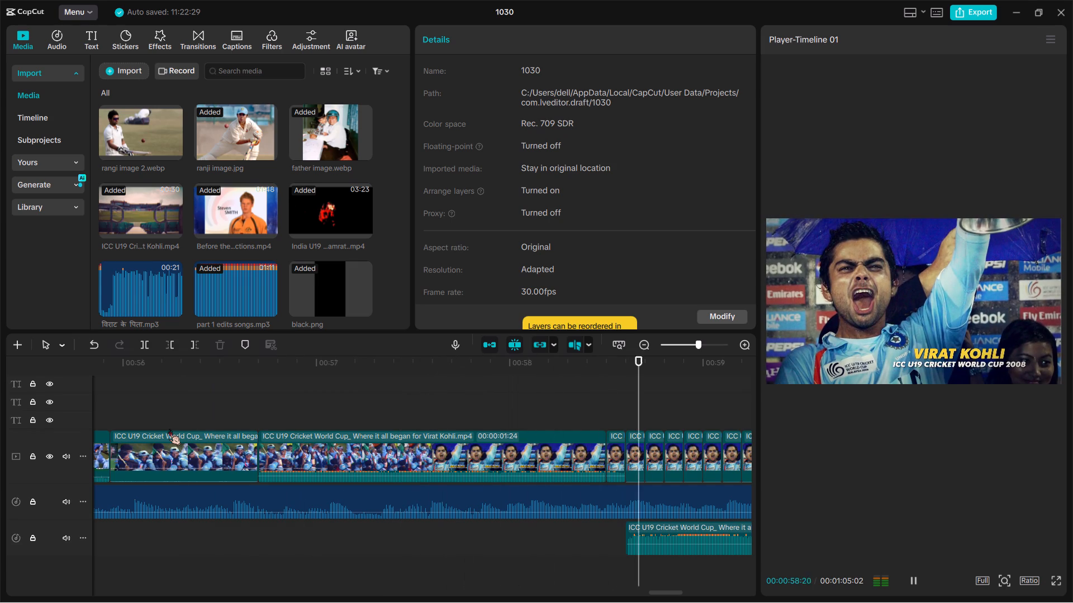
{"action": "key", "text": "space"}
{"action": "scroll", "coordinate": [169, 429], "scroll_direction": "down", "scroll_amount": 6, "text": "ctrl"}
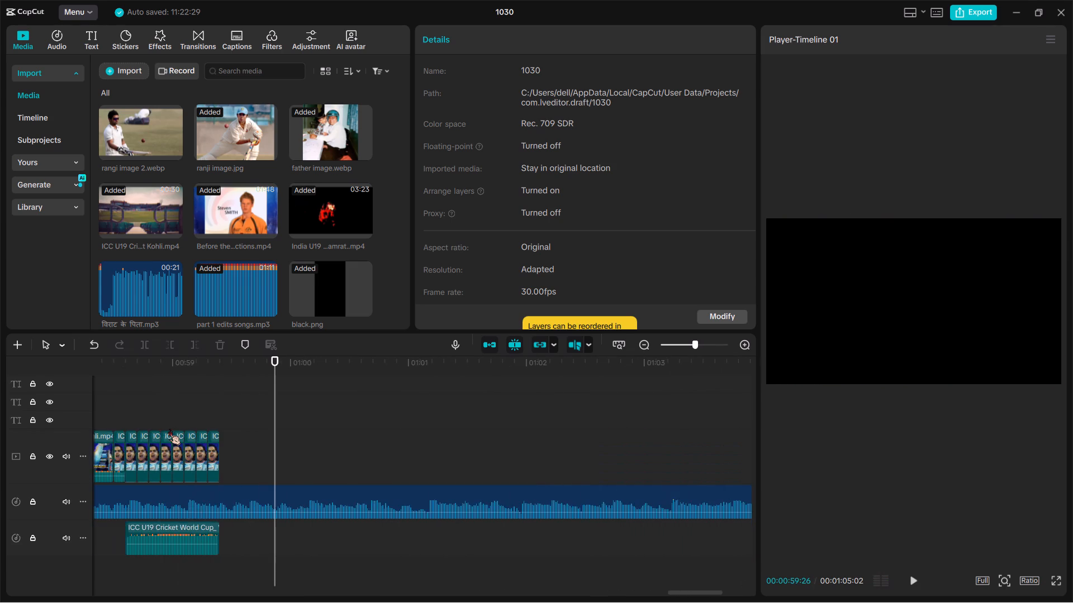
{"action": "scroll", "coordinate": [169, 429], "scroll_direction": "down", "scroll_amount": 6}
{"action": "key", "text": "space"}
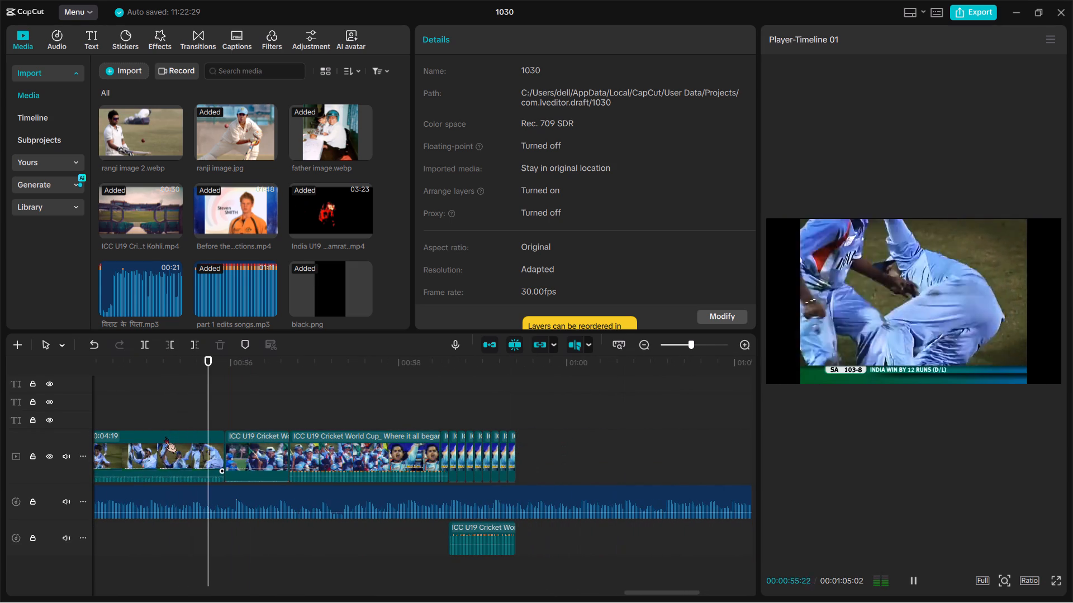
{"action": "key", "text": "space"}
{"action": "scroll", "coordinate": [168, 437], "scroll_direction": "right", "scroll_amount": 2}
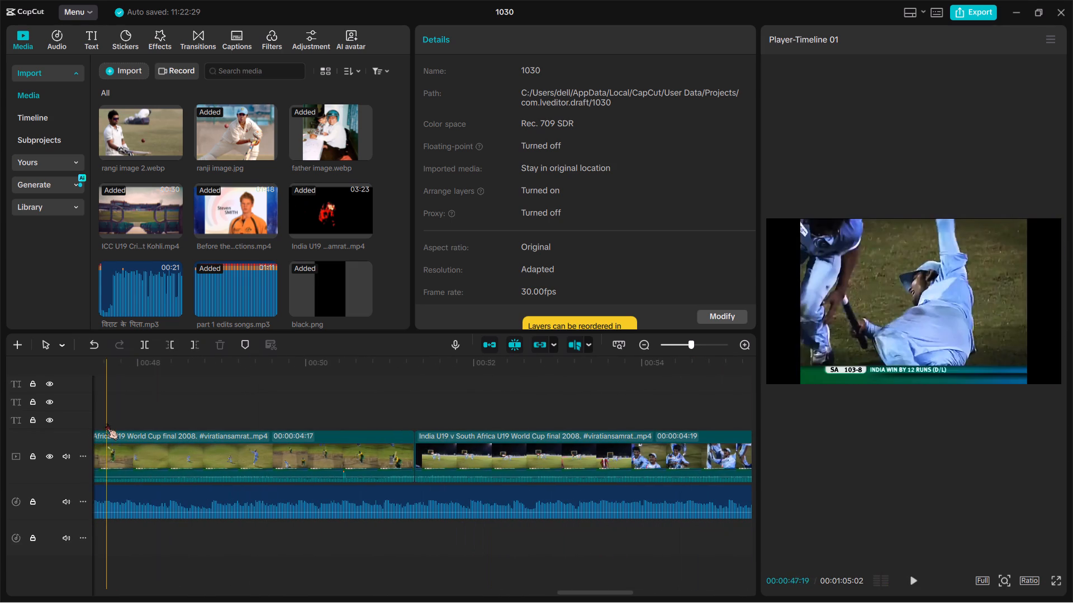
{"action": "key", "text": "space"}
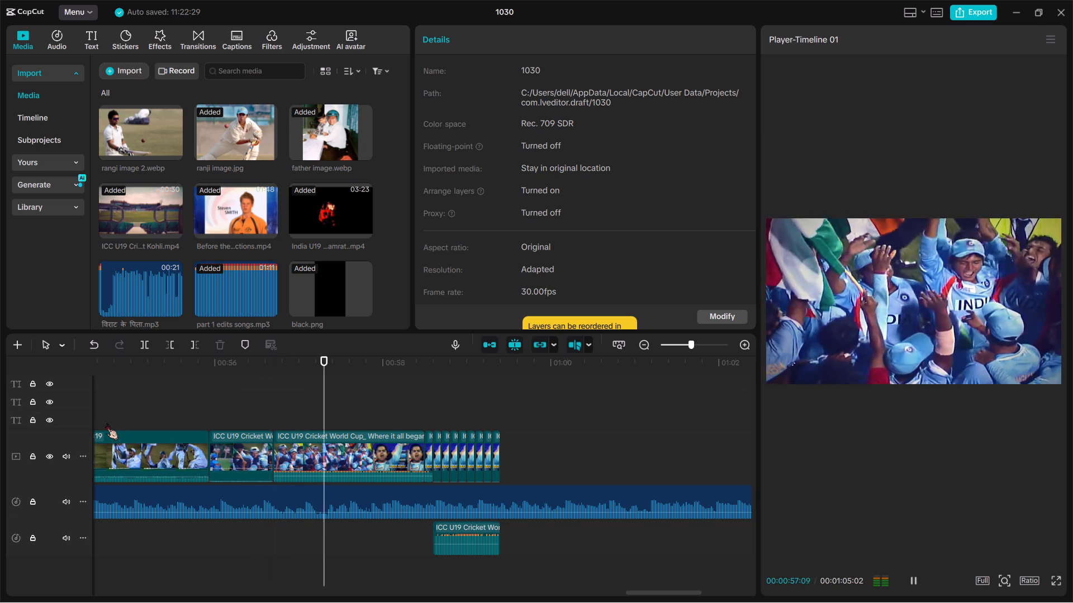
{"action": "key", "text": "space"}
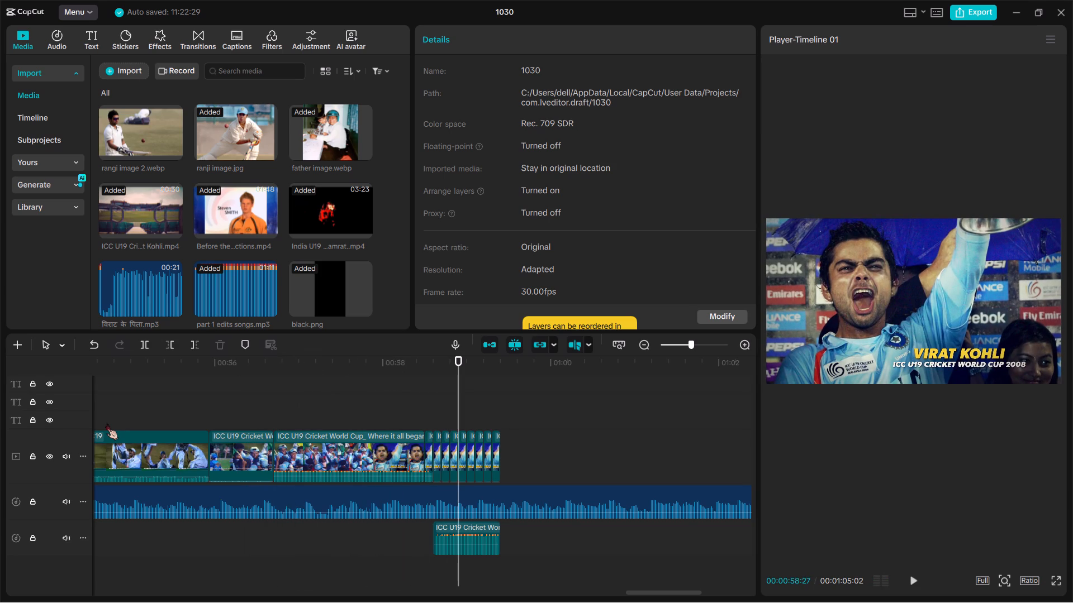
{"action": "key", "text": "space"}
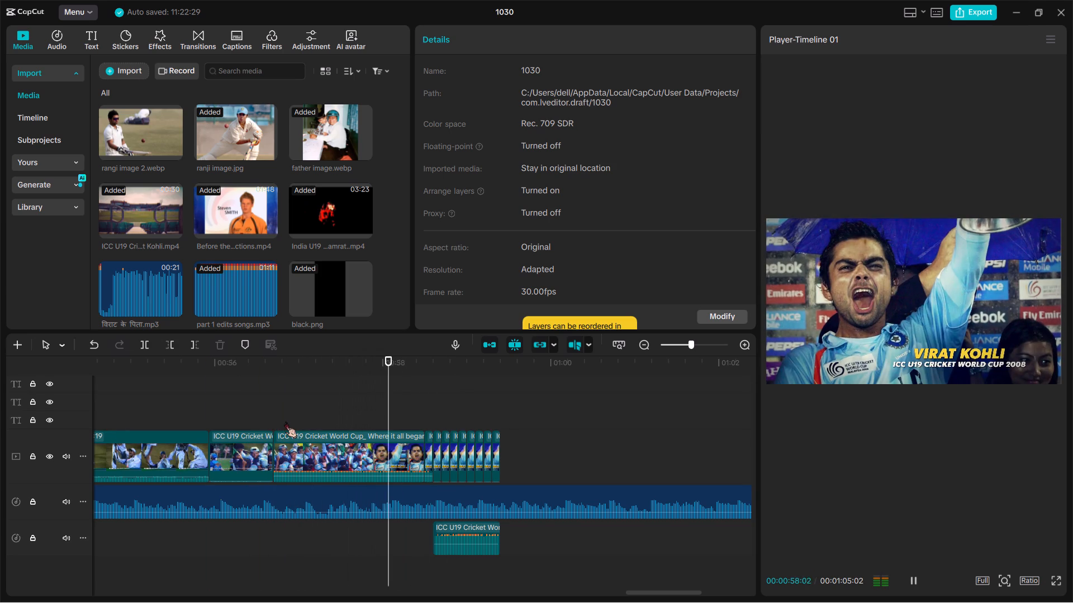
Replay the 00:00:01:24 celebration part and the trophy-shot duplicates closely to check the voice continuity and the end of the extracted audio.
{"action": "scroll", "coordinate": [285, 422], "scroll_direction": "up", "scroll_amount": 4}
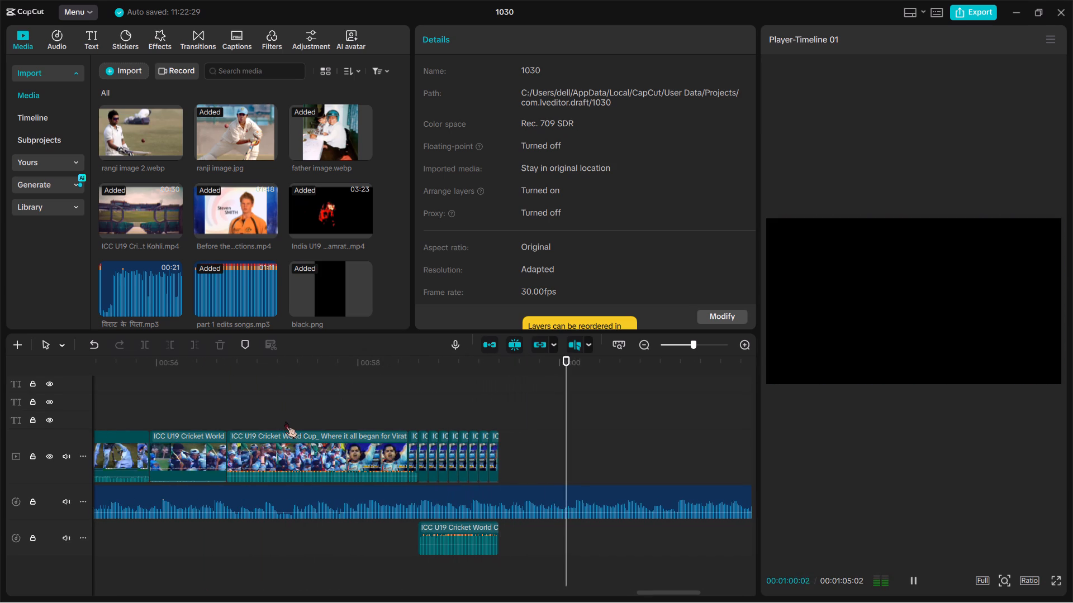
{"action": "key", "text": "space"}
{"action": "key", "text": "space"}
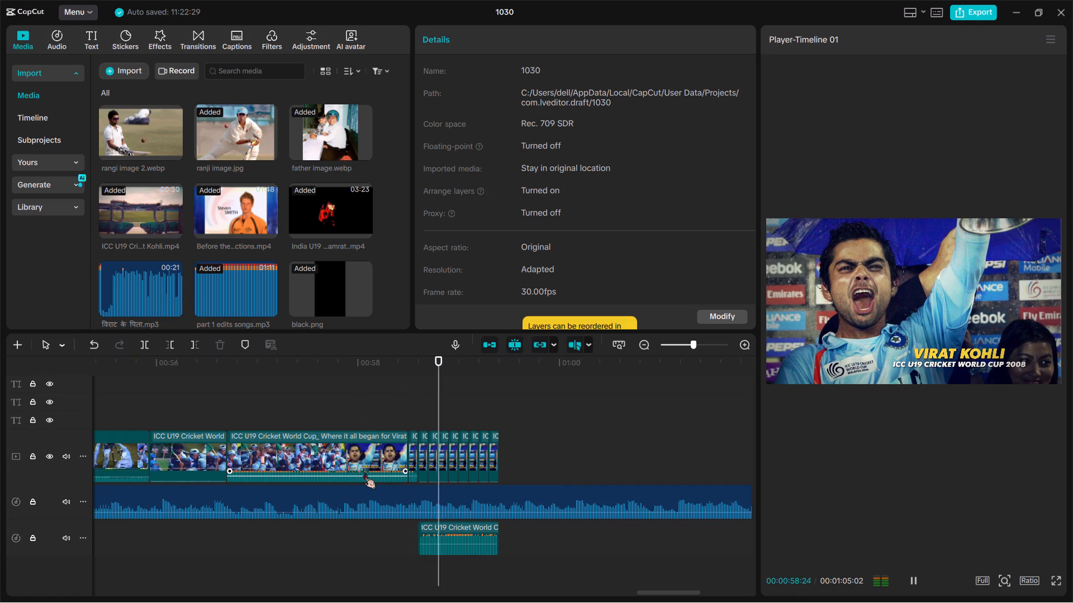
{"action": "key", "text": "space"}
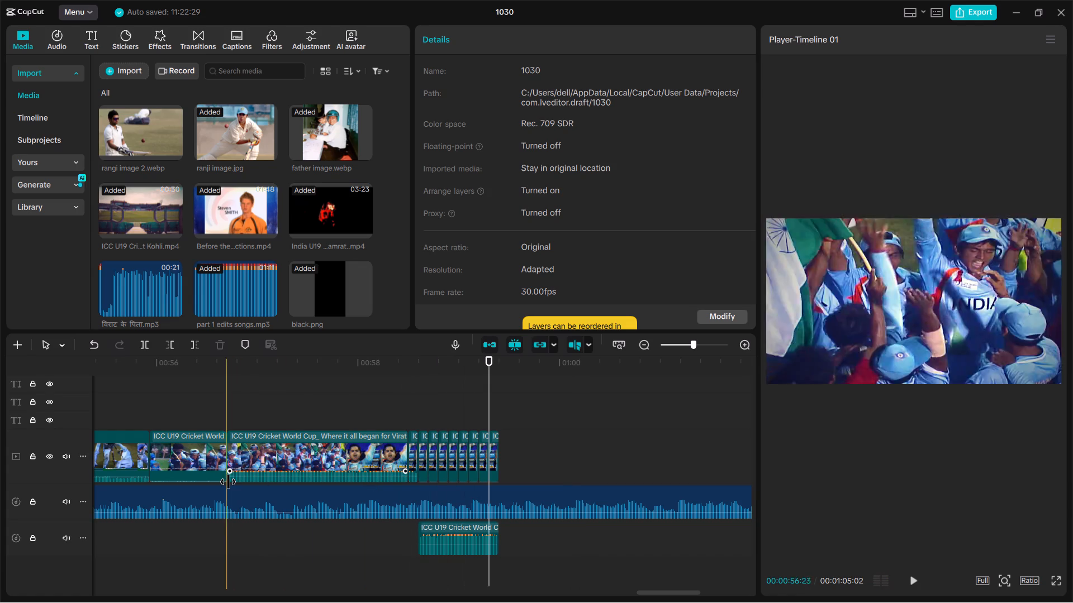
{"action": "key", "text": "space"}
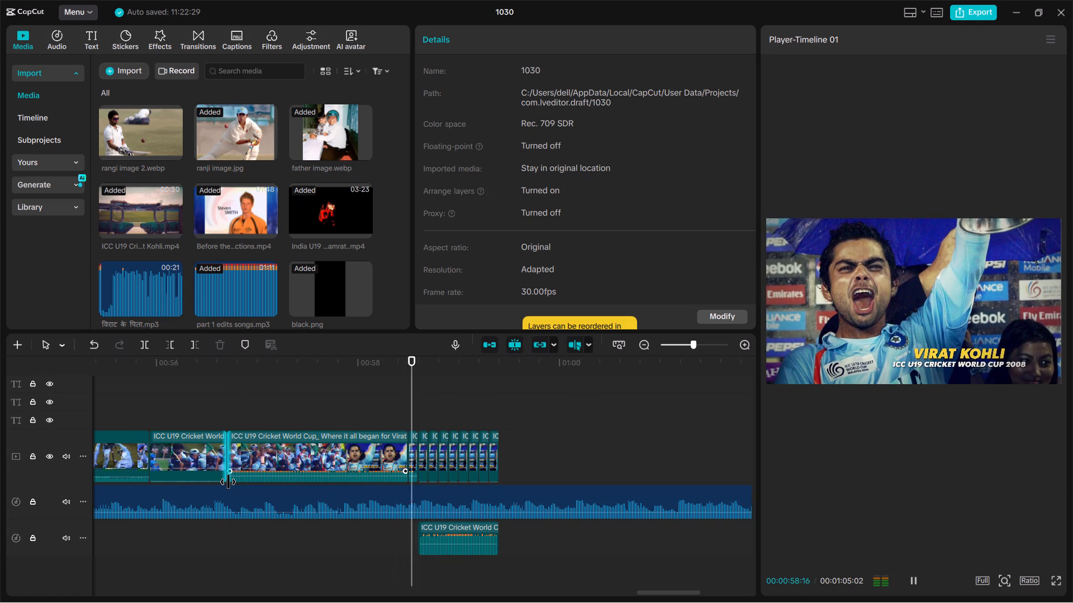
{"action": "key", "text": "space"}
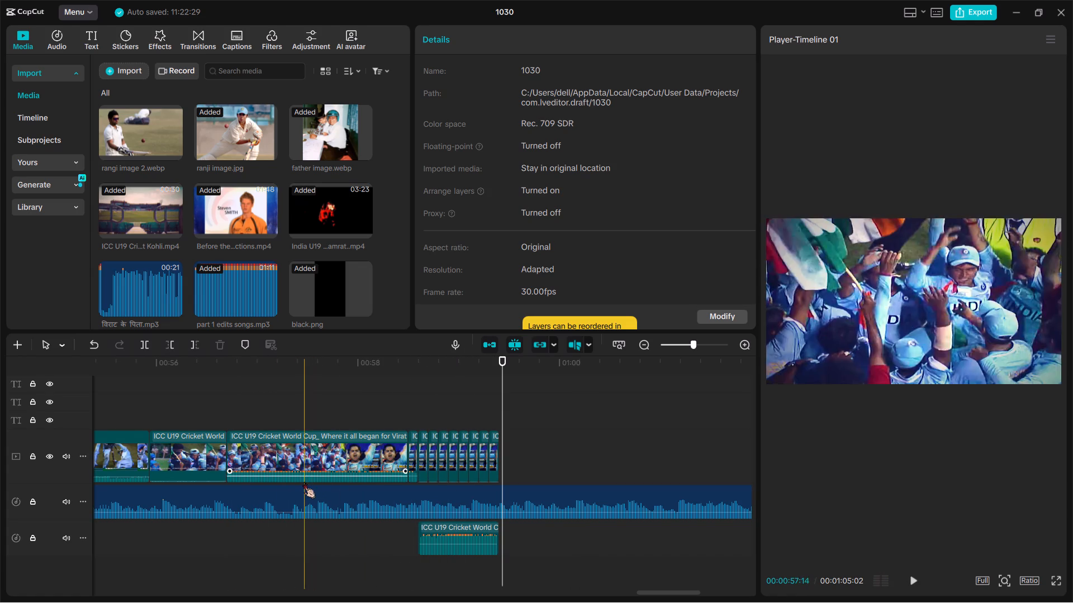
{"action": "key", "text": "space"}
{"action": "key", "text": "space"}
{"action": "scroll", "coordinate": [303, 482], "scroll_direction": "up", "scroll_amount": 6, "text": "ctrl"}
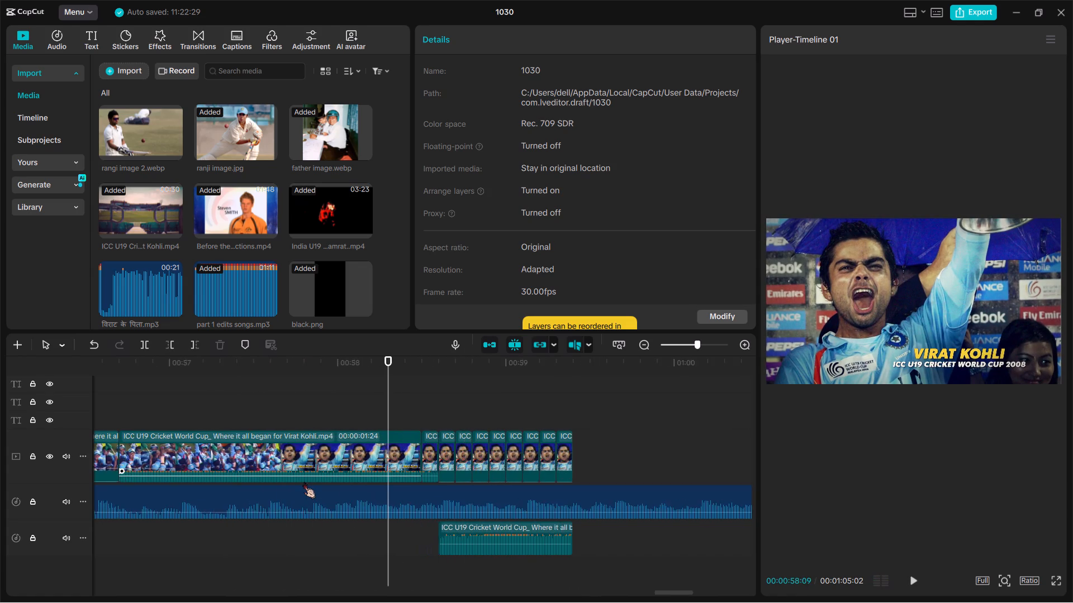
{"action": "scroll", "coordinate": [303, 482], "scroll_direction": "up", "scroll_amount": 6, "text": "ctrl"}
{"action": "key", "text": "space"}
{"action": "key", "text": "space"}
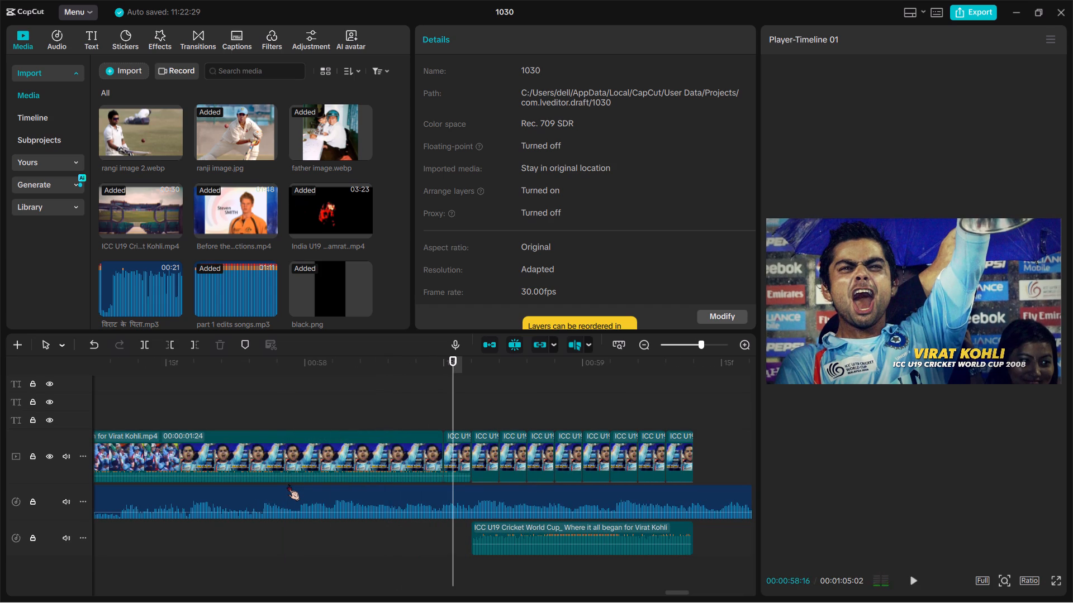
{"action": "key", "text": "space"}
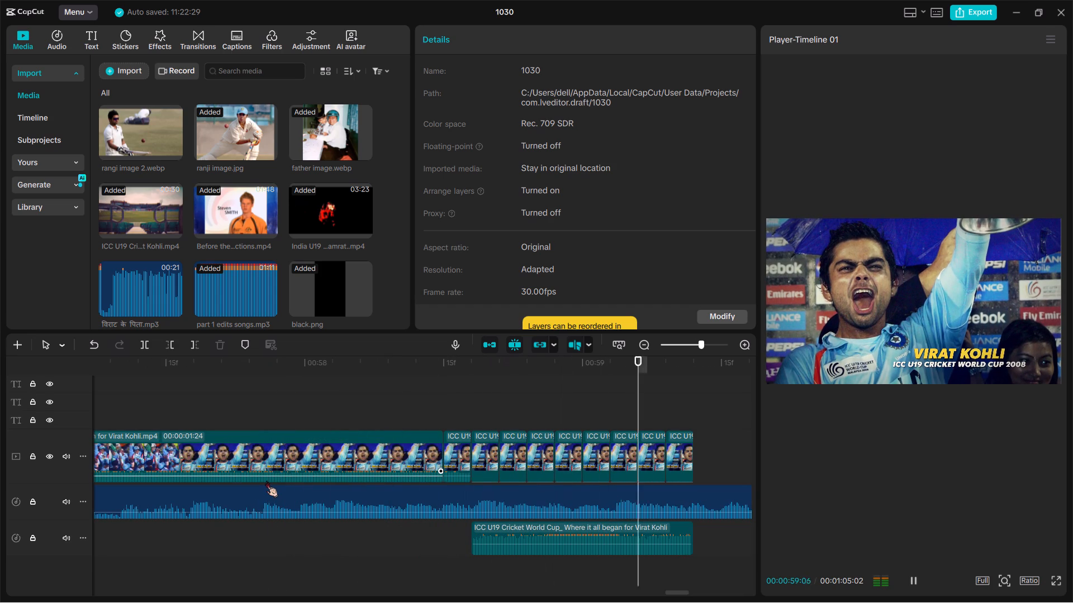
{"action": "key", "text": "space"}
{"action": "scroll", "coordinate": [266, 481], "scroll_direction": "right", "scroll_amount": 2}
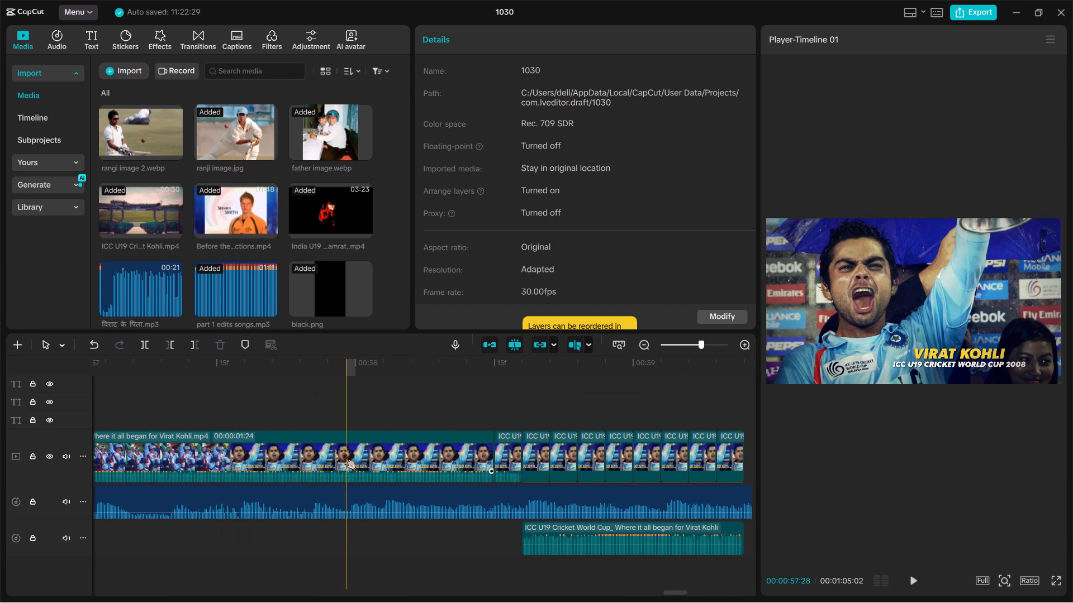
{"action": "key", "text": "space"}
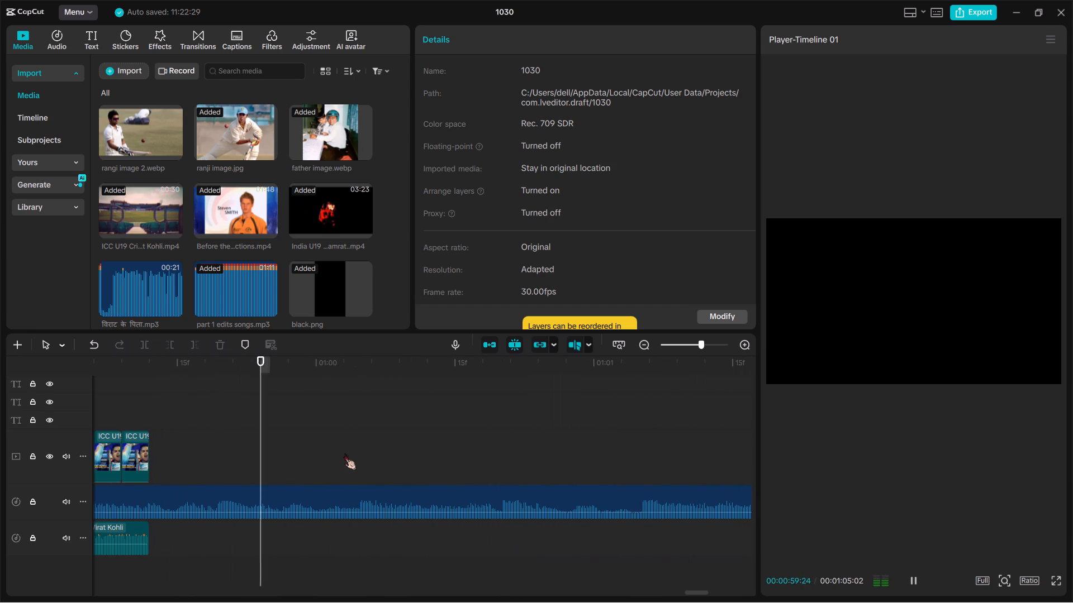
{"action": "key", "text": "space"}
{"action": "scroll", "coordinate": [344, 453], "scroll_direction": "right", "scroll_amount": 1}
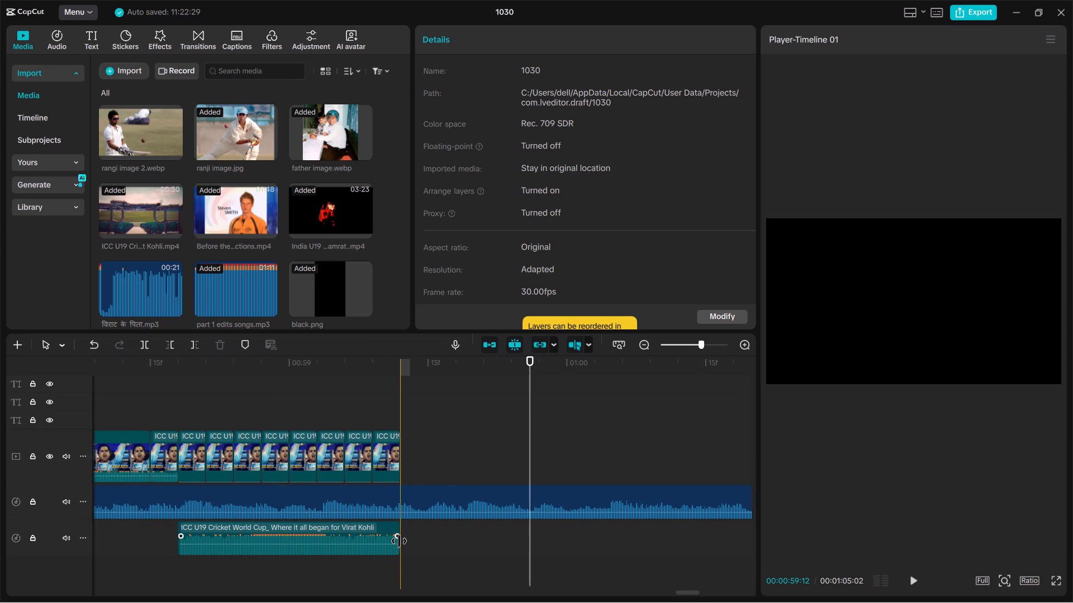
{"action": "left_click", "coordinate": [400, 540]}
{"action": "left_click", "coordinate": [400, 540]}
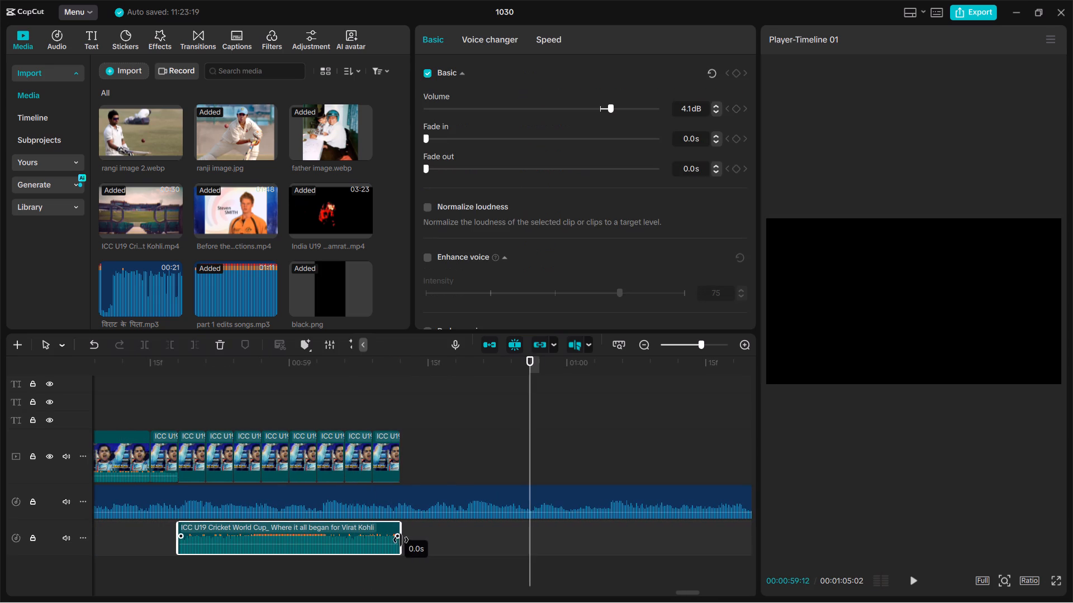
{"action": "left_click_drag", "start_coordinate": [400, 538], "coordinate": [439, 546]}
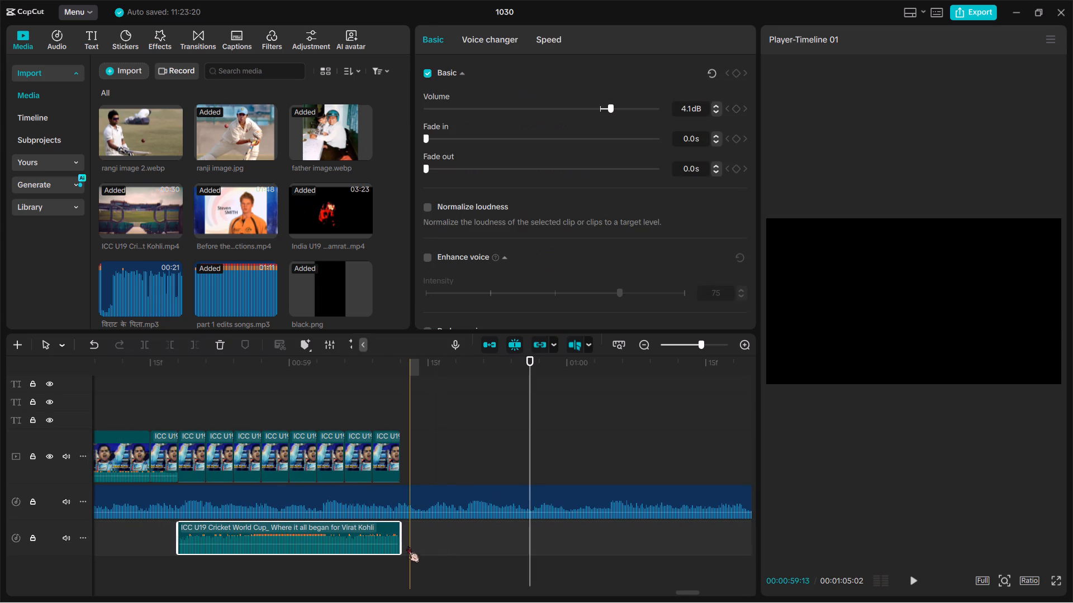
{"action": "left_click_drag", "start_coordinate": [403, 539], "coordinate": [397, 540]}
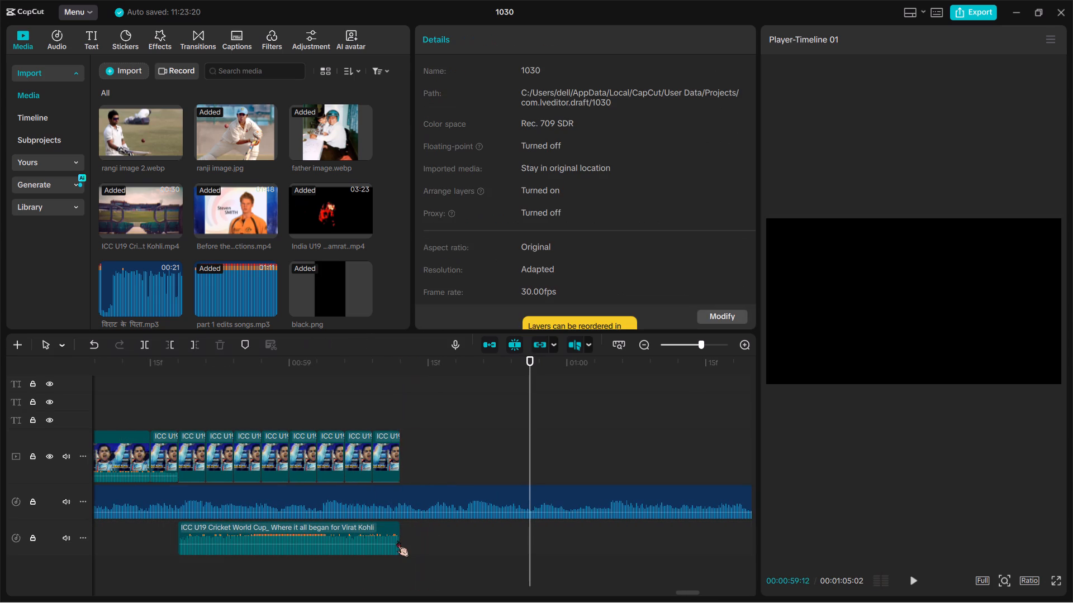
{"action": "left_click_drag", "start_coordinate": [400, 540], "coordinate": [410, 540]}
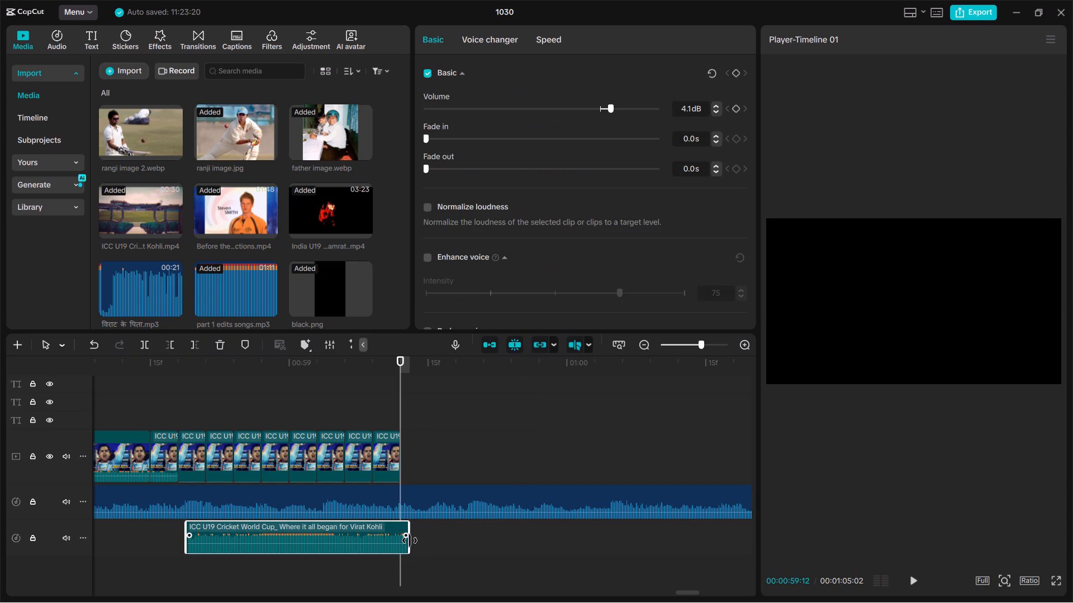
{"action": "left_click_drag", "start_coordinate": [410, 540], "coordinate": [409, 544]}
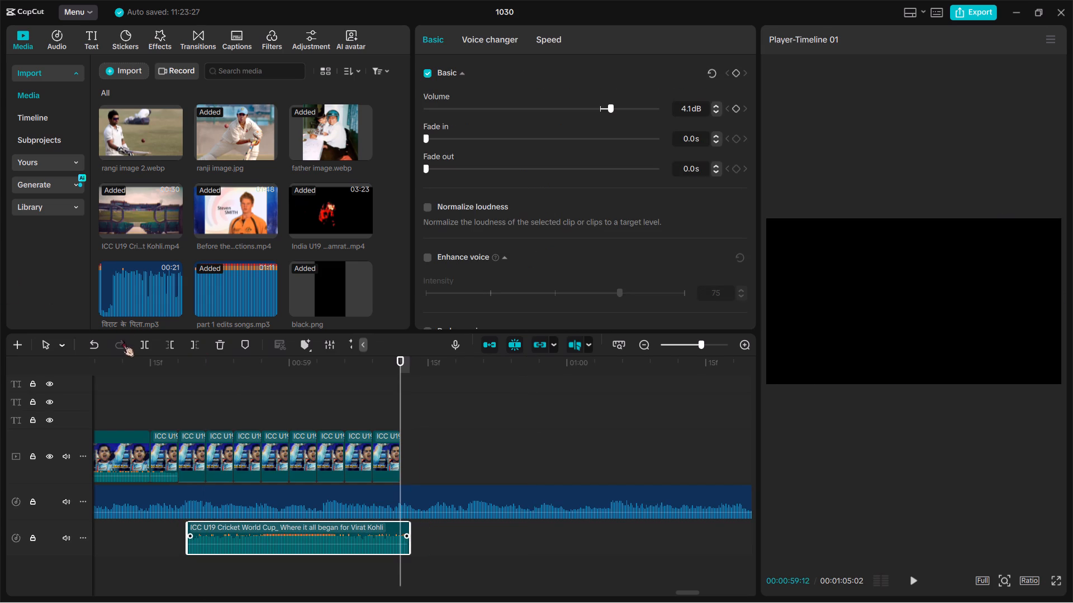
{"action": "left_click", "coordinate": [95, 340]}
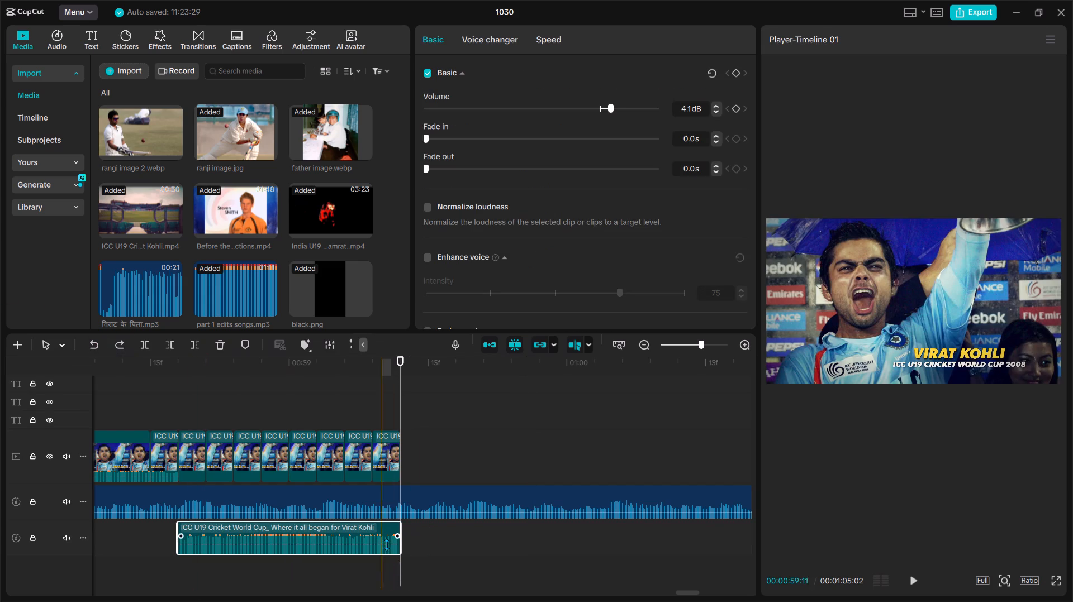
Extend the end of the extracted ICC U19 audio clip to about 00:00:59:17 and play it back.
{"action": "left_click_drag", "start_coordinate": [397, 543], "coordinate": [448, 538]}
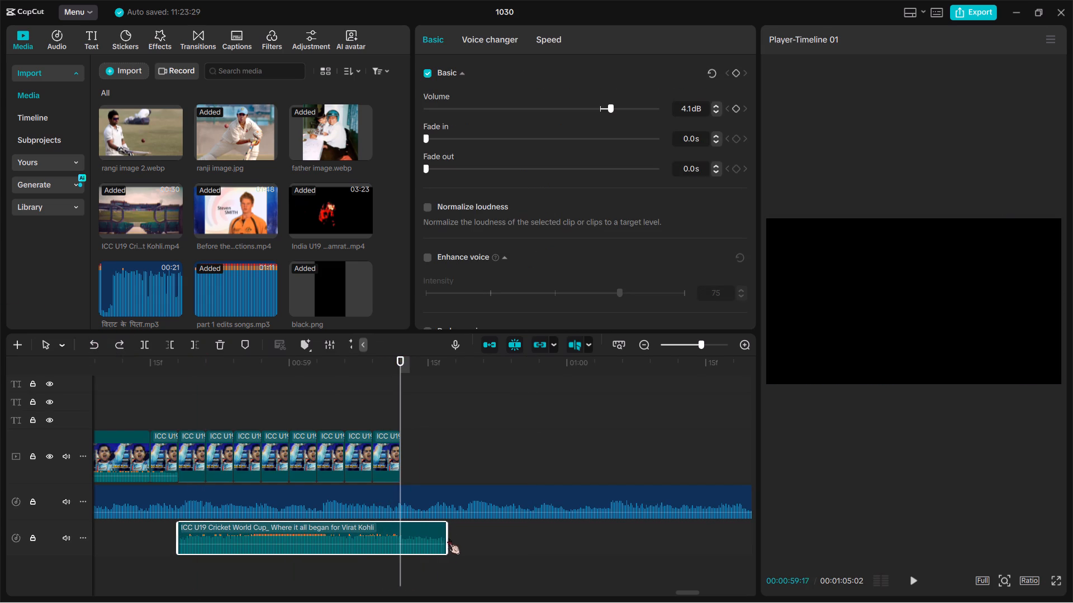
{"action": "left_click_drag", "start_coordinate": [448, 538], "coordinate": [448, 538]}
{"action": "key", "text": "space"}
{"action": "key", "text": "space"}
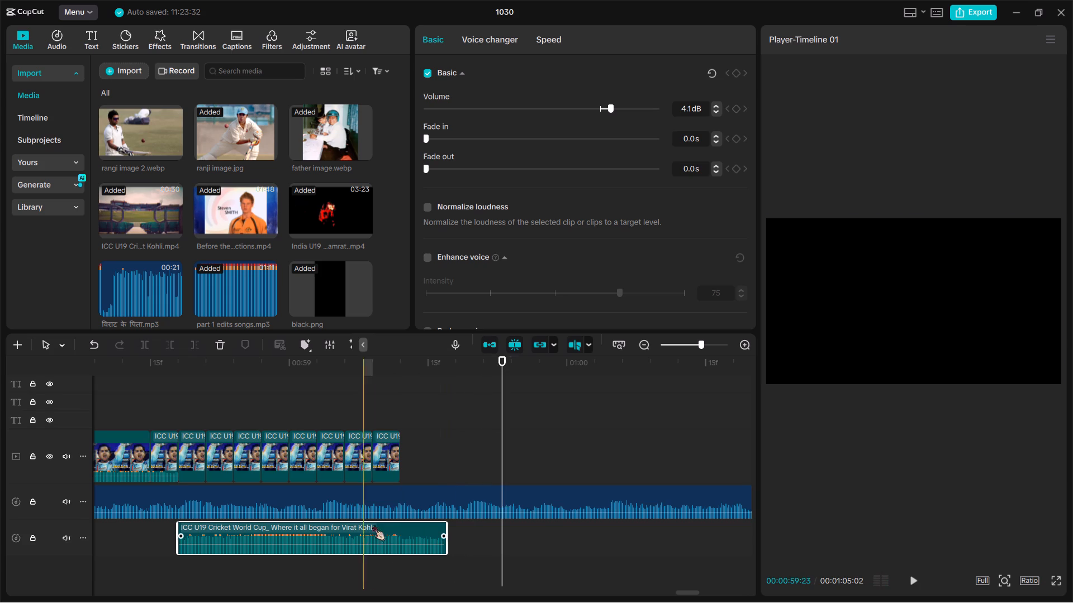
{"action": "key", "text": "space"}
{"action": "key", "text": "space"}
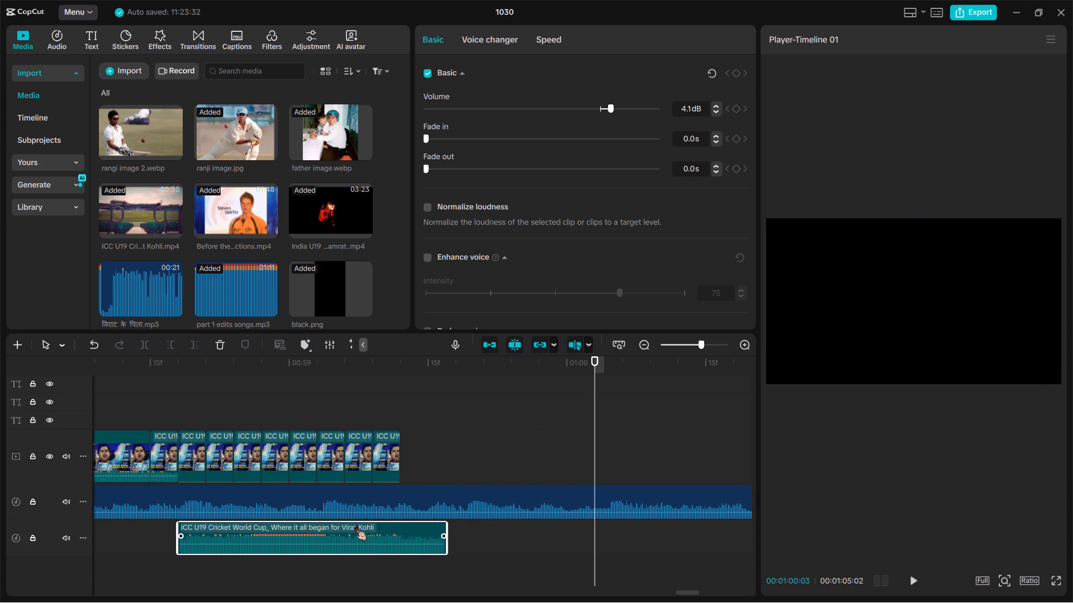
Duplicate the last trophy-shot clip twice and place both copies at the end of the main video track.
{"action": "left_click", "coordinate": [390, 457]}
{"action": "key", "text": "ctrl+c"}
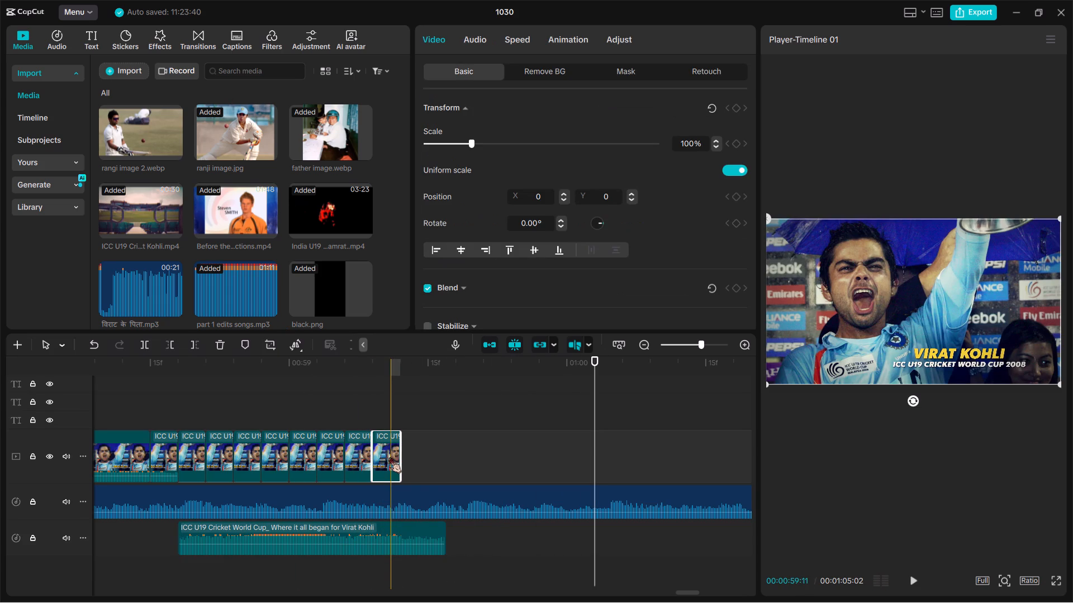
{"action": "left_click", "coordinate": [431, 461]}
{"action": "key", "text": "ctrl+v"}
{"action": "key", "text": "ctrl+v"}
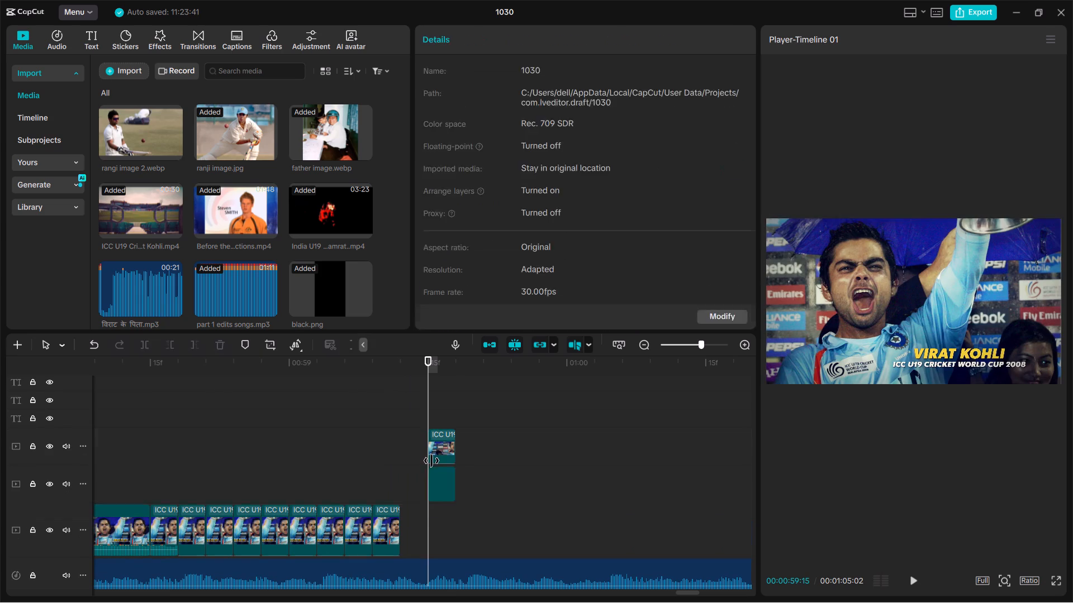
{"action": "left_click_drag", "start_coordinate": [437, 488], "coordinate": [411, 536]}
{"action": "left_click_drag", "start_coordinate": [439, 449], "coordinate": [440, 506]}
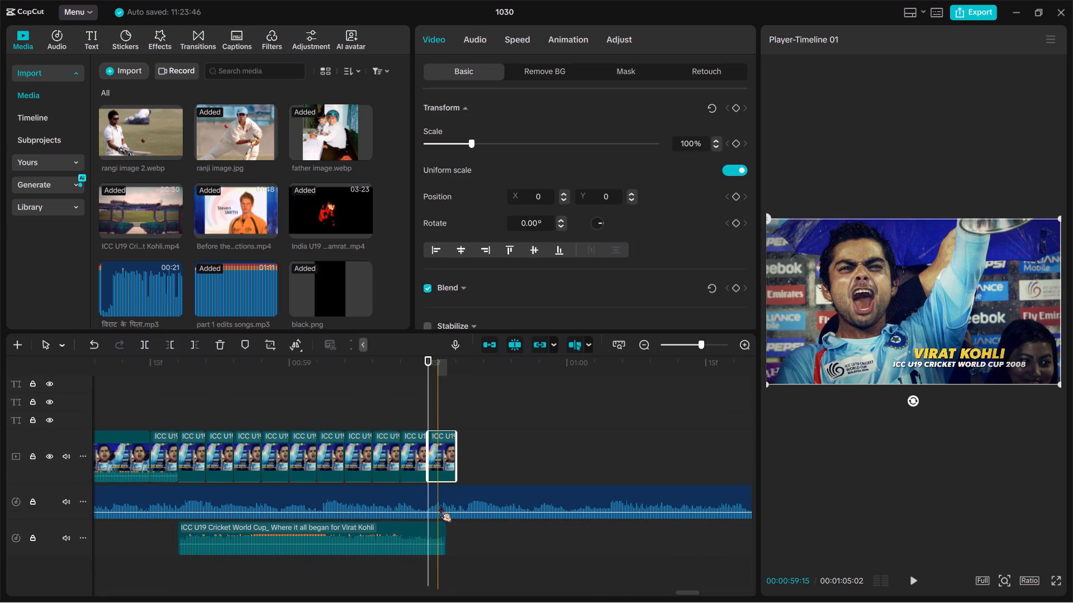
Replay the ICC celebration clips through the trophy-shot duplicates to check the sound and the extended ending.
{"action": "key", "text": "space"}
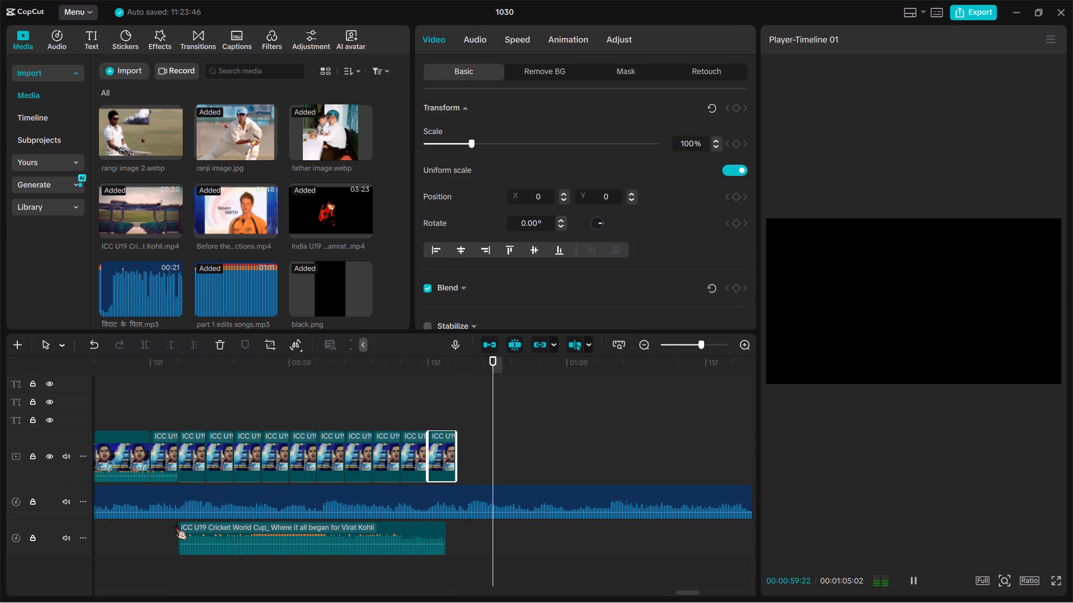
{"action": "key", "text": "space"}
{"action": "scroll", "coordinate": [175, 524], "scroll_direction": "down", "scroll_amount": 11, "text": "ctrl"}
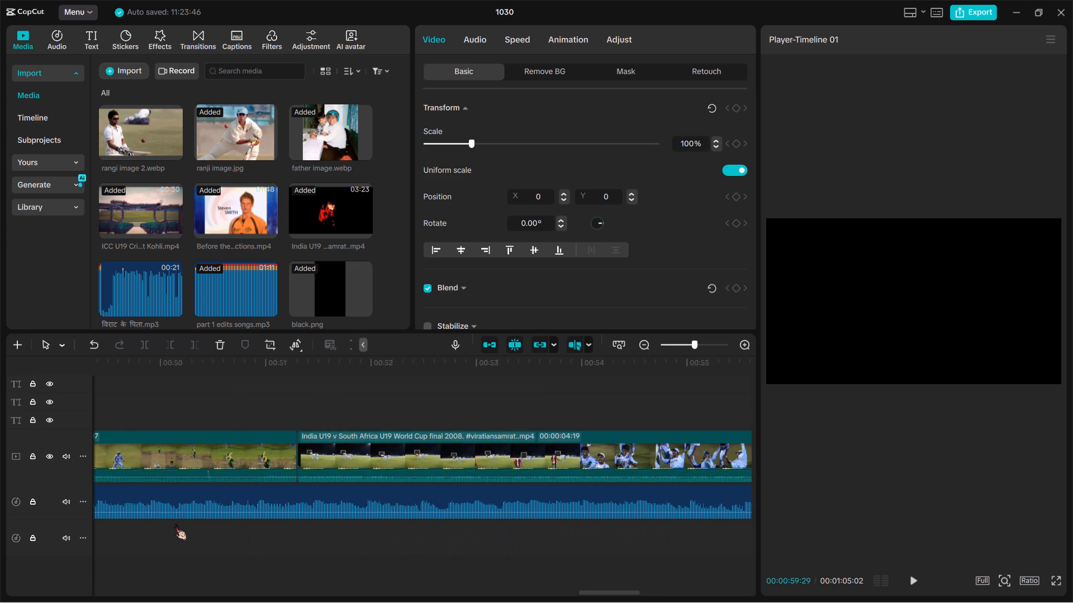
{"action": "scroll", "coordinate": [175, 524], "scroll_direction": "down", "scroll_amount": 3, "text": "ctrl"}
{"action": "type", "text": "C"}
{"action": "key", "text": "space"}
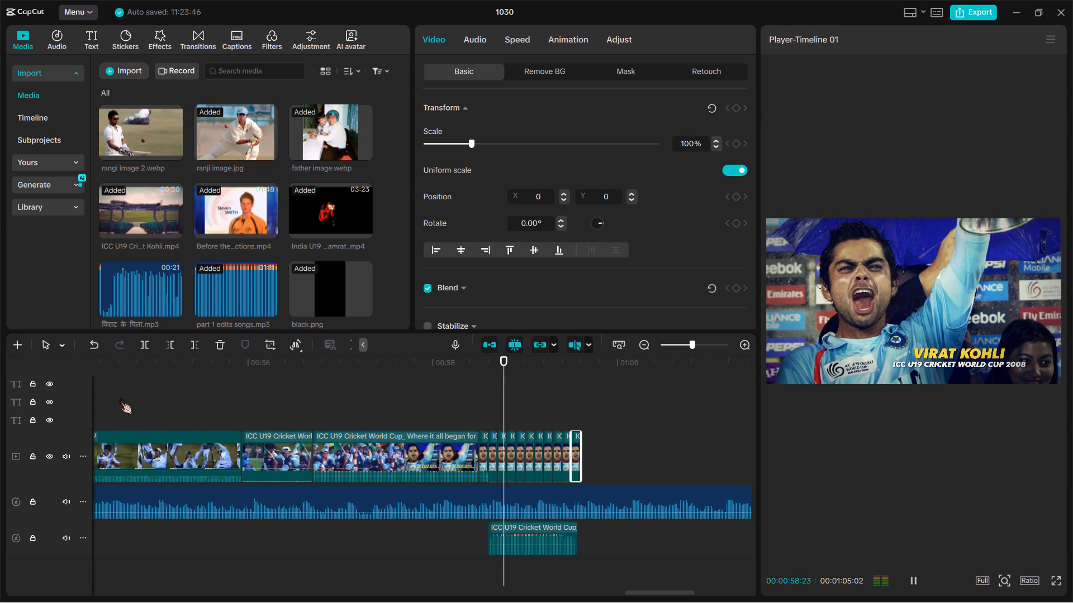
{"action": "key", "text": "space"}
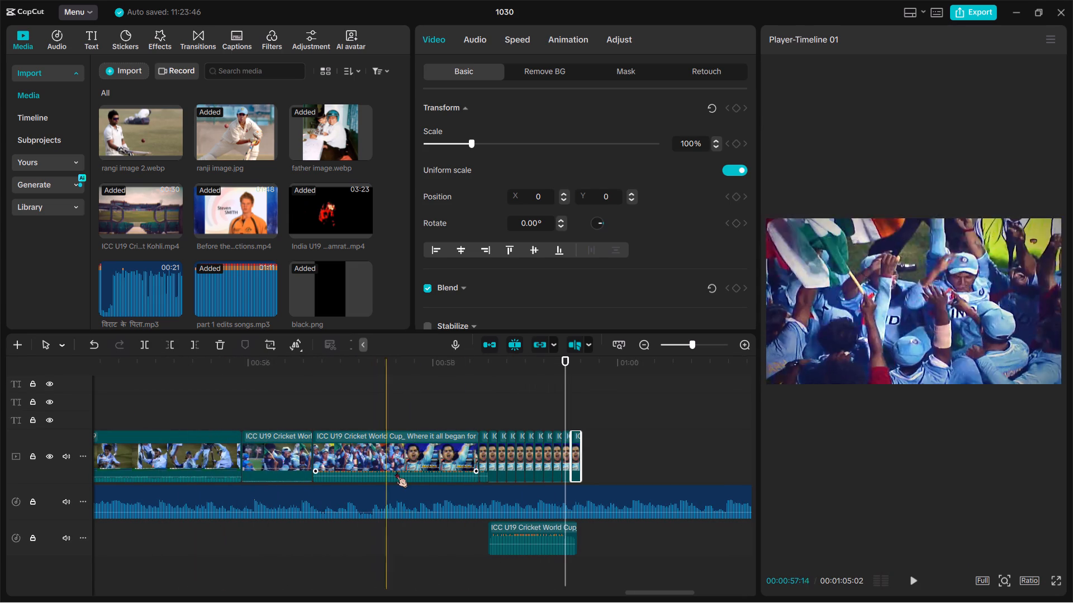
{"action": "key", "text": "space"}
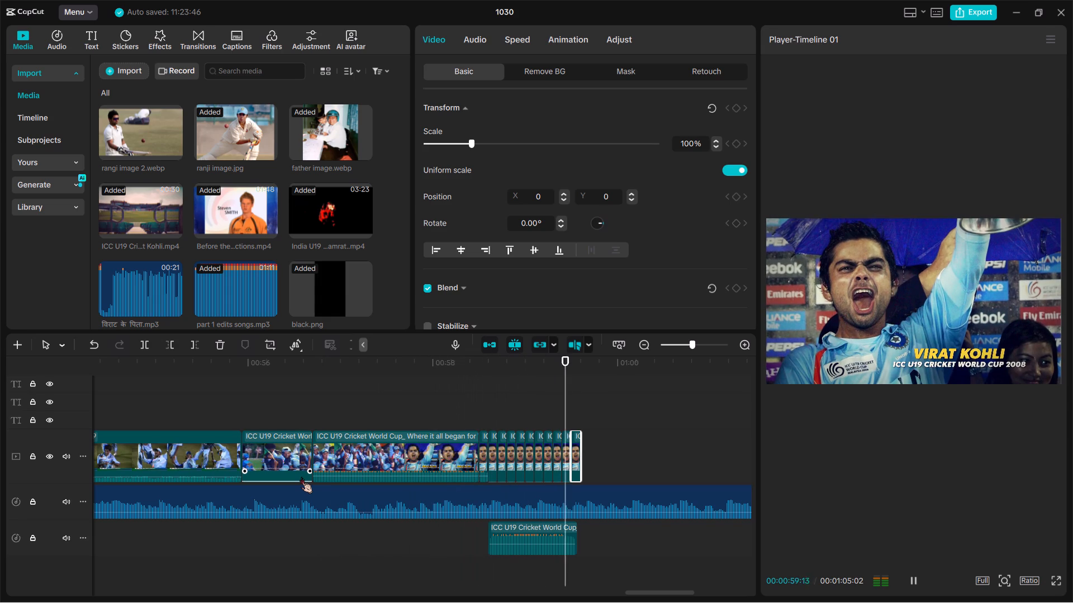
{"action": "key", "text": "space"}
{"action": "key", "text": "space"}
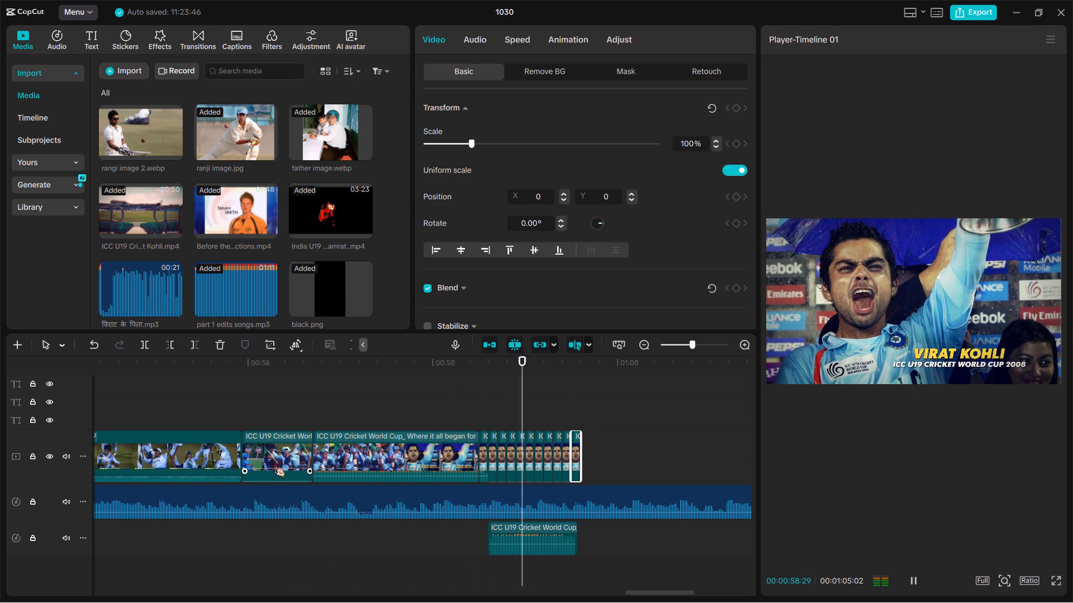
{"action": "key", "text": "space"}
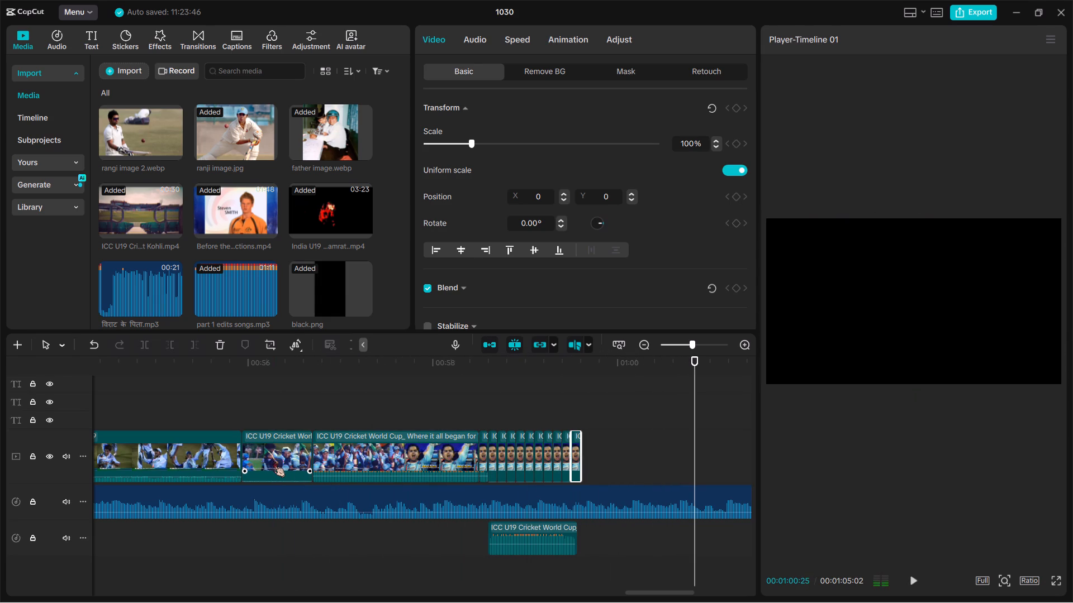
{"action": "key", "text": "space"}
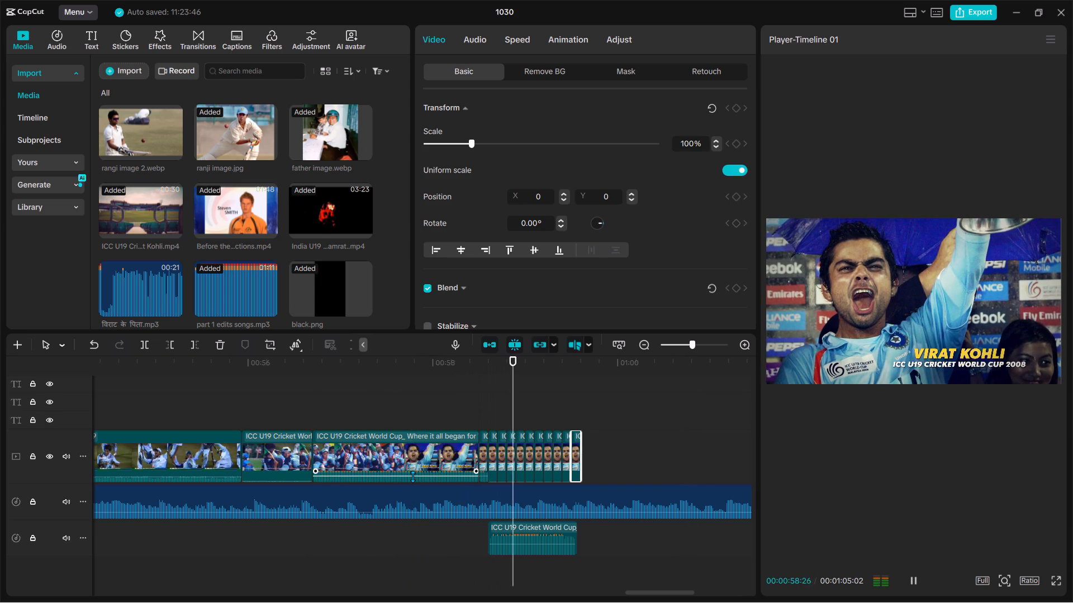
{"action": "key", "text": "space"}
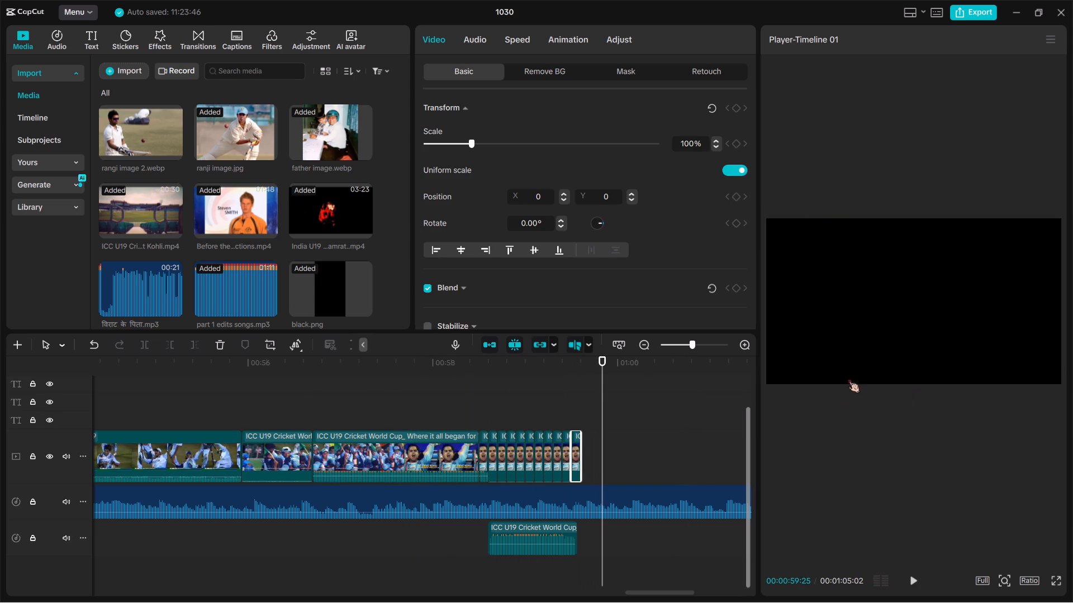
Select all the trophy-shot duplicates above the extracted audio and inspect their volume setting.
{"action": "left_click", "coordinate": [523, 367]}
{"action": "left_click_drag", "start_coordinate": [487, 387], "coordinate": [531, 438]}
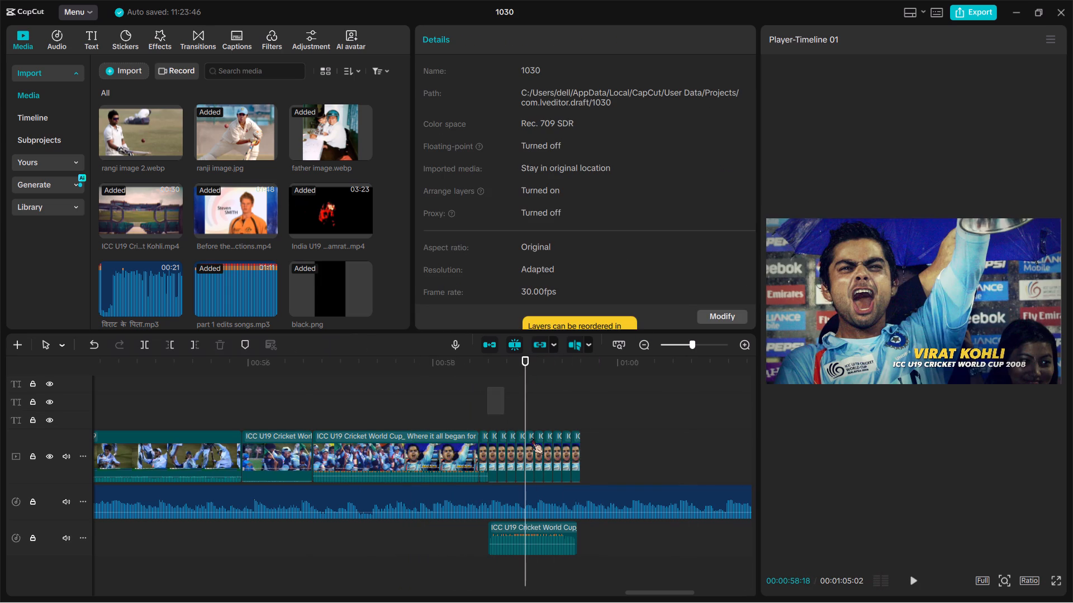
{"action": "left_click_drag", "start_coordinate": [531, 438], "coordinate": [559, 453]}
{"action": "left_click", "coordinate": [581, 415]}
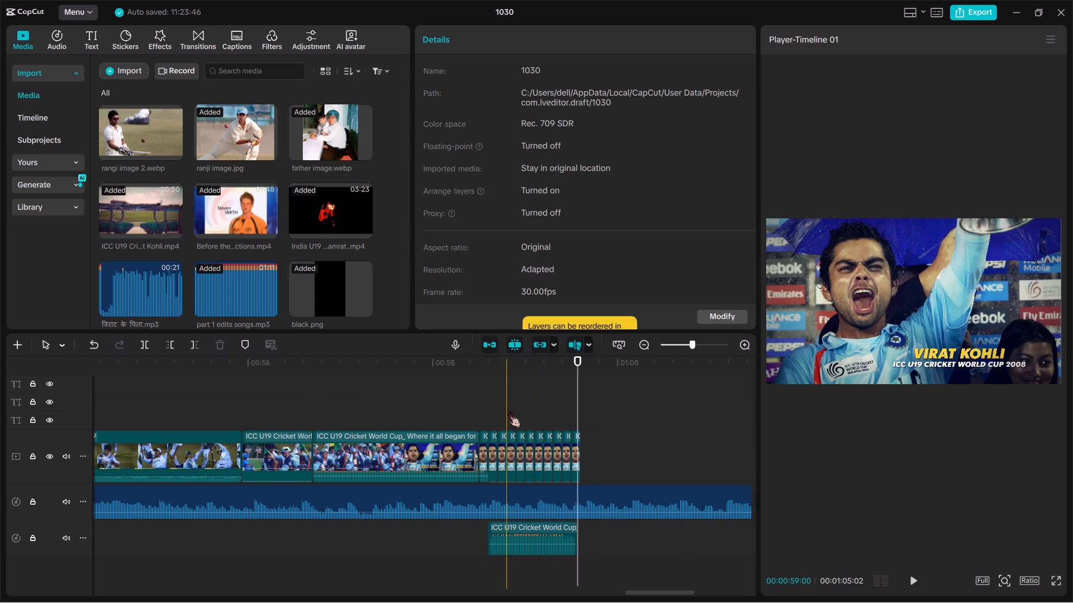
{"action": "left_click_drag", "start_coordinate": [493, 382], "coordinate": [580, 480]}
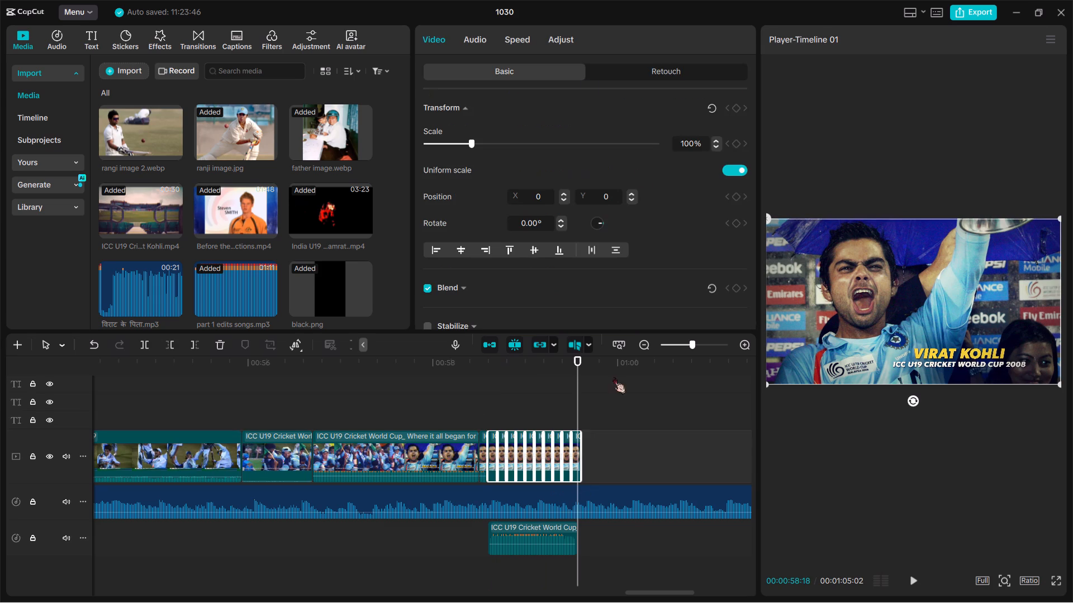
{"action": "left_click", "coordinate": [474, 36]}
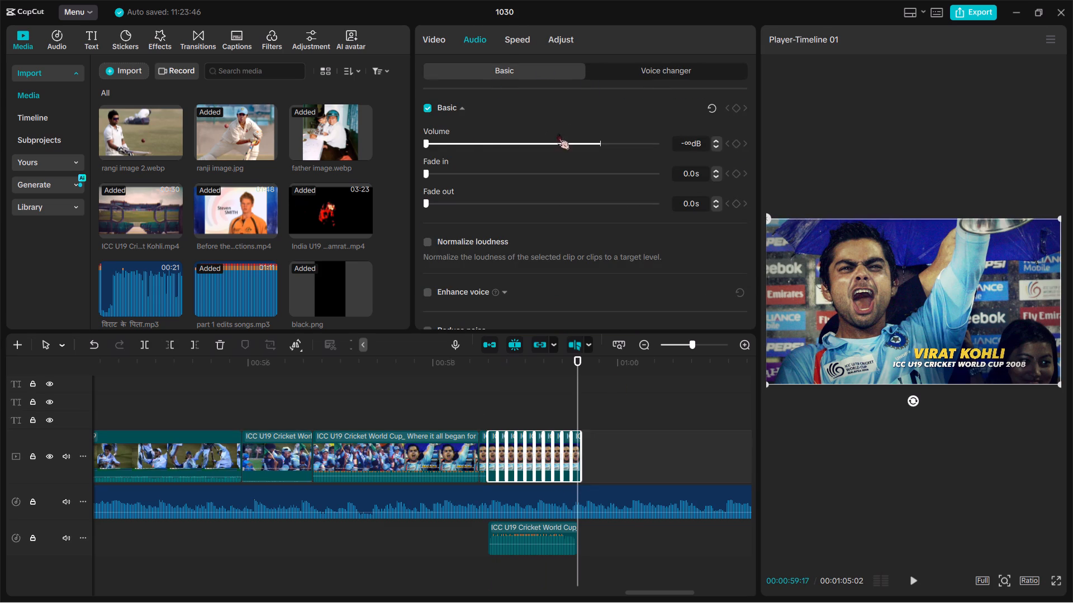
{"action": "left_click", "coordinate": [393, 378]}
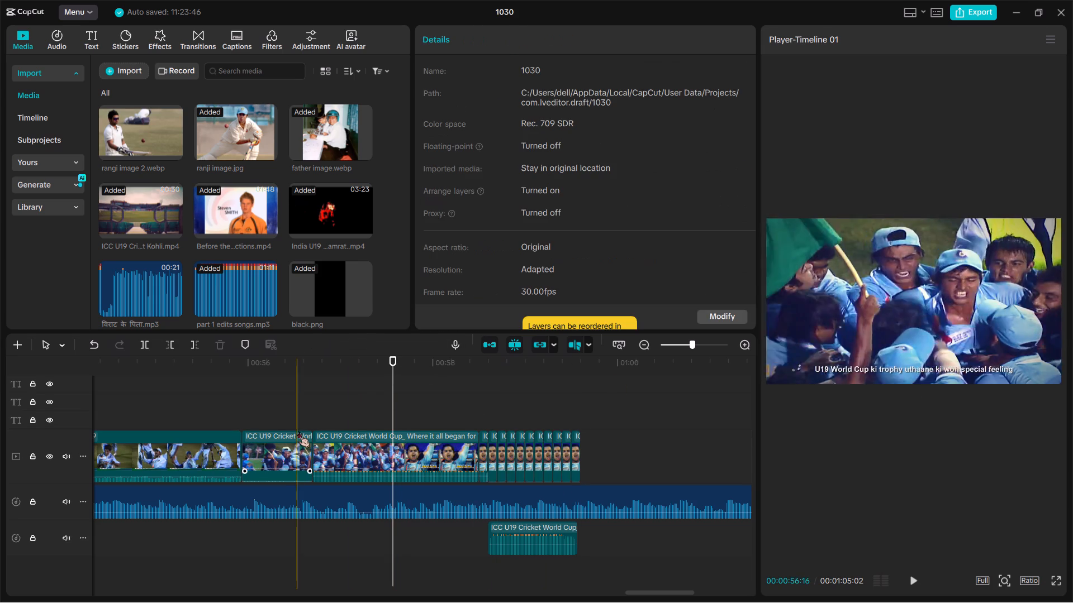
Play from the quieted ICC celebration part into the trophy-shot duplicates to check the sound.
{"action": "key", "text": "space"}
{"action": "key", "text": "space"}
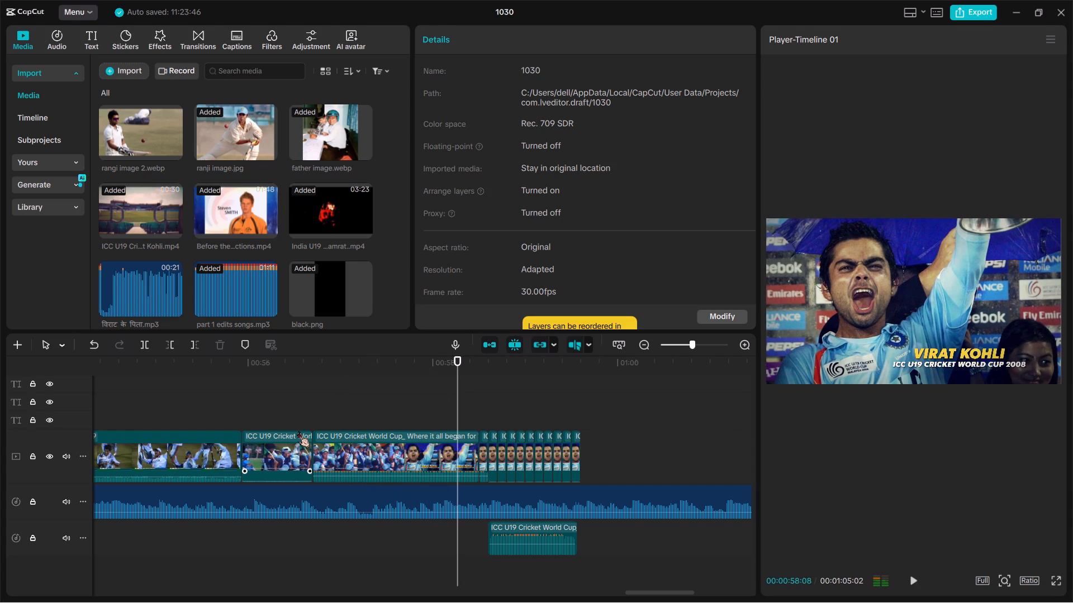
{"action": "key", "text": "space"}
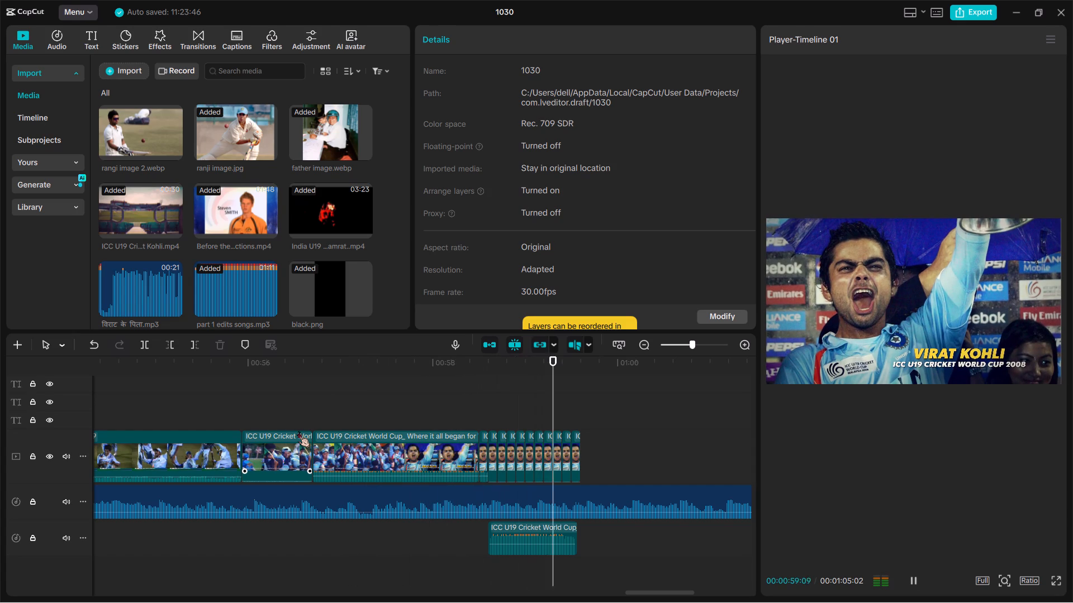
{"action": "key", "text": "space"}
Play from the South Africa final clips into the ICC celebration and trophy shots to review the whole transition.
{"action": "scroll", "coordinate": [202, 464], "scroll_direction": "right", "scroll_amount": 1}
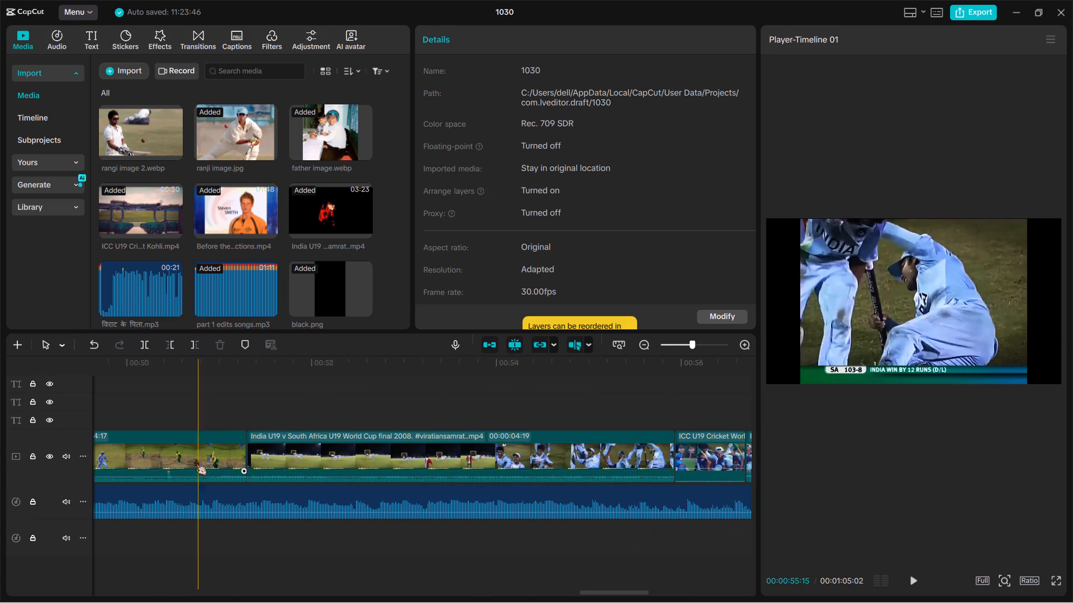
{"action": "key", "text": "space"}
{"action": "scroll", "coordinate": [173, 449], "scroll_direction": "down", "scroll_amount": 4, "text": "ctrl"}
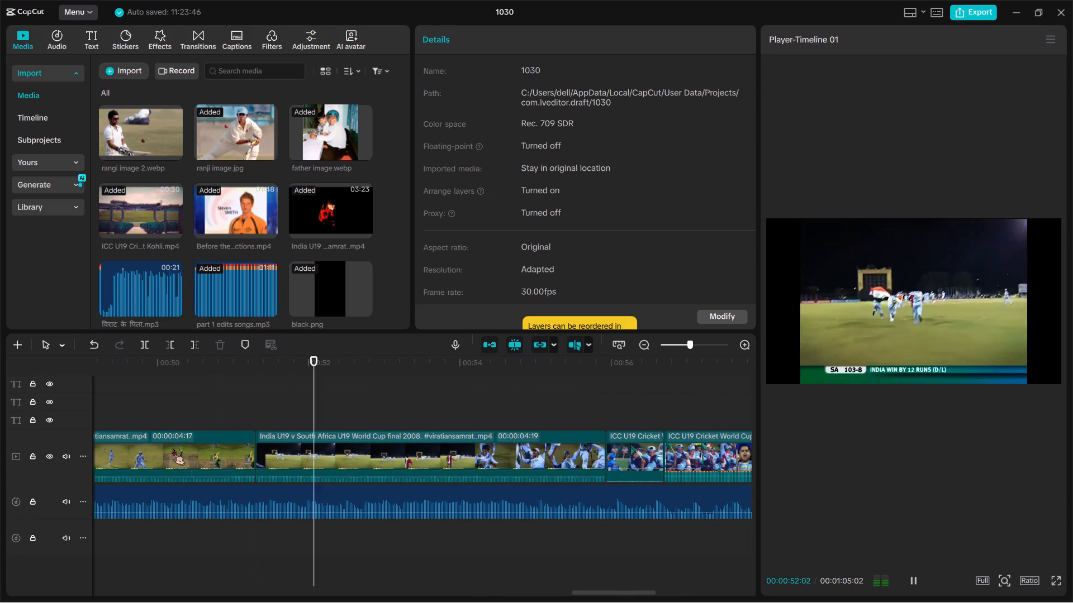
{"action": "scroll", "coordinate": [173, 449], "scroll_direction": "down", "scroll_amount": 11, "text": "ctrl"}
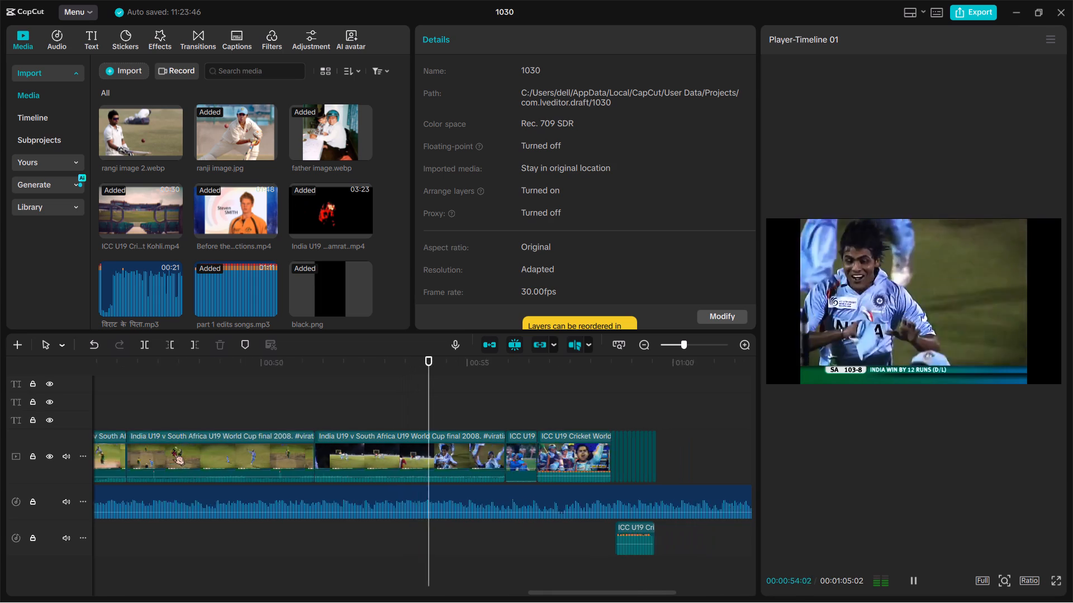
{"action": "scroll", "coordinate": [173, 449], "scroll_direction": "down", "scroll_amount": 1, "text": "ctrl"}
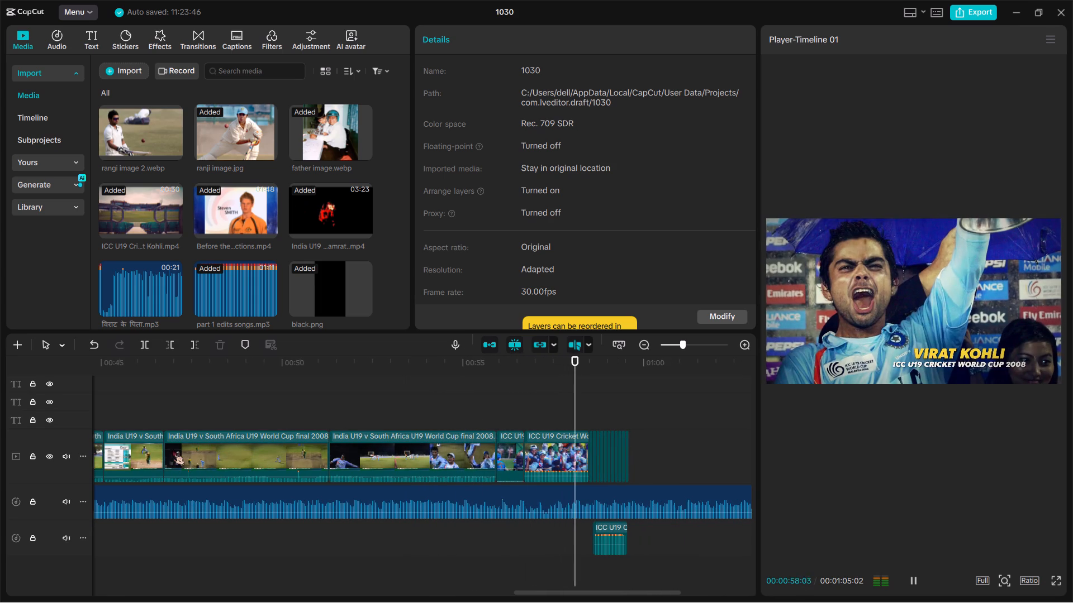
{"action": "key", "text": "space"}
{"action": "key", "text": "space"}
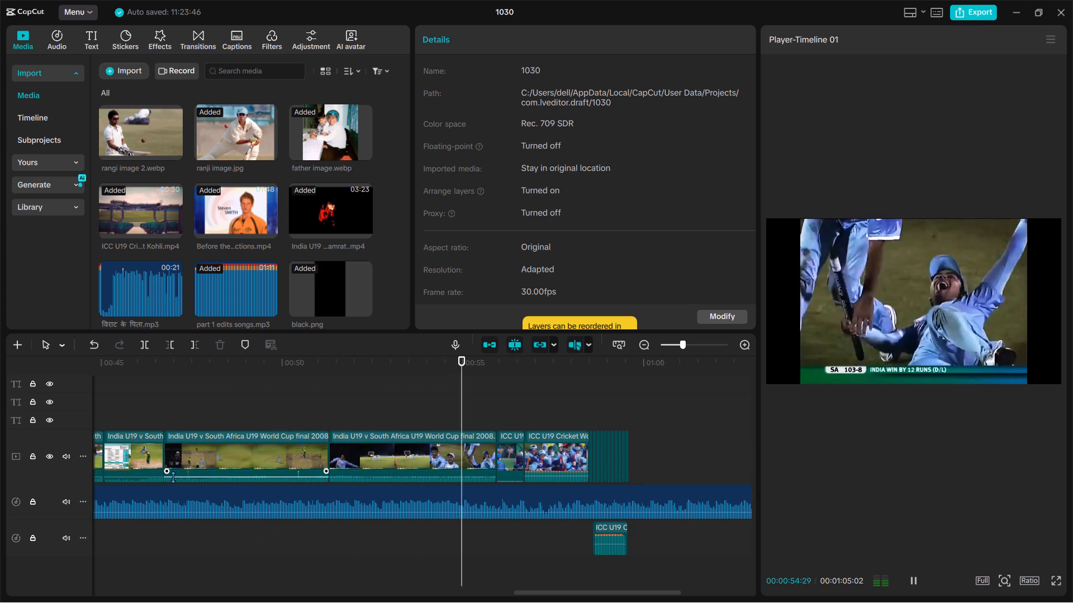
{"action": "key", "text": "space"}
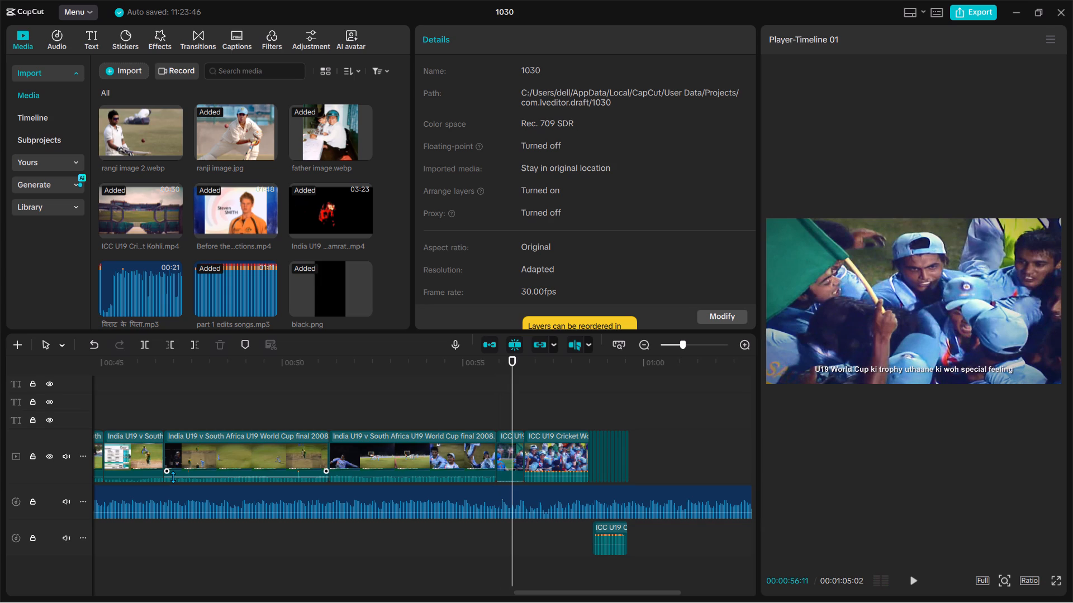
{"action": "key", "text": "space"}
{"action": "key", "text": "space"}
{"action": "key", "text": "space"}
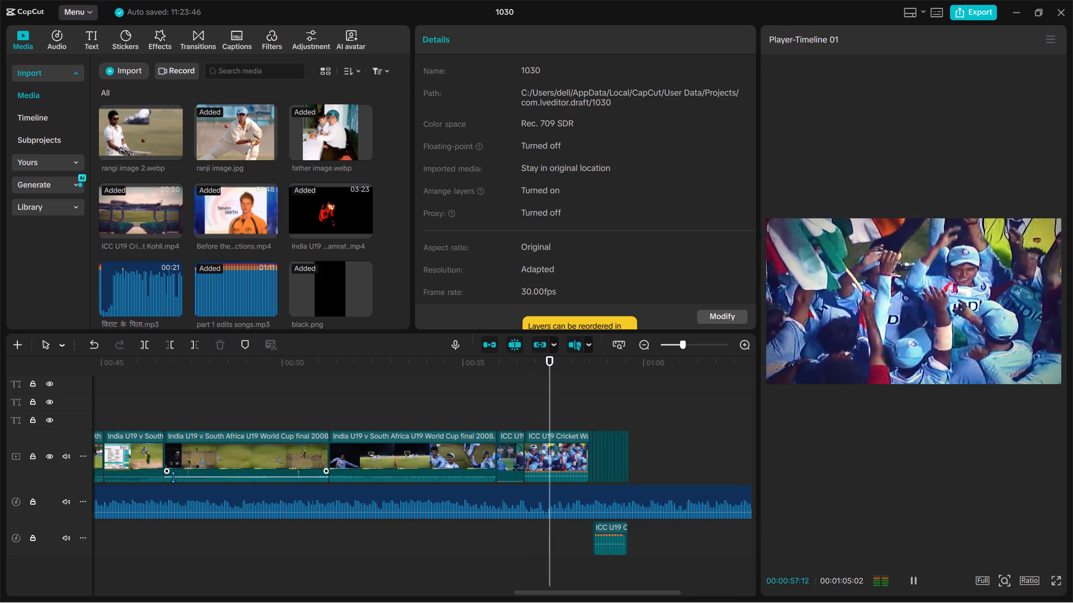
Raise the volume of the last India v South Africa final clip before the ICC celebration to 8.0 dB.
{"action": "key", "text": "space"}
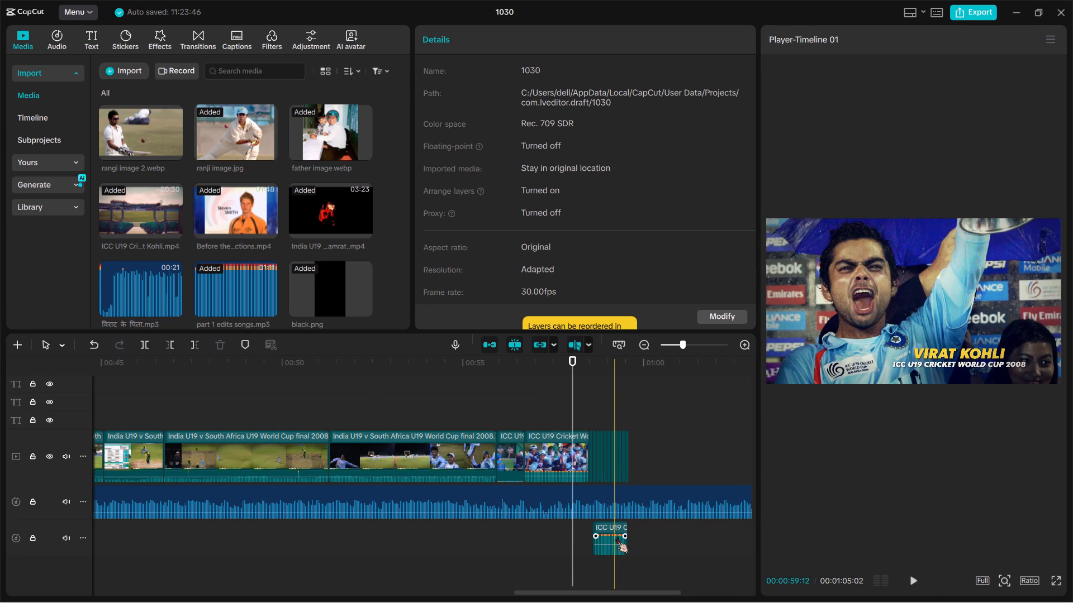
{"action": "scroll", "coordinate": [523, 451], "scroll_direction": "up", "scroll_amount": 15, "text": "ctrl"}
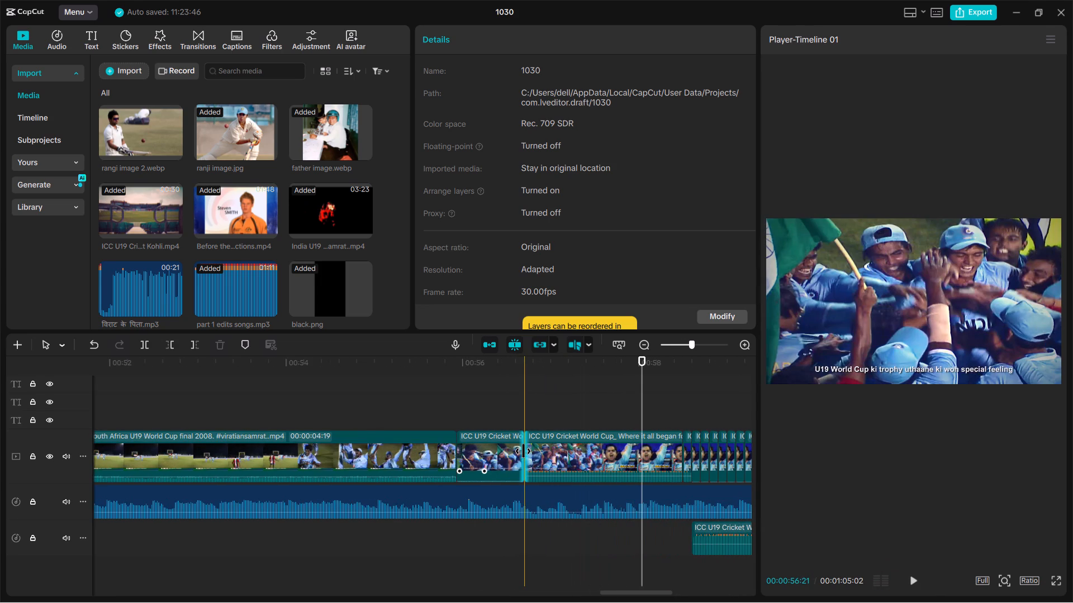
{"action": "scroll", "coordinate": [306, 455], "scroll_direction": "right", "scroll_amount": 1}
{"action": "key", "text": "space"}
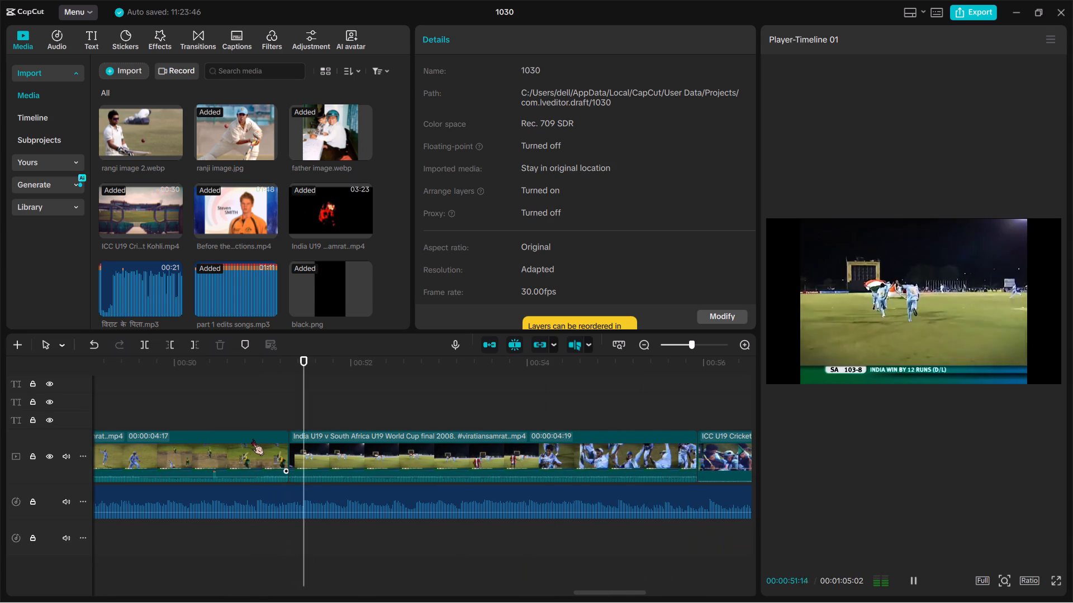
{"action": "key", "text": "space"}
{"action": "left_click", "coordinate": [338, 453]}
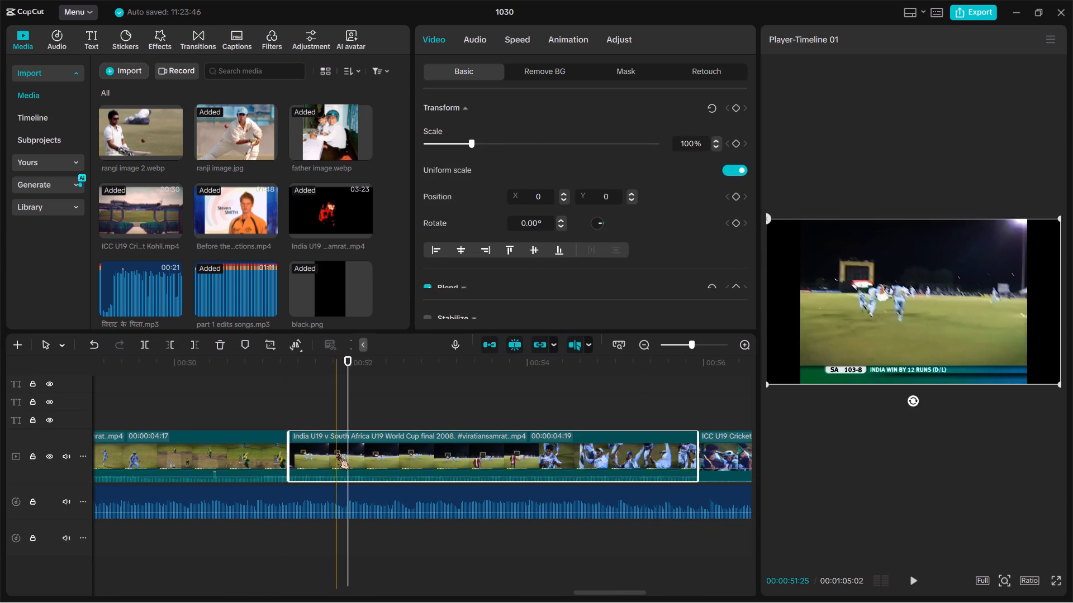
{"action": "left_click", "coordinate": [480, 38]}
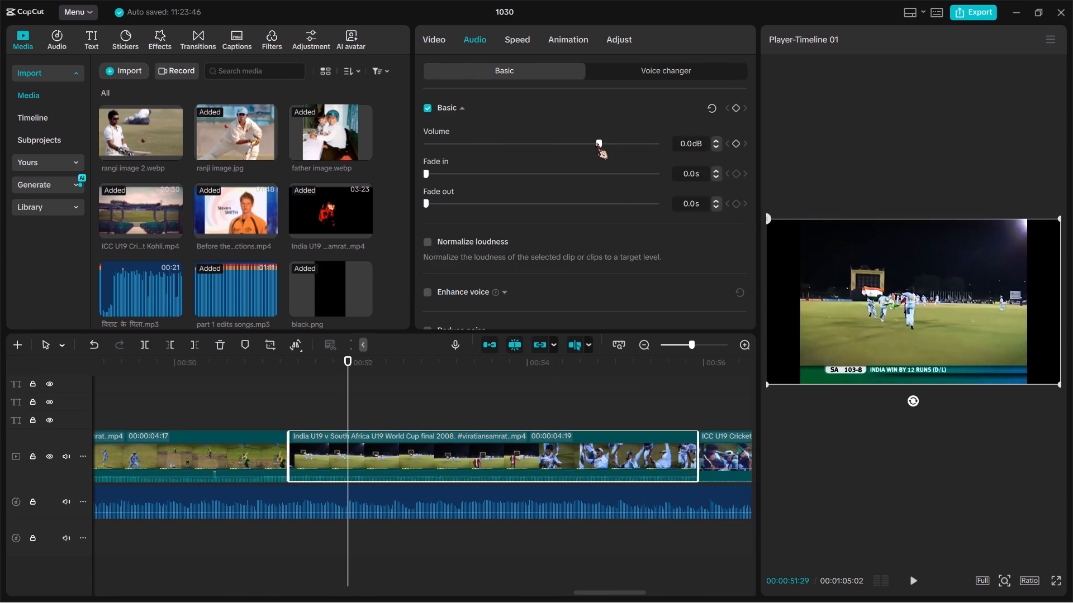
{"action": "left_click_drag", "start_coordinate": [596, 143], "coordinate": [619, 142]}
Play from the louder South Africa final clip into the ICC celebration clips to check the sound balance.
{"action": "key", "text": "space"}
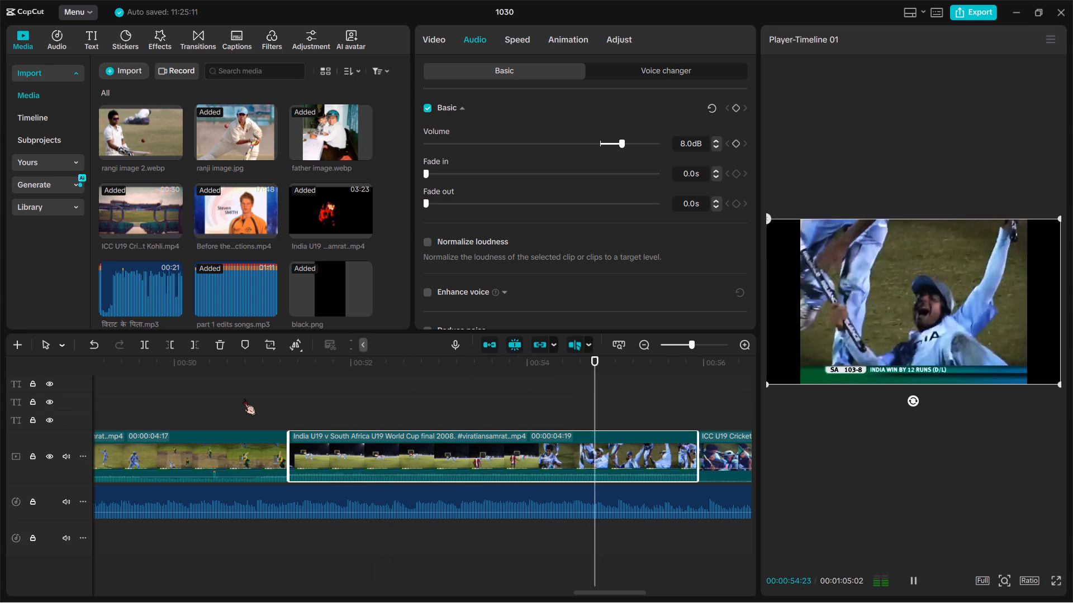
{"action": "key", "text": "space"}
{"action": "key", "text": "space"}
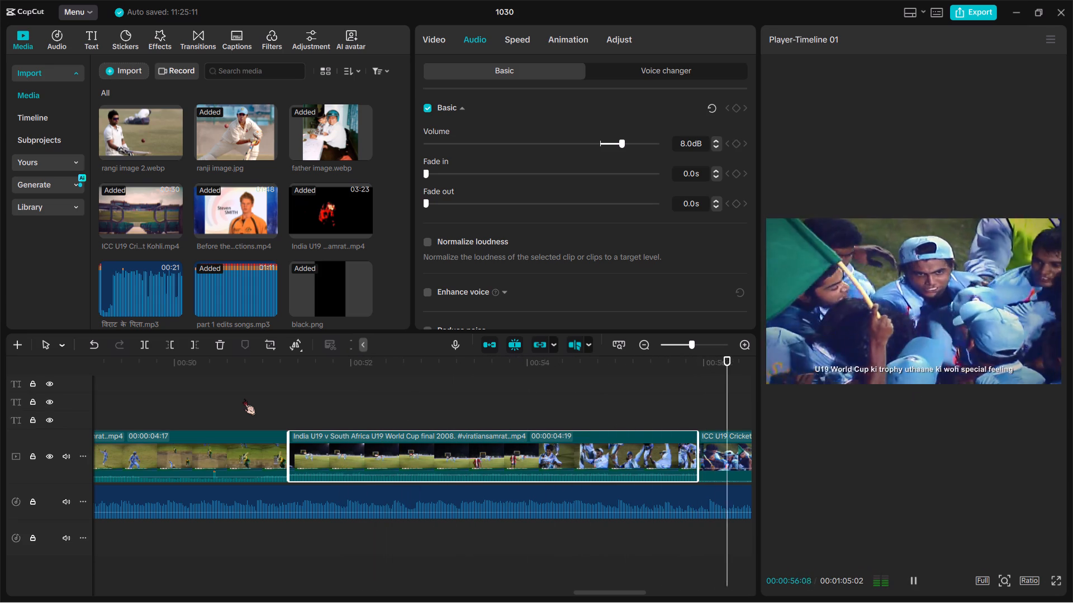
{"action": "key", "text": "space"}
{"action": "key", "text": "space"}
{"action": "key", "text": "space"}
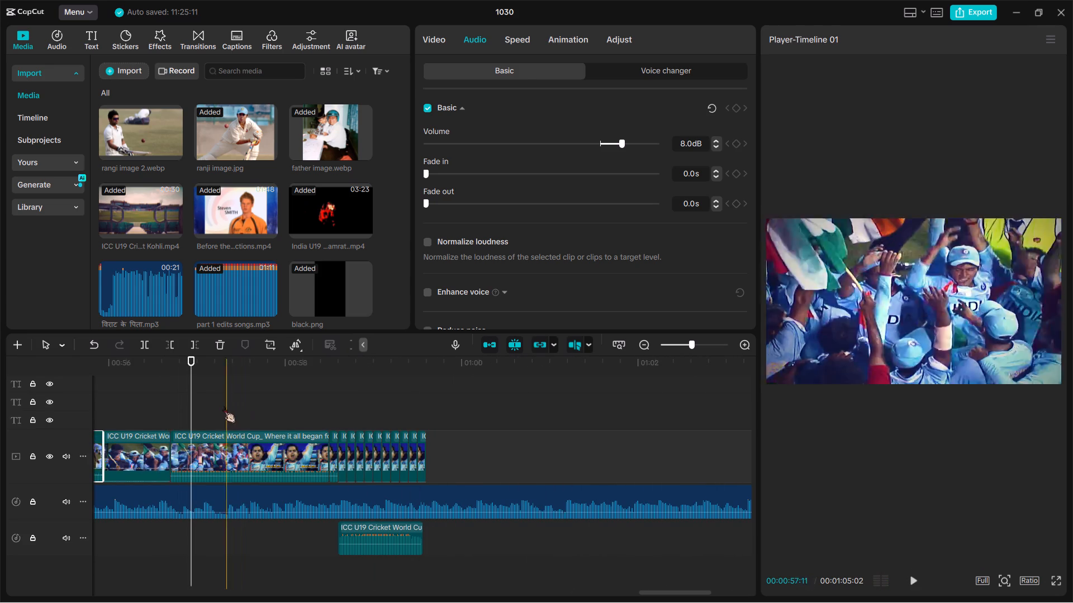
Select the longer ICC celebration clip just before the trophy-shot duplicates.
{"action": "left_click", "coordinate": [204, 405]}
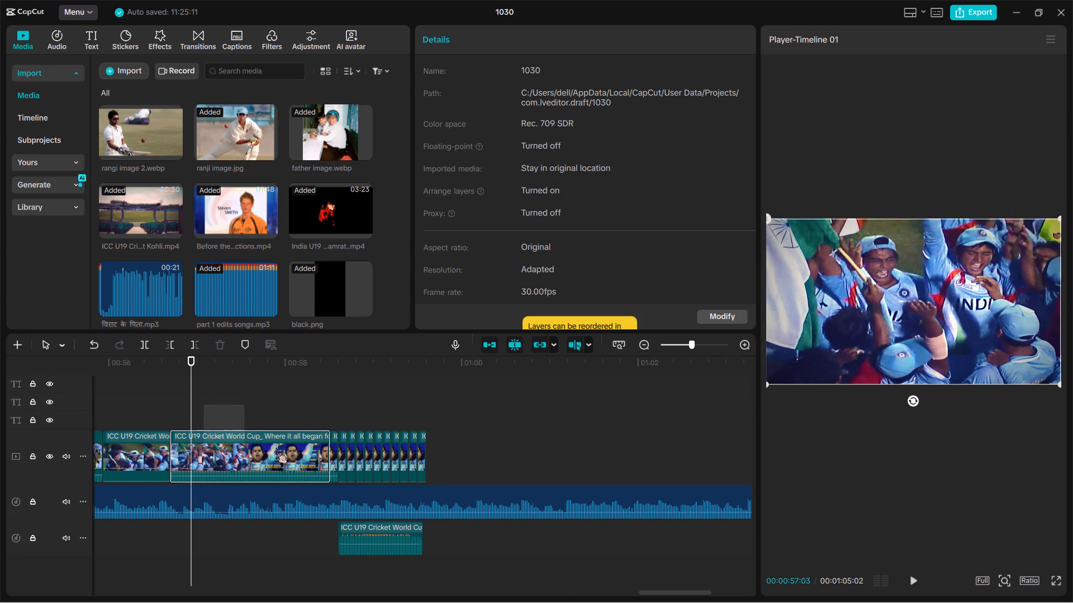